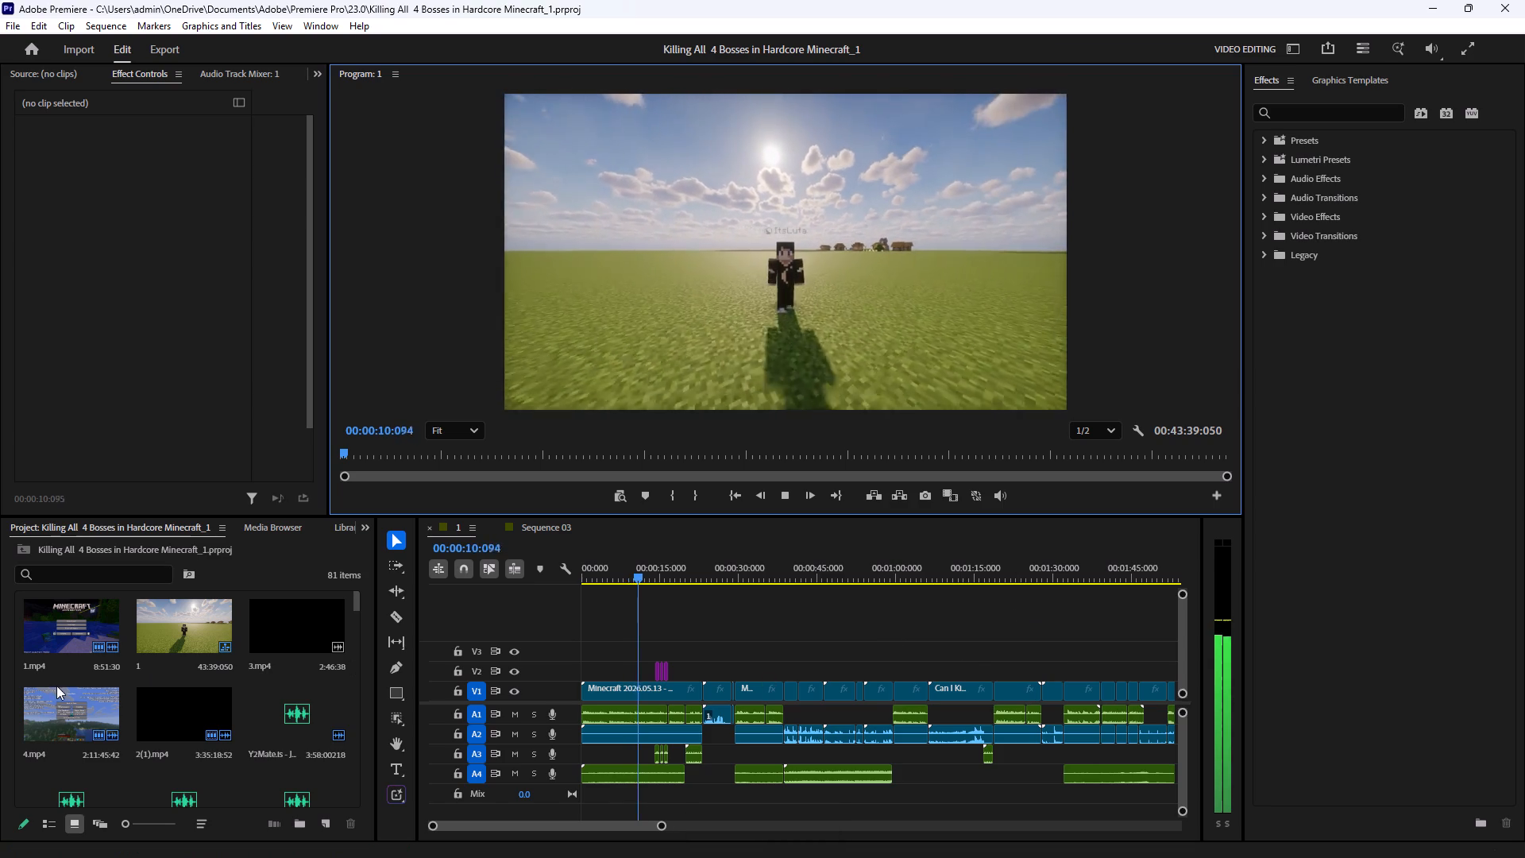
Review the opening of the sequence in playback and stop it at about 00:01:18.
scroll(99, 665, up, 2)
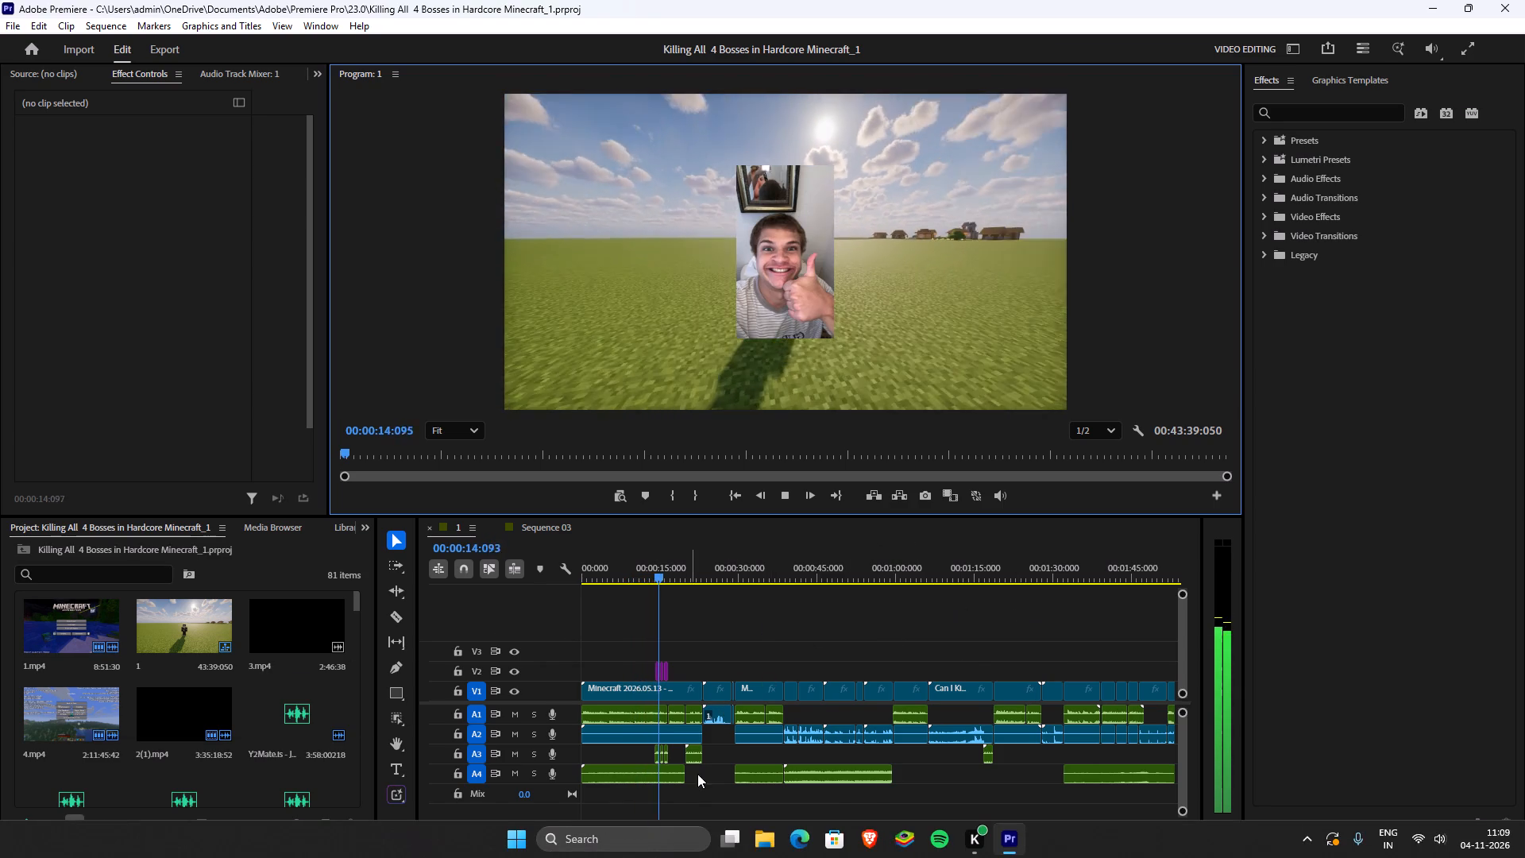
drag(664, 825, 824, 825)
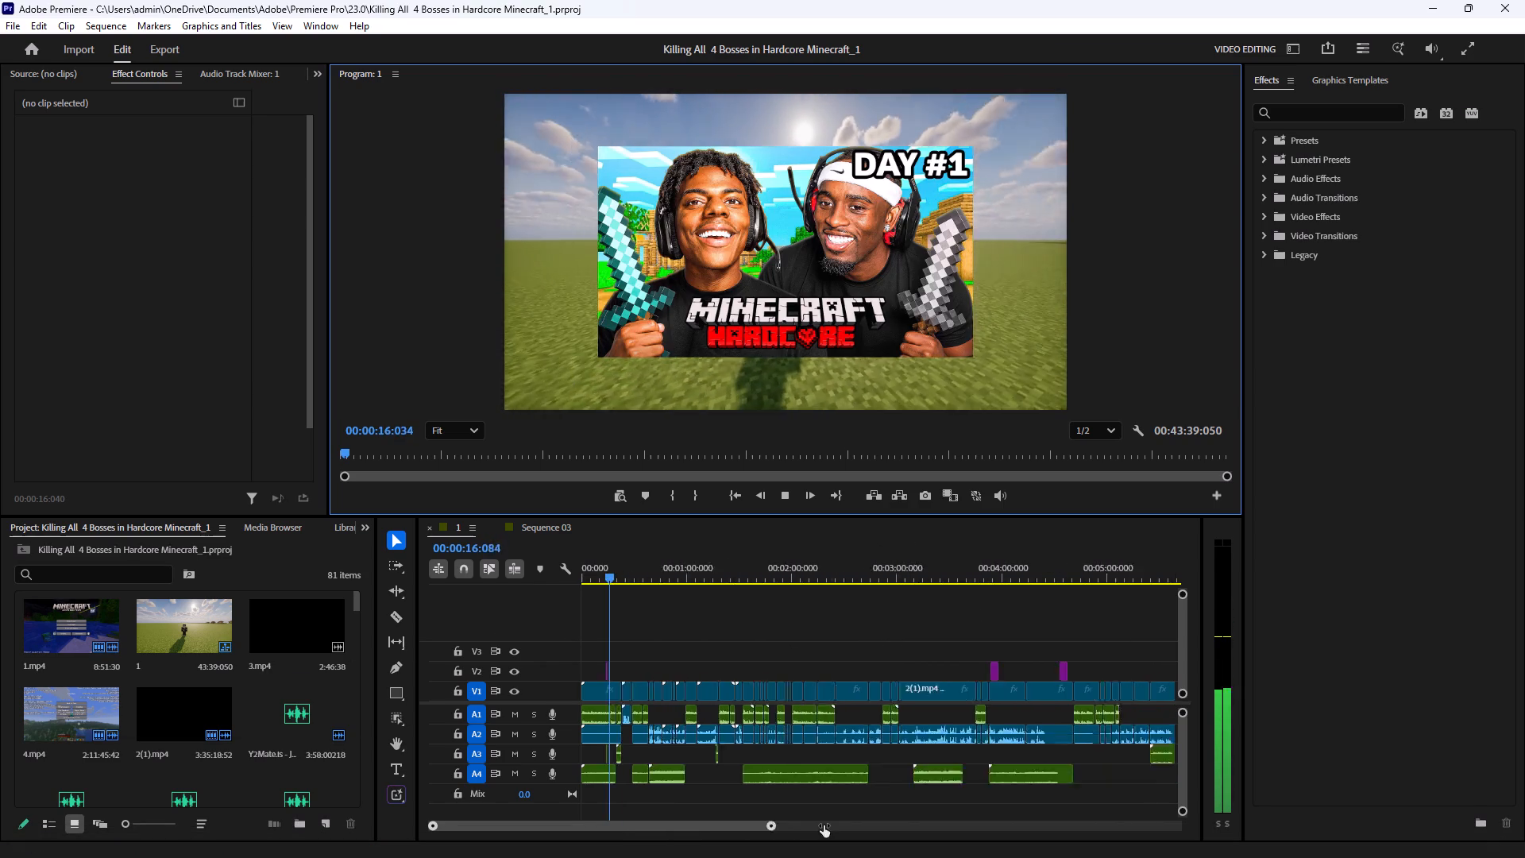
drag(824, 825, 1214, 841)
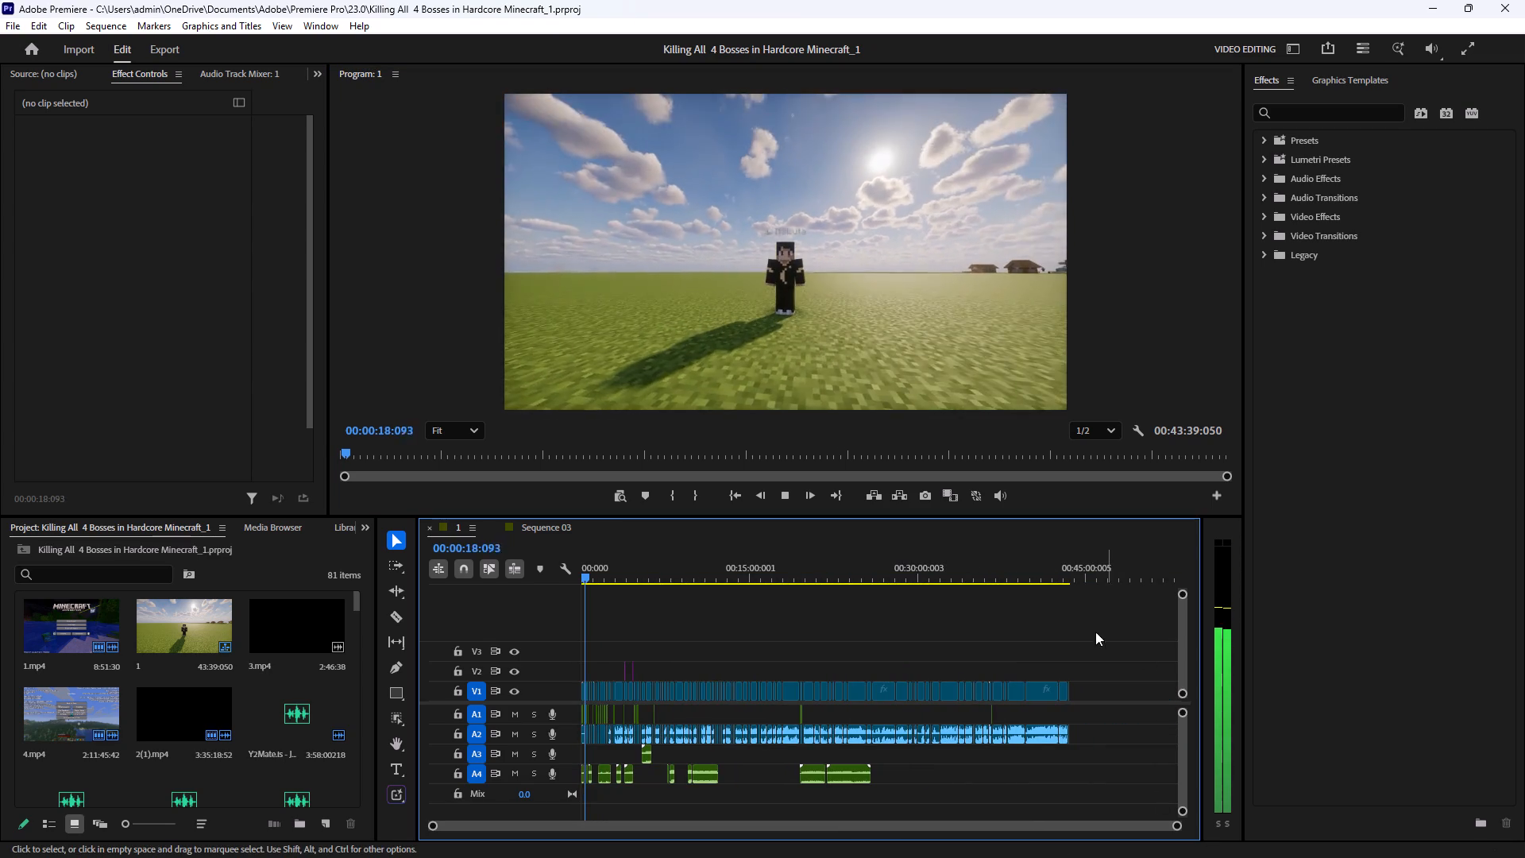
drag(1179, 825, 632, 831)
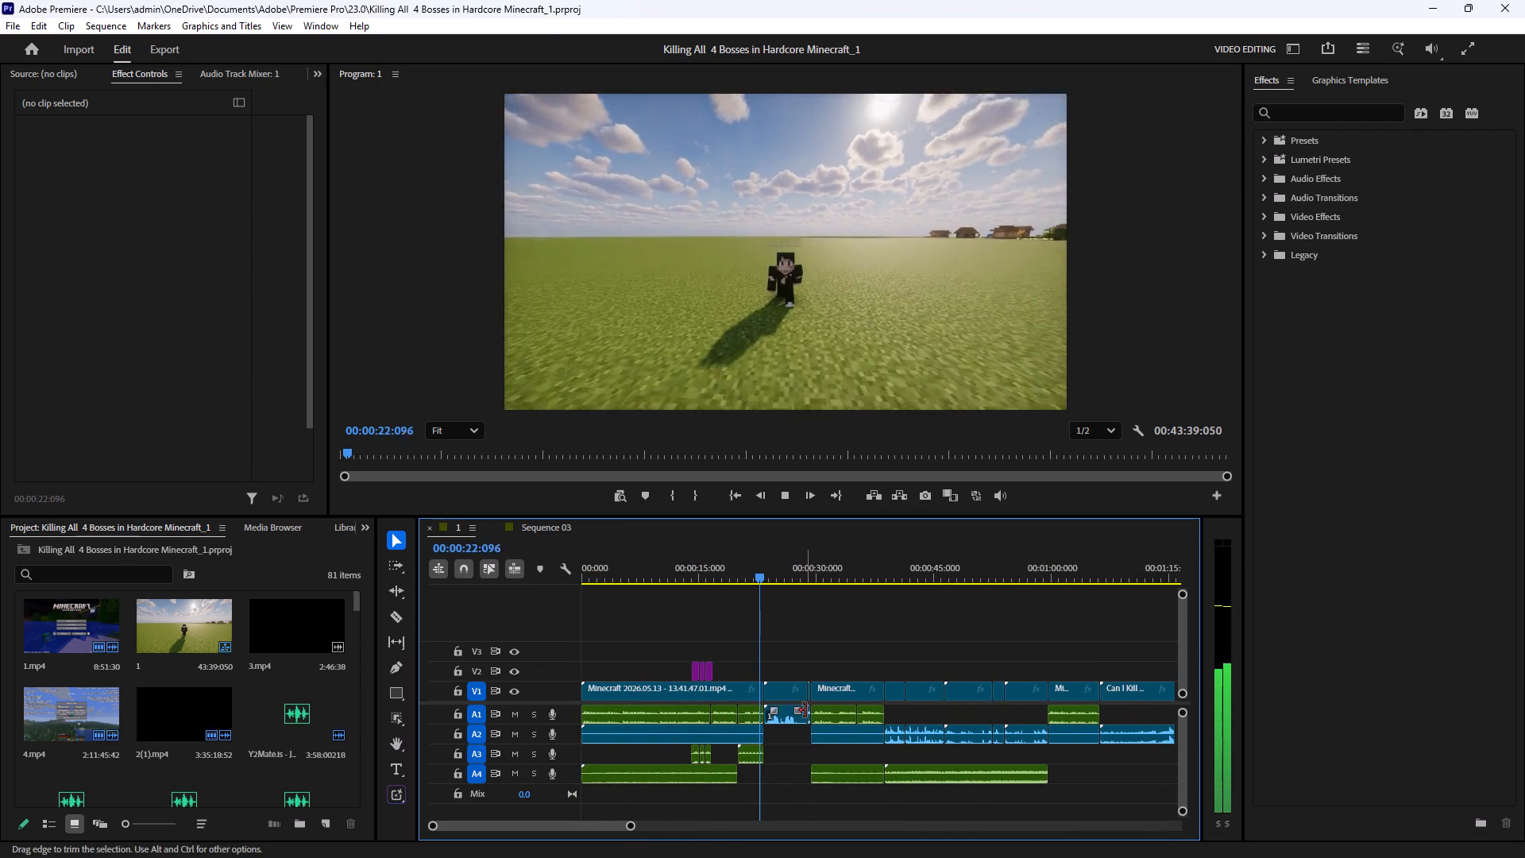
click(834, 643)
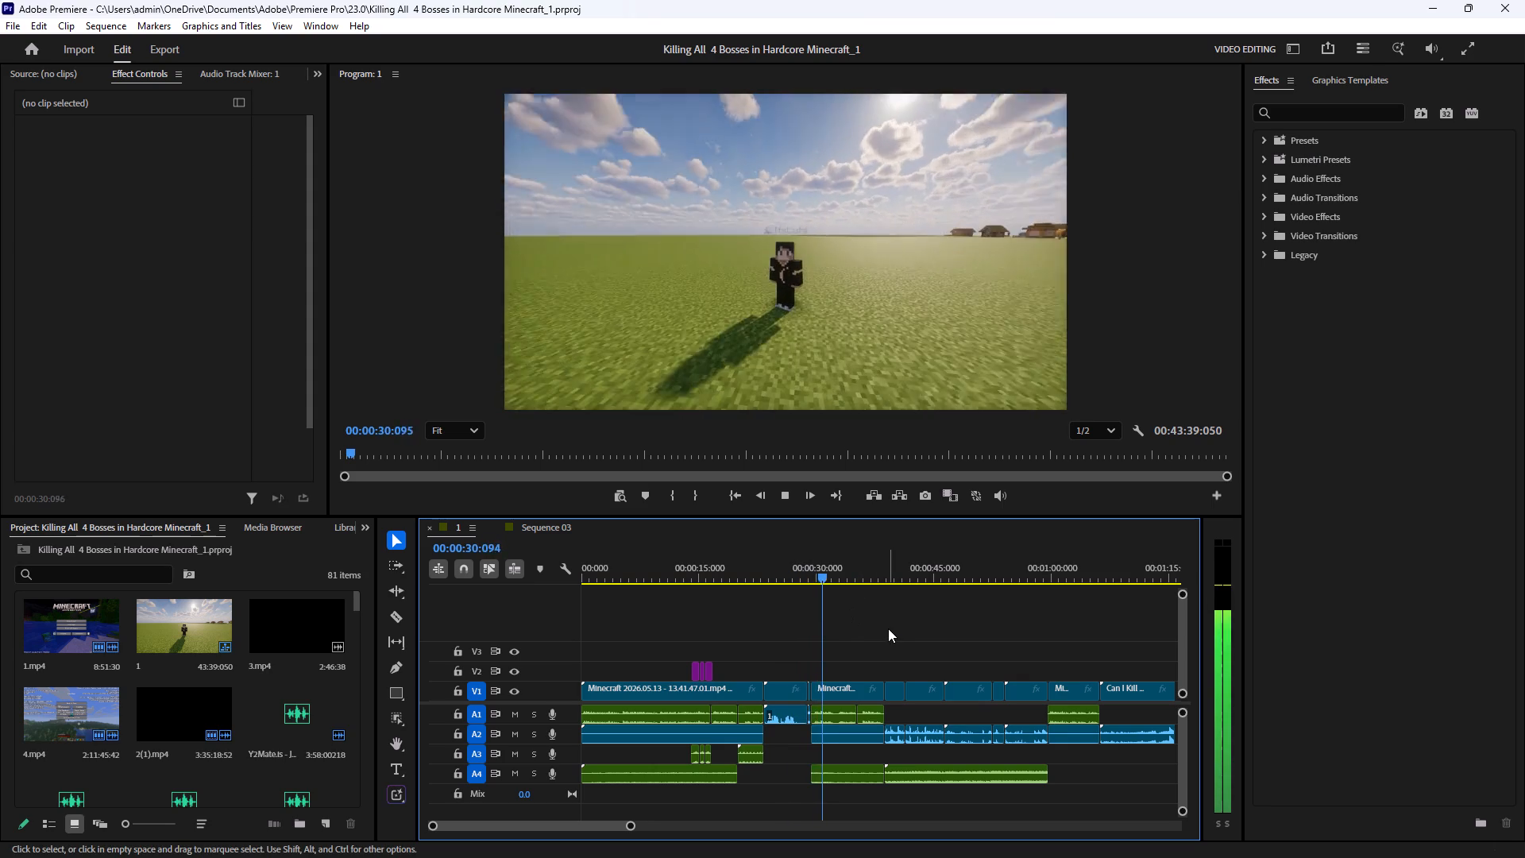
click(888, 628)
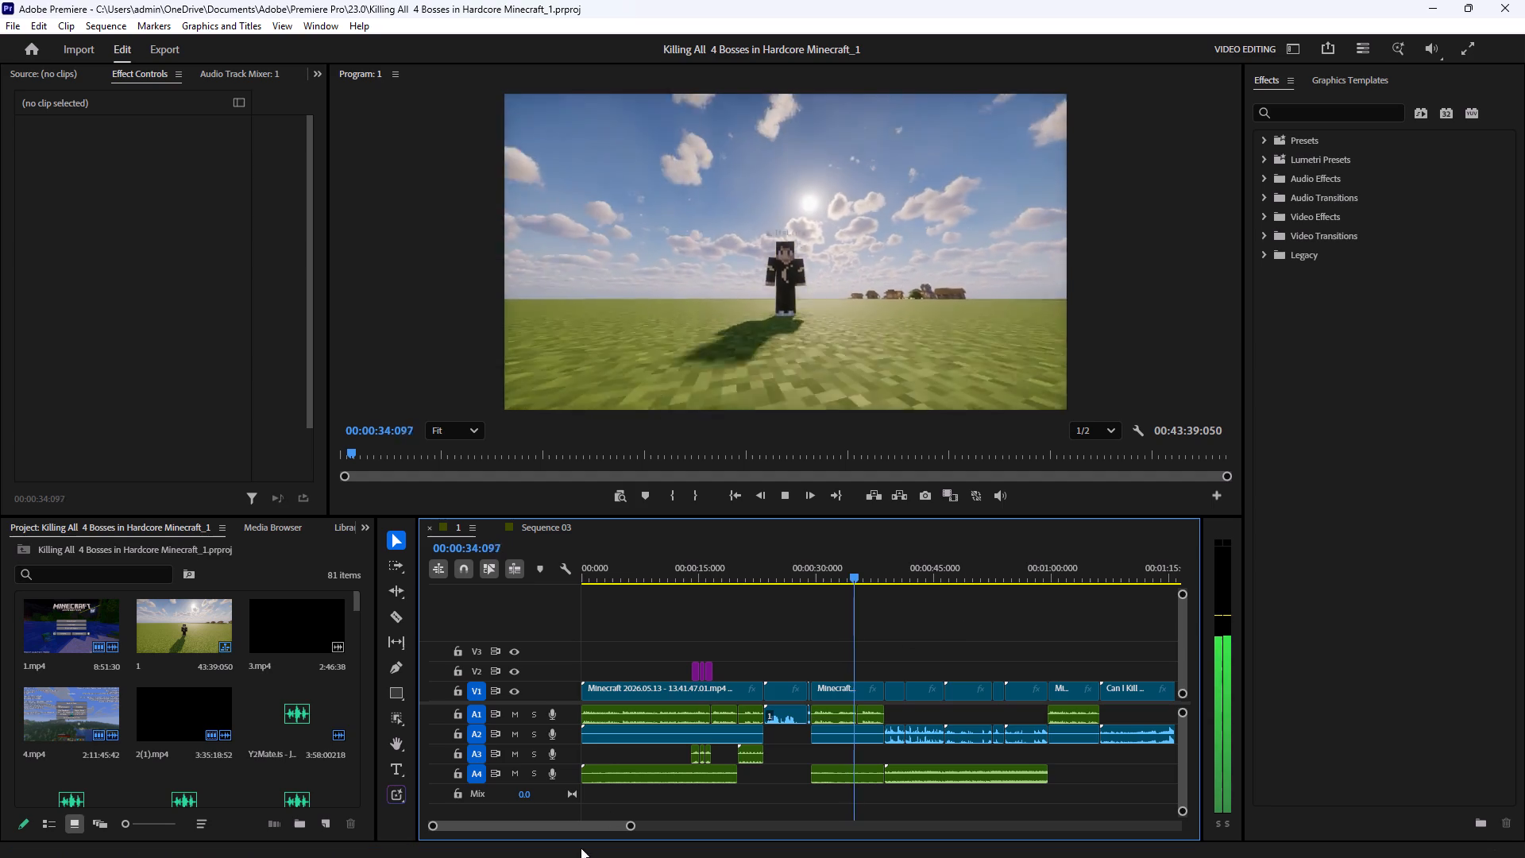
click(606, 823)
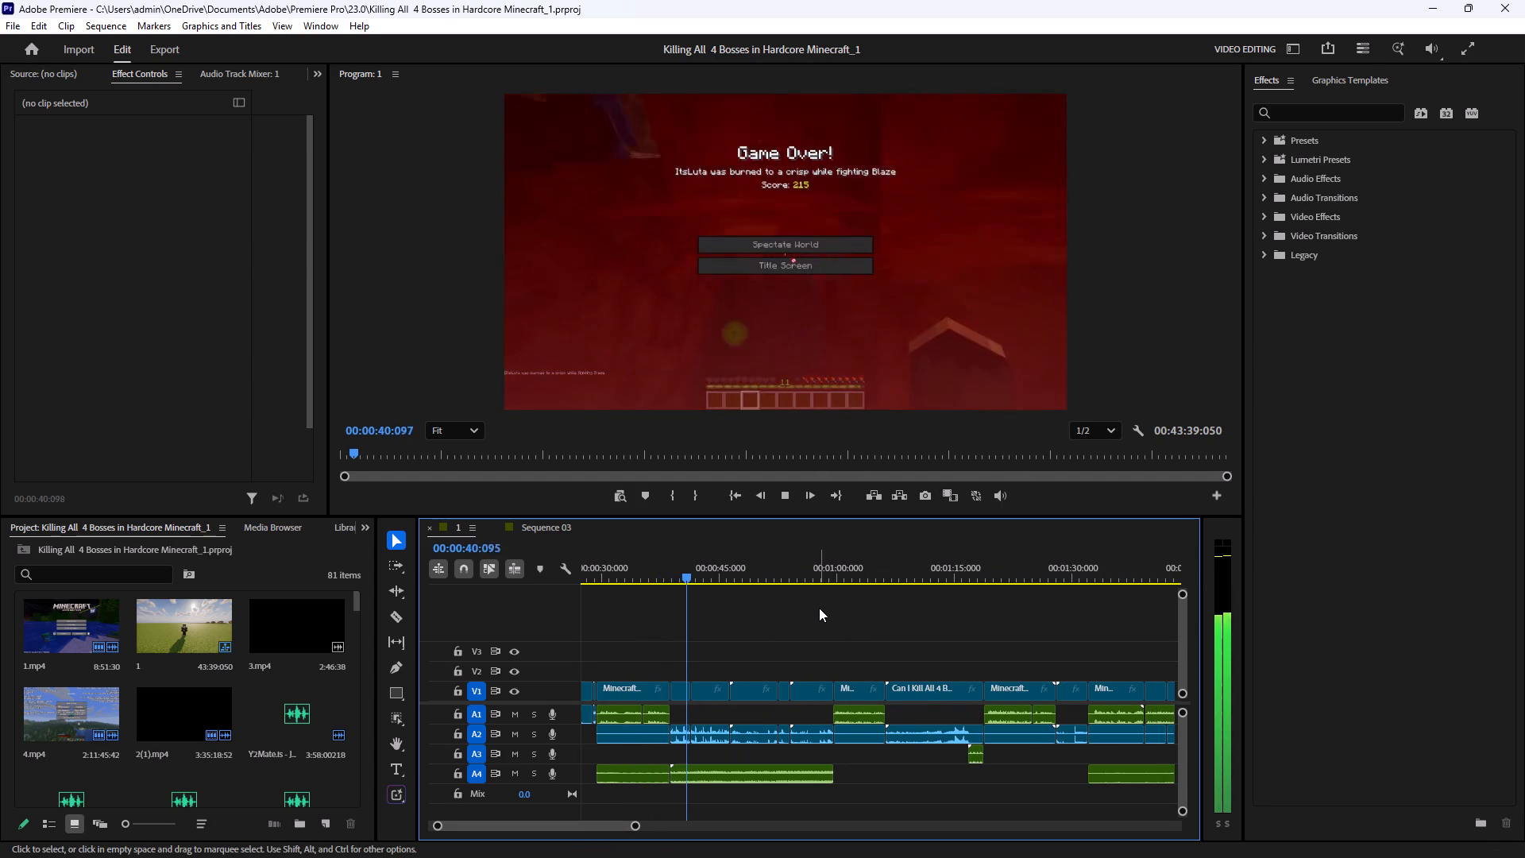
click(818, 614)
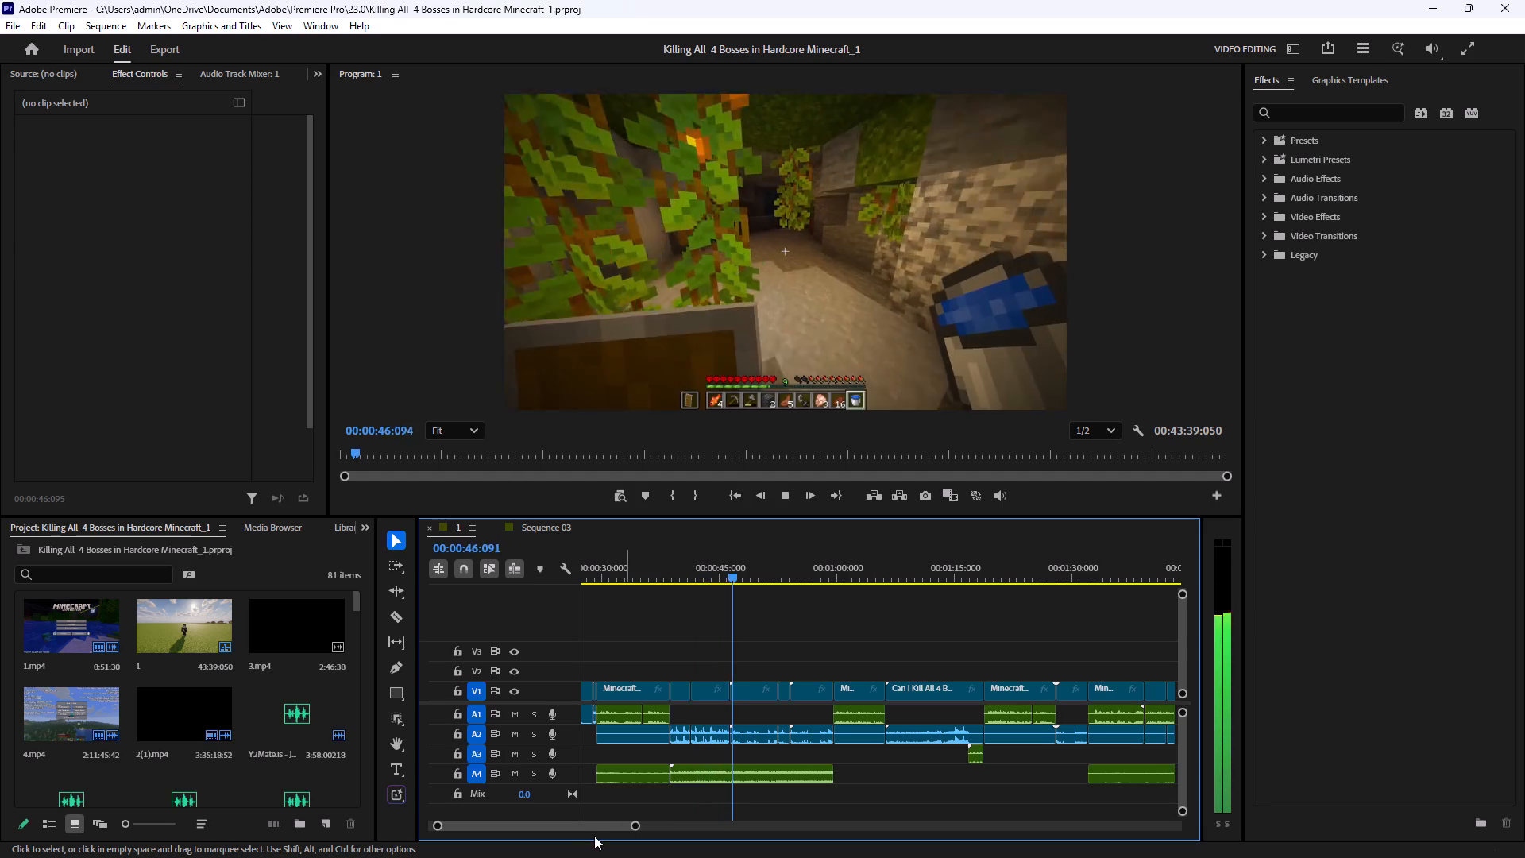
click(609, 827)
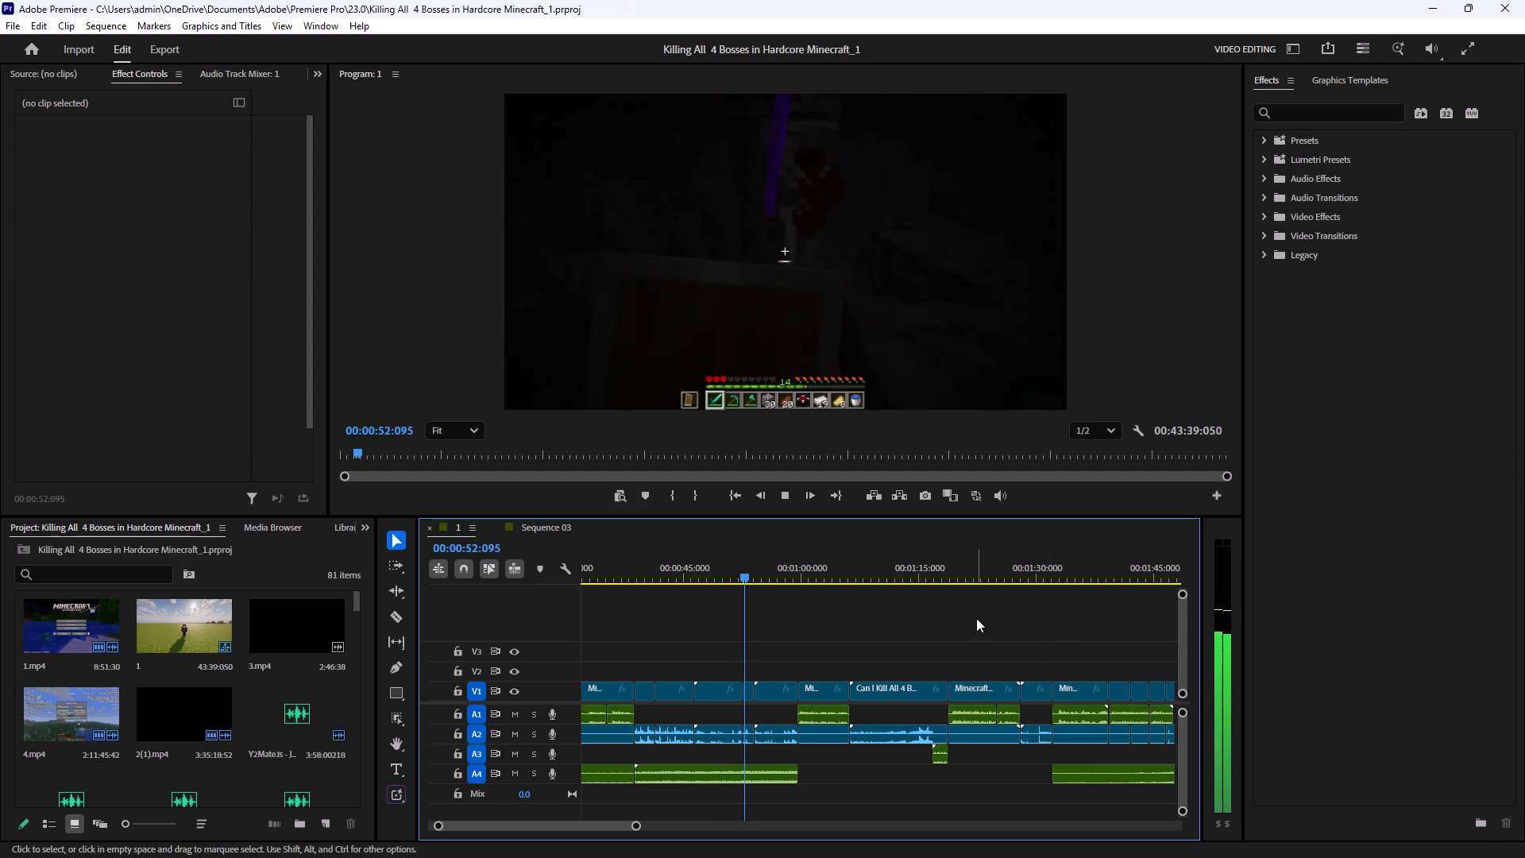
click(976, 618)
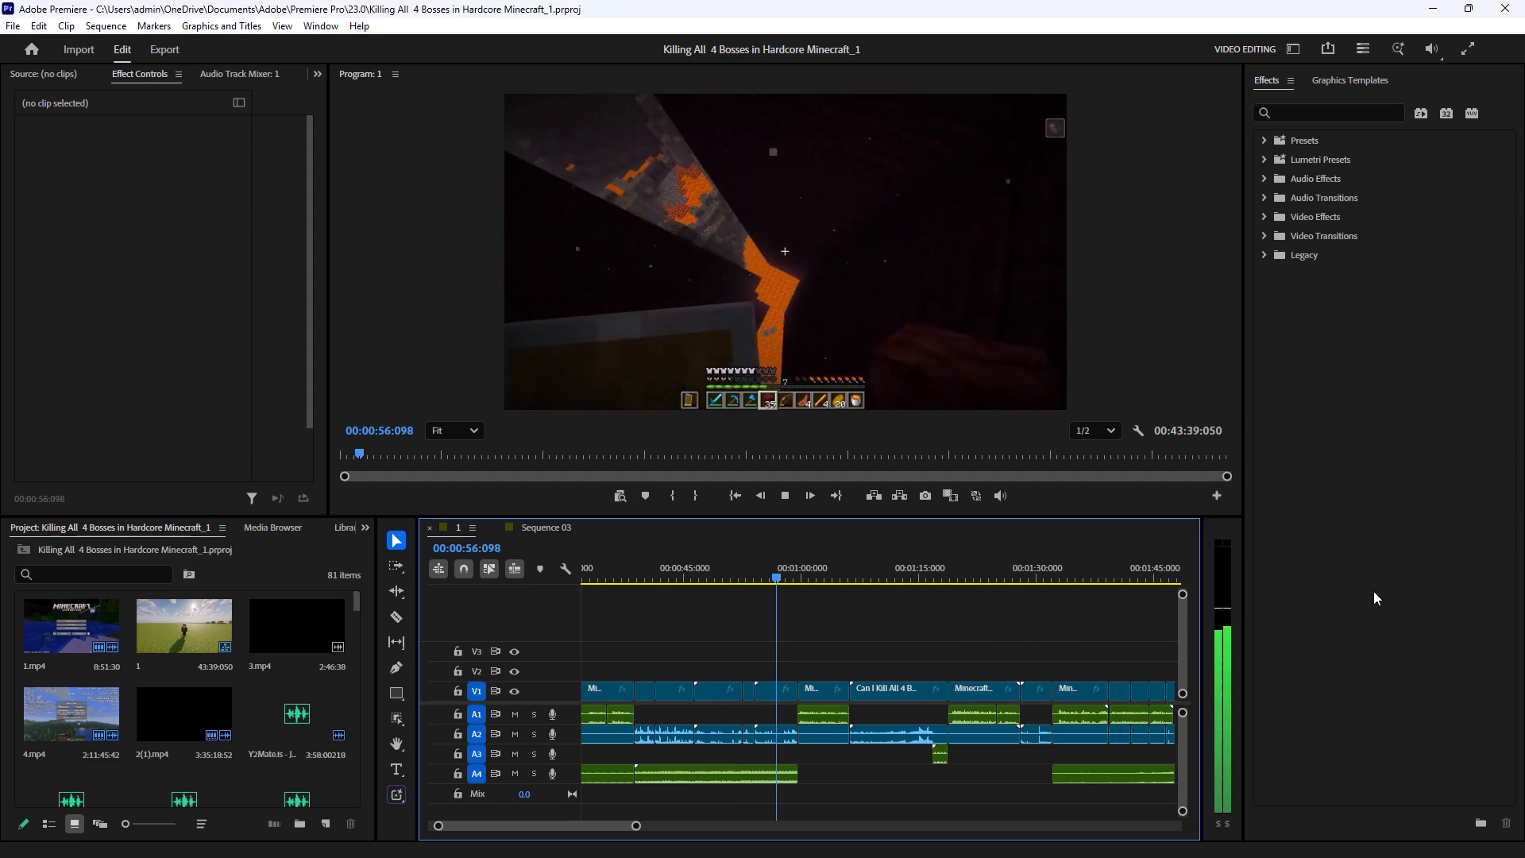
click(1000, 621)
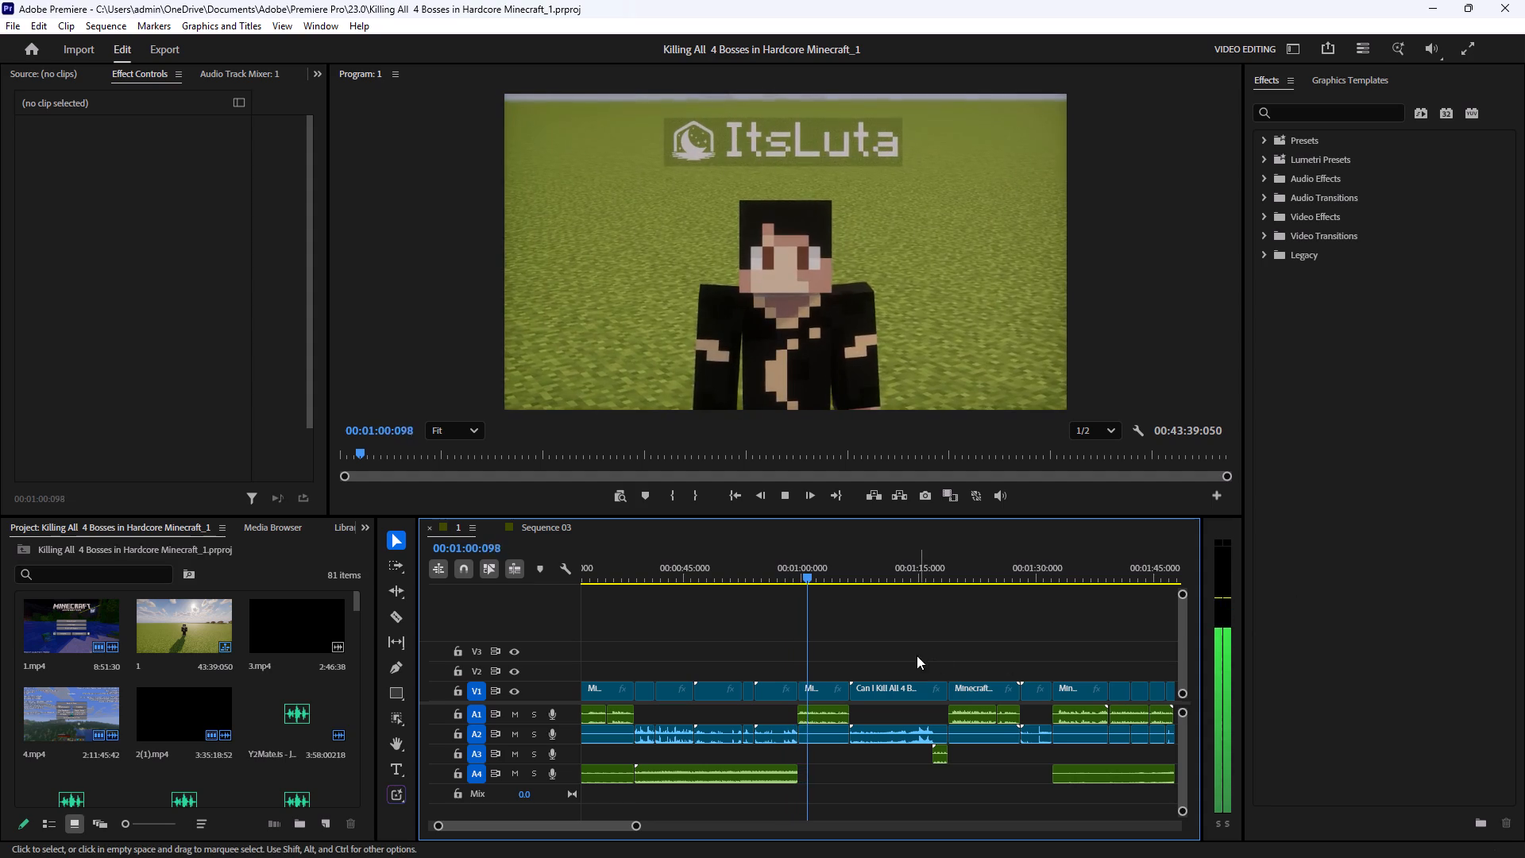
click(919, 646)
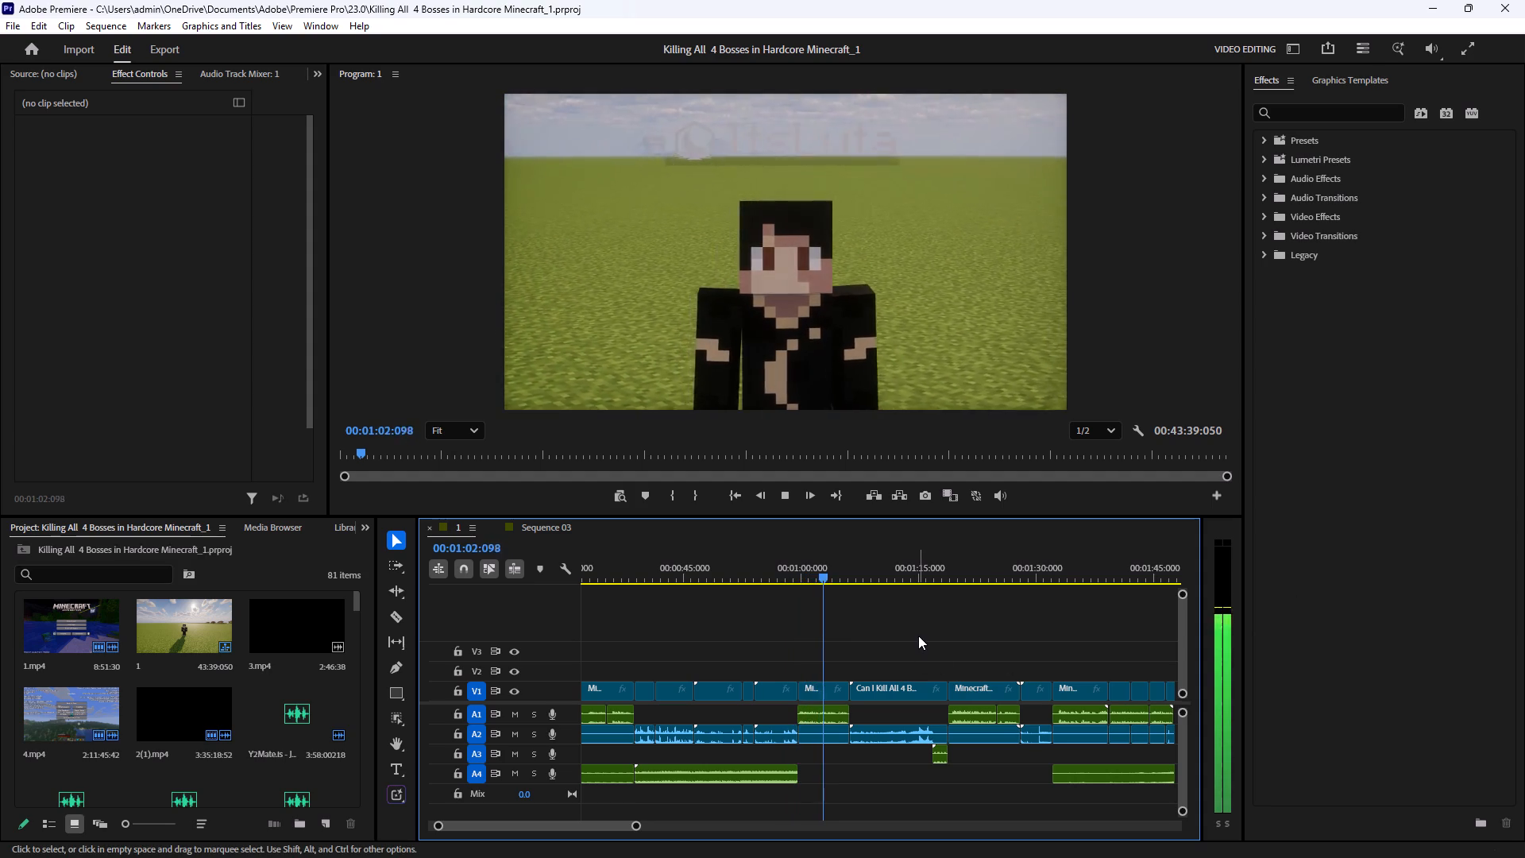
click(981, 628)
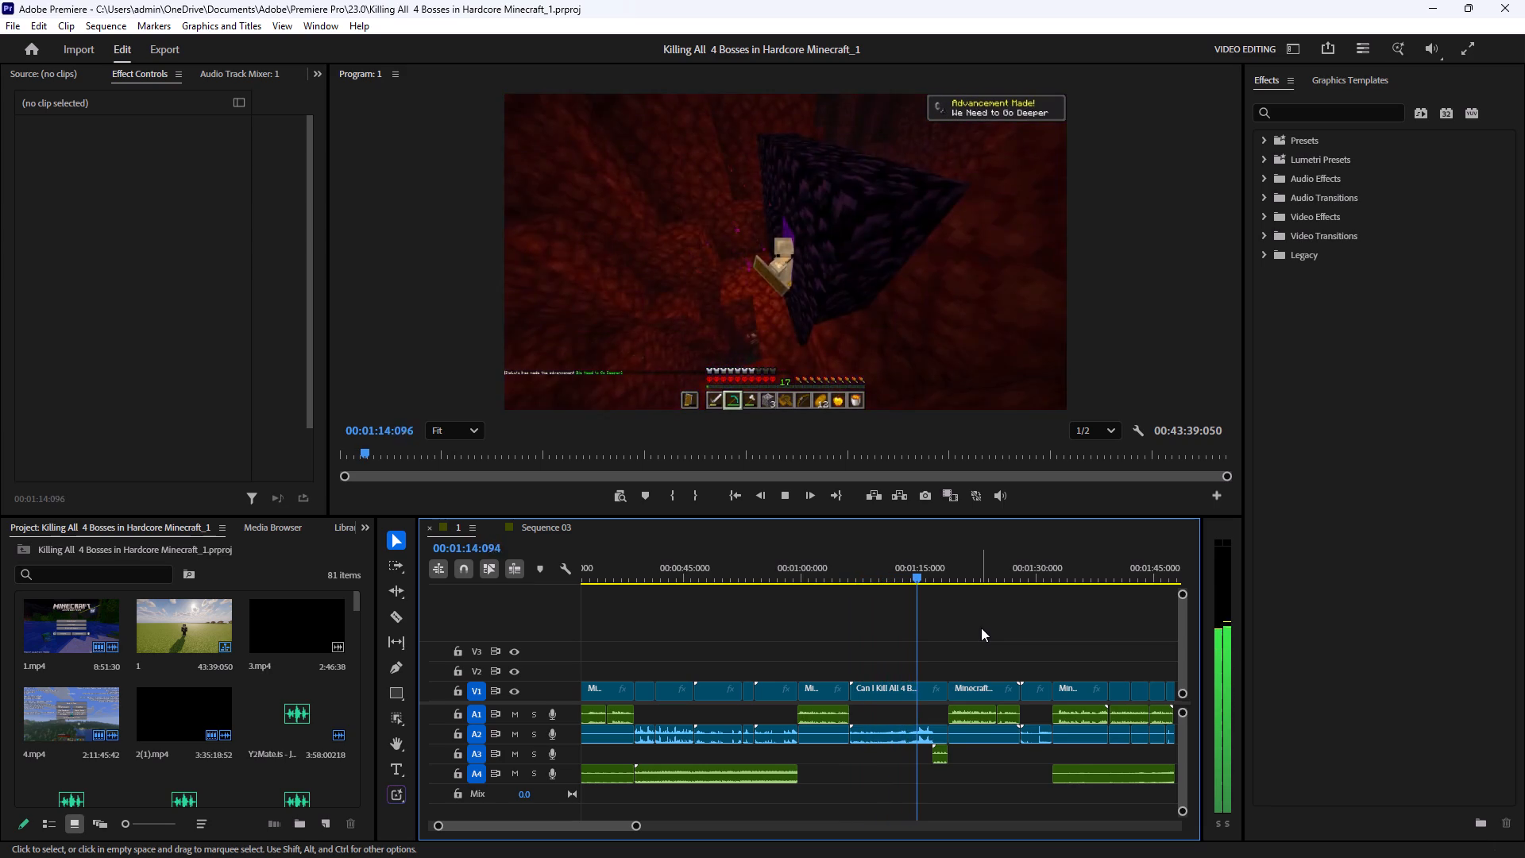
click(790, 500)
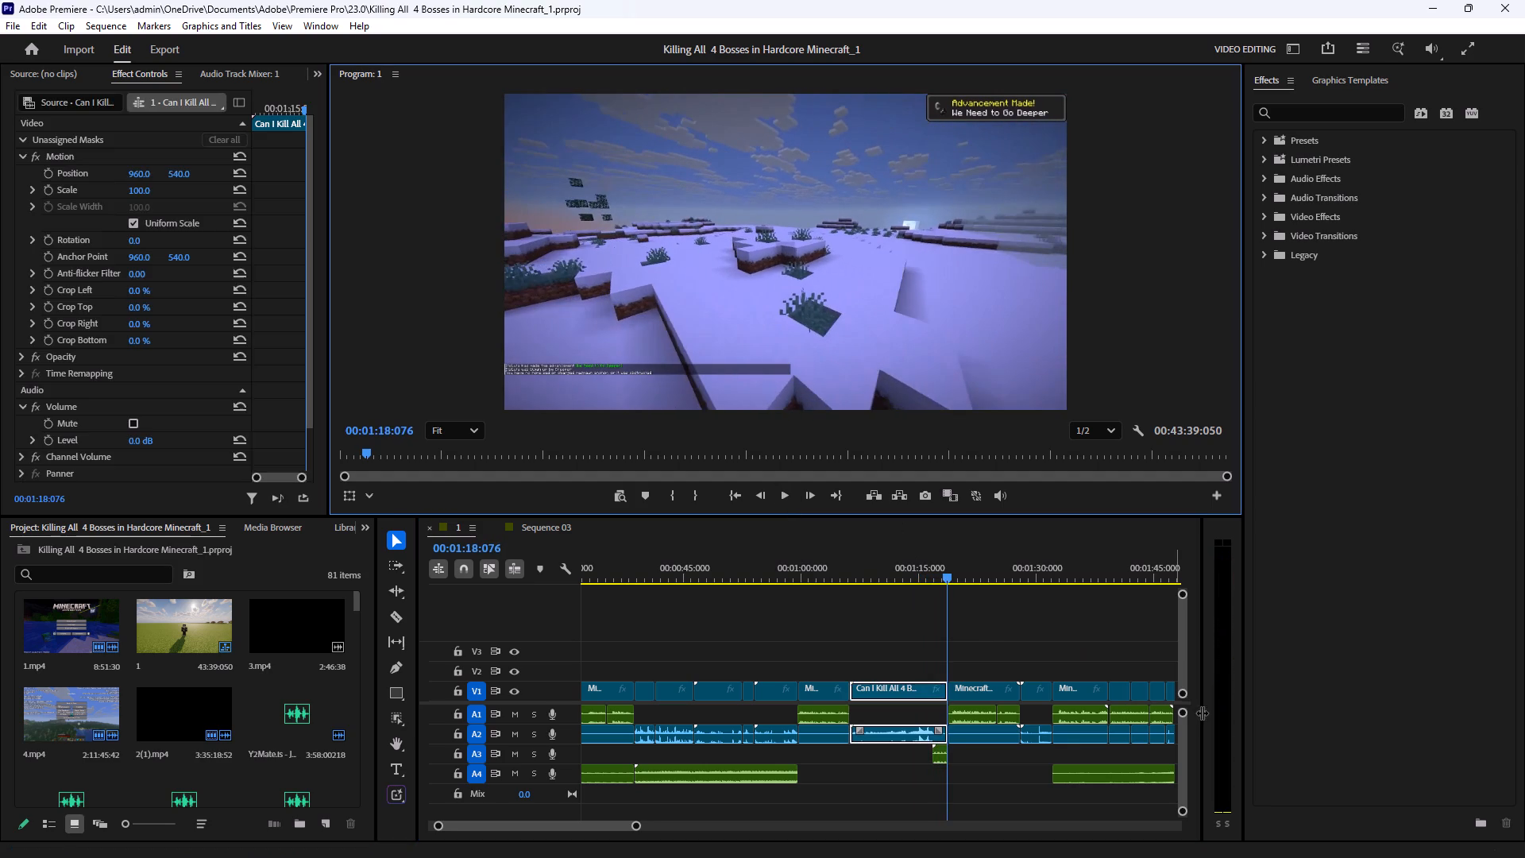
Move the playhead back to 00:01:14:078, within the "Can I Kill All 4 B..." clip, and clear the clip selection.
click(1034, 636)
drag(931, 574, 920, 582)
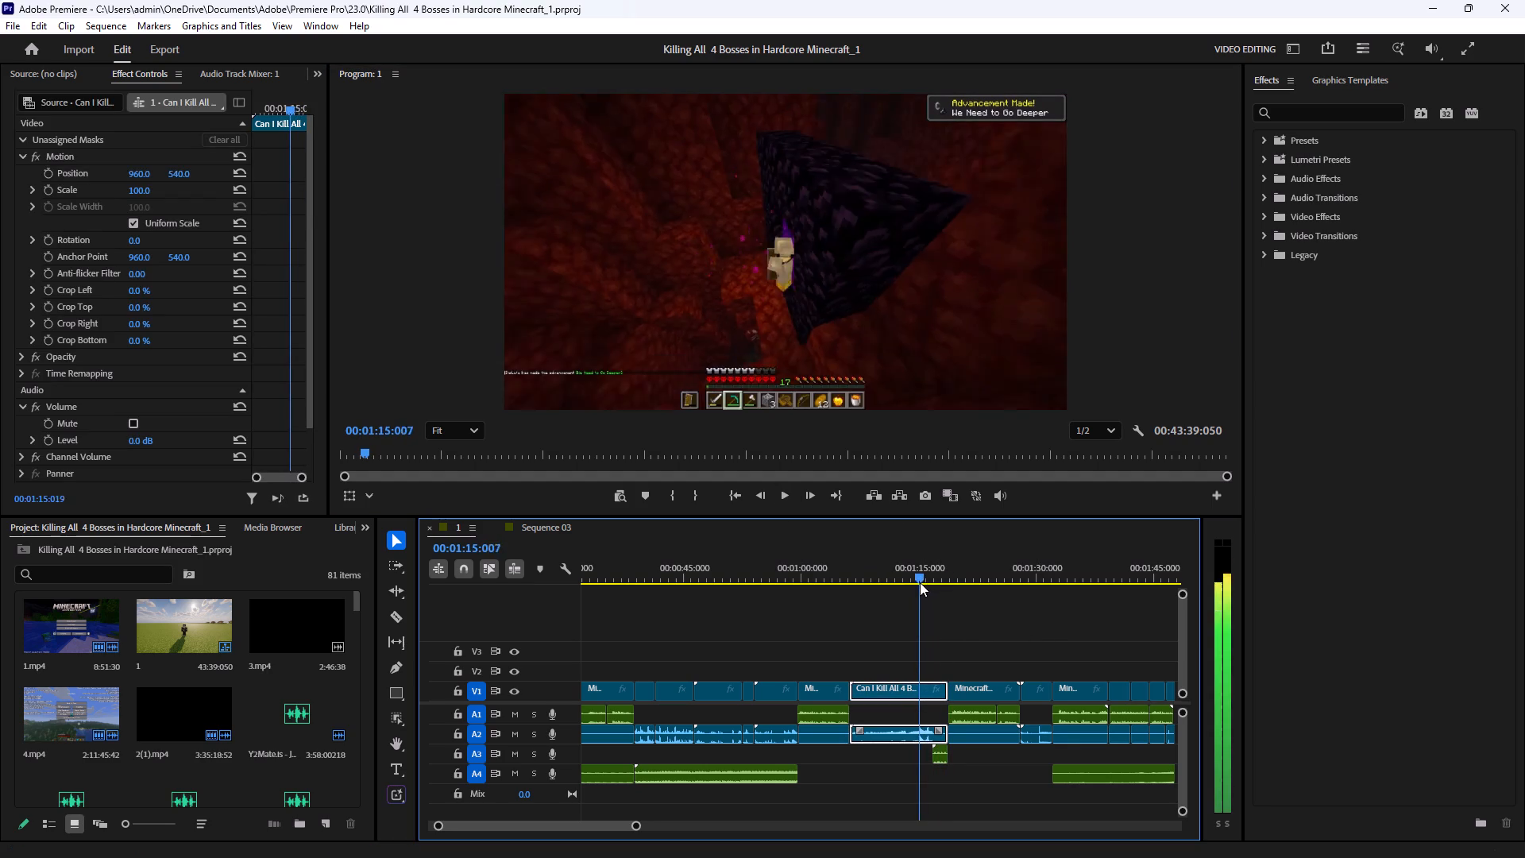
drag(920, 582, 917, 585)
click(1002, 615)
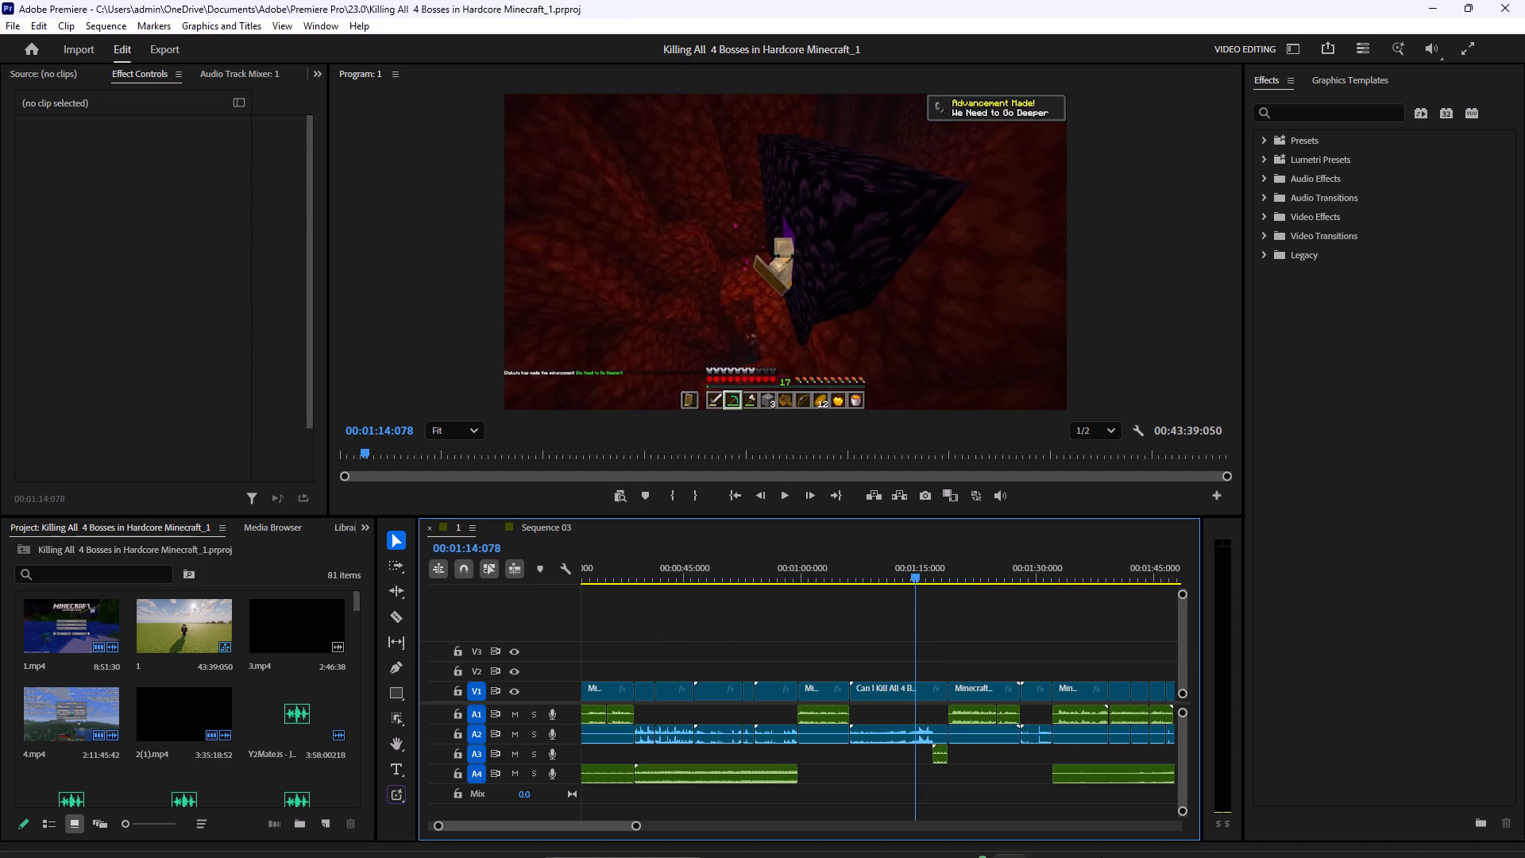
Switch to File Explorer and examine the Sound Effects folder inside Downloads, Editing material, Everything with sound.
click(759, 854)
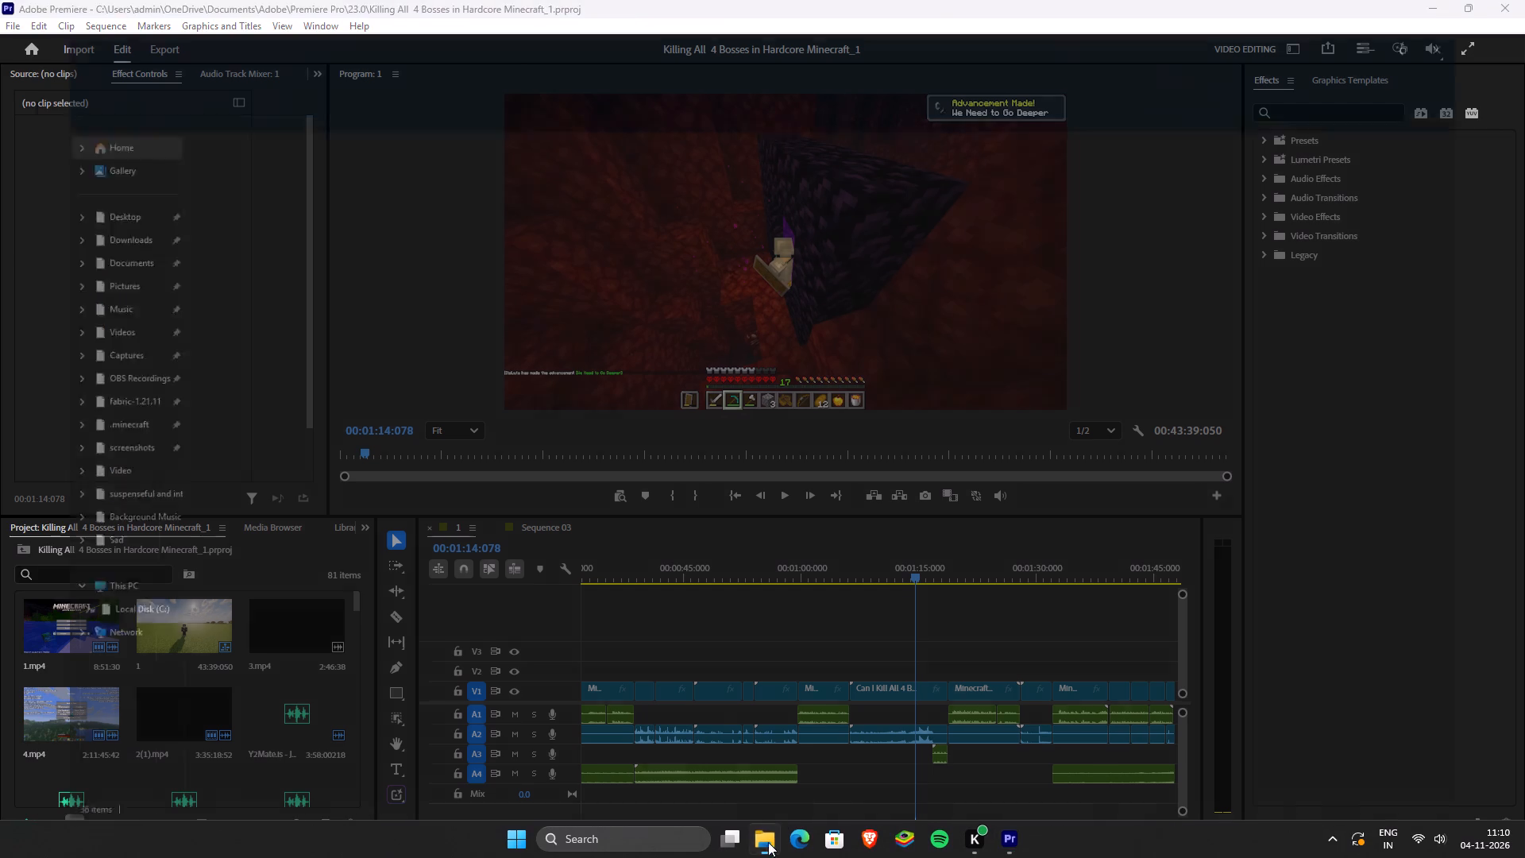
click(56, 215)
click(906, 566)
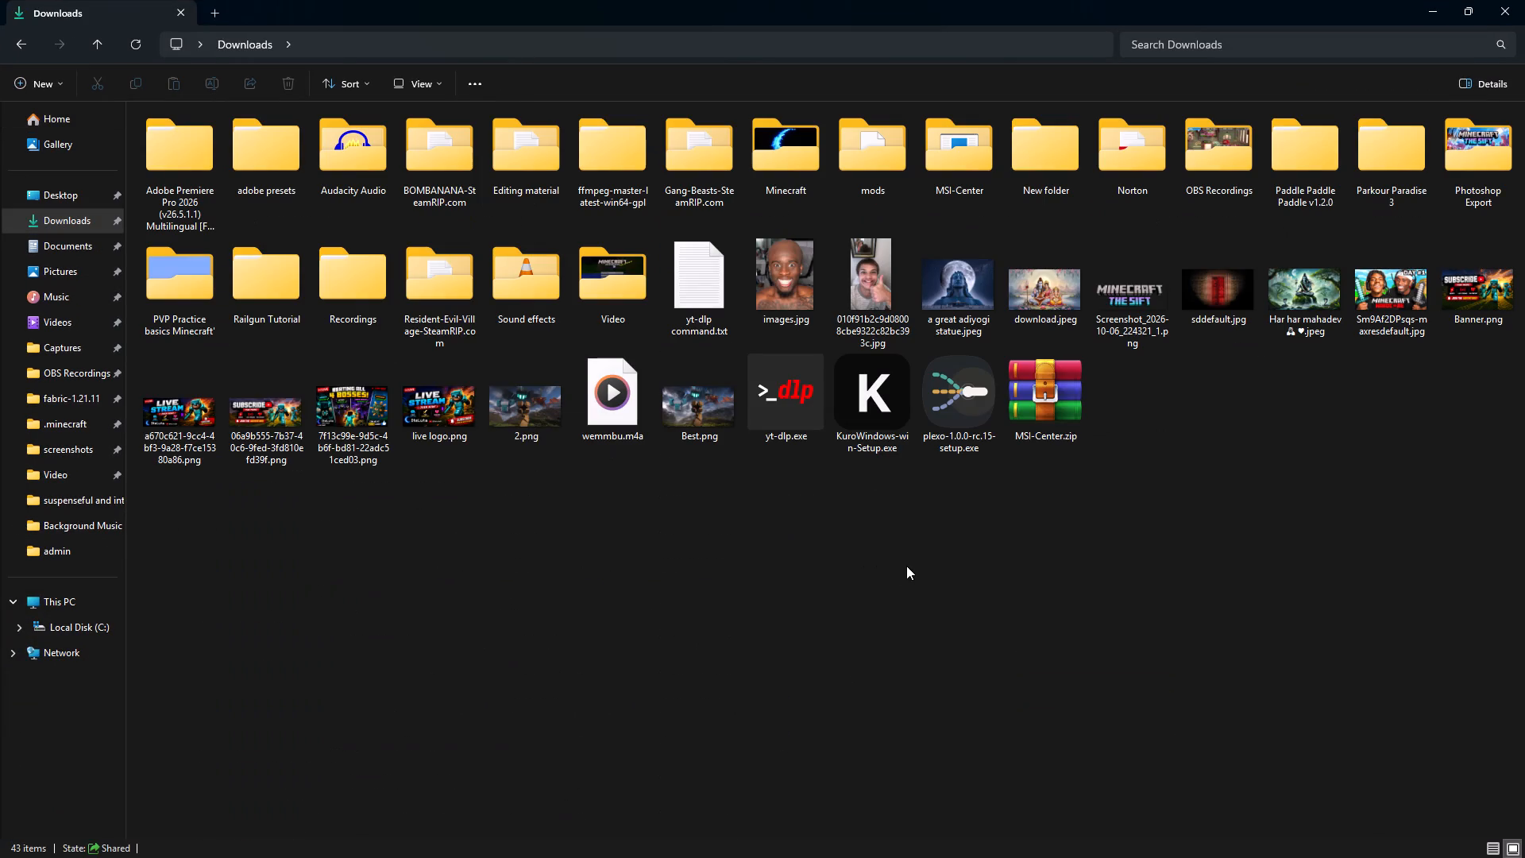
click(678, 520)
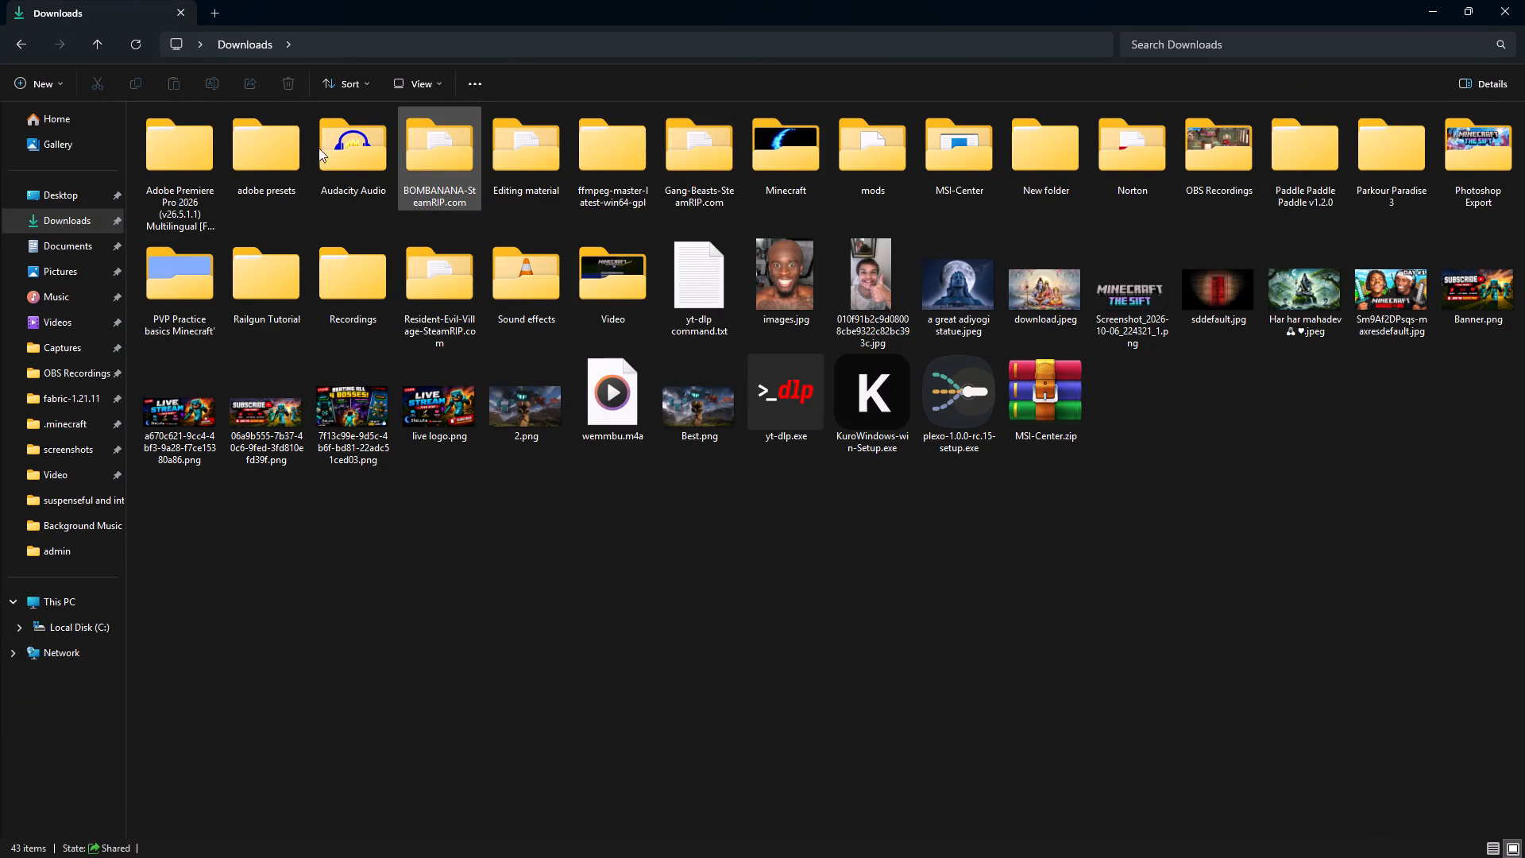
double_click(530, 172)
drag(720, 650, 718, 641)
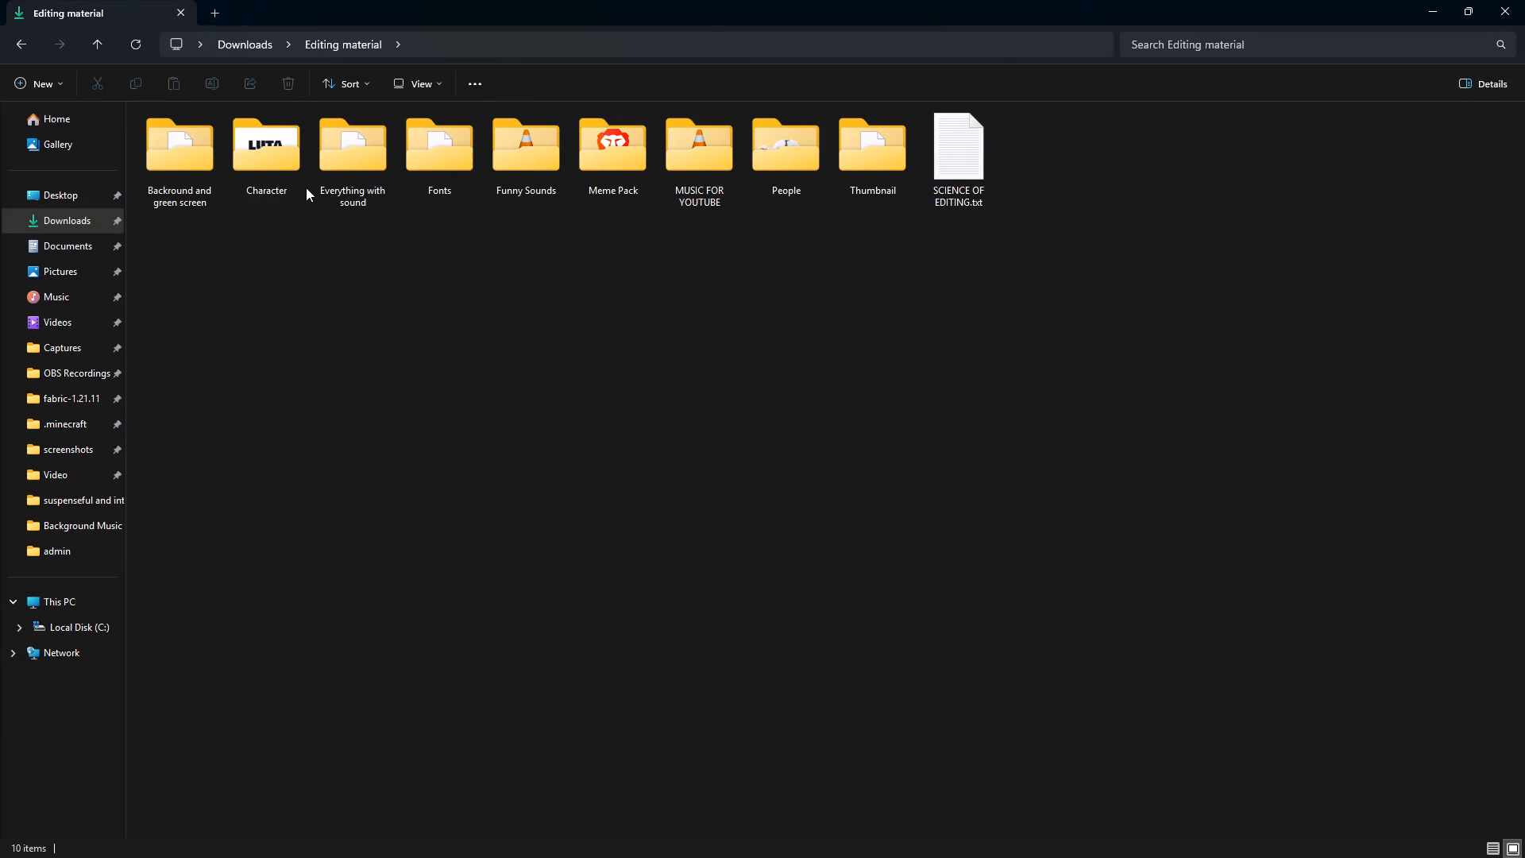
double_click(364, 181)
drag(833, 543, 823, 536)
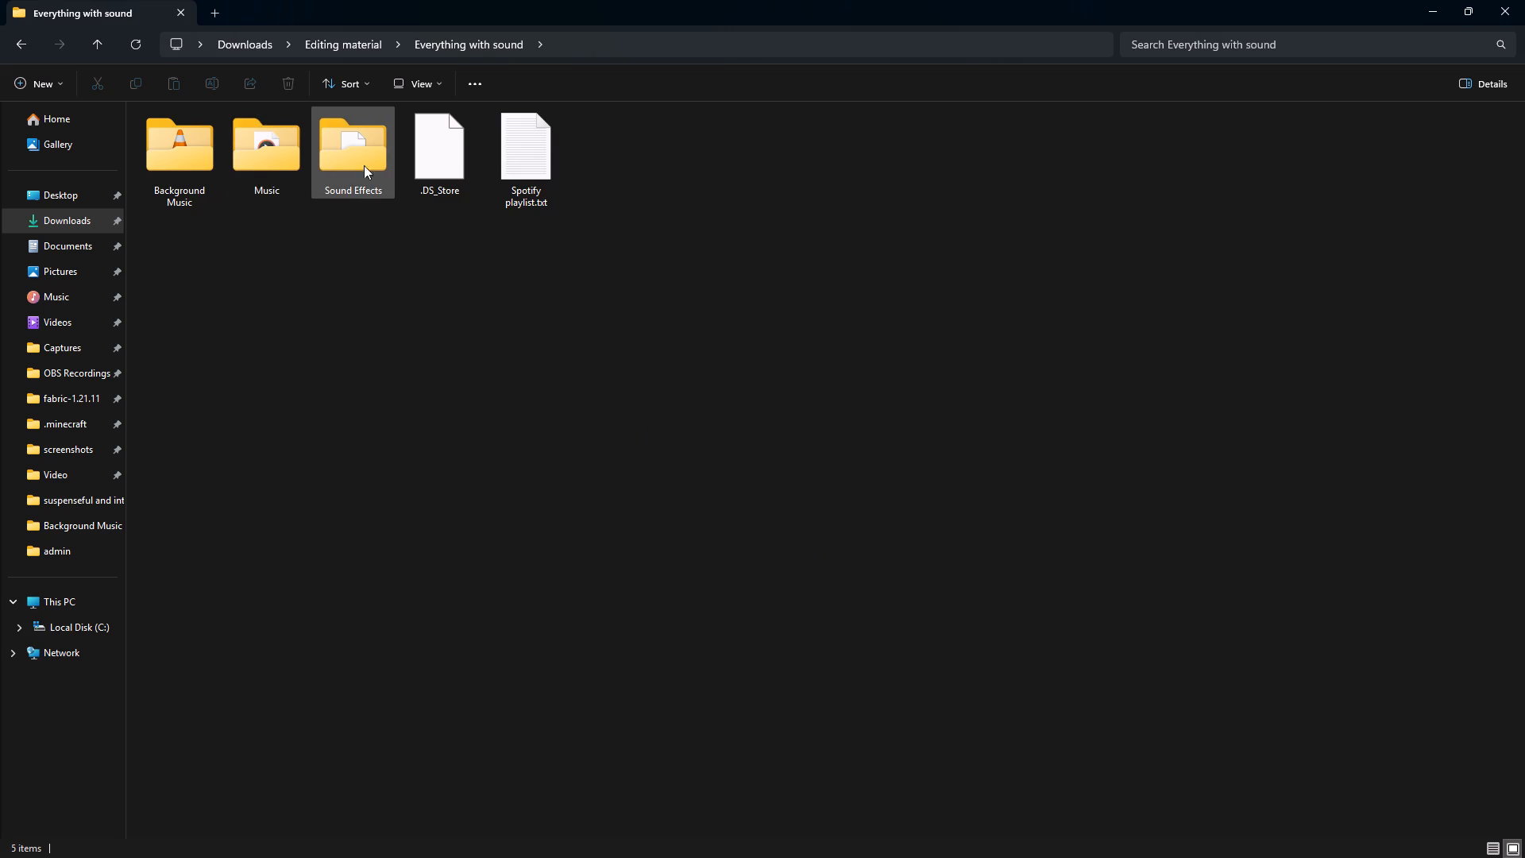
double_click(345, 167)
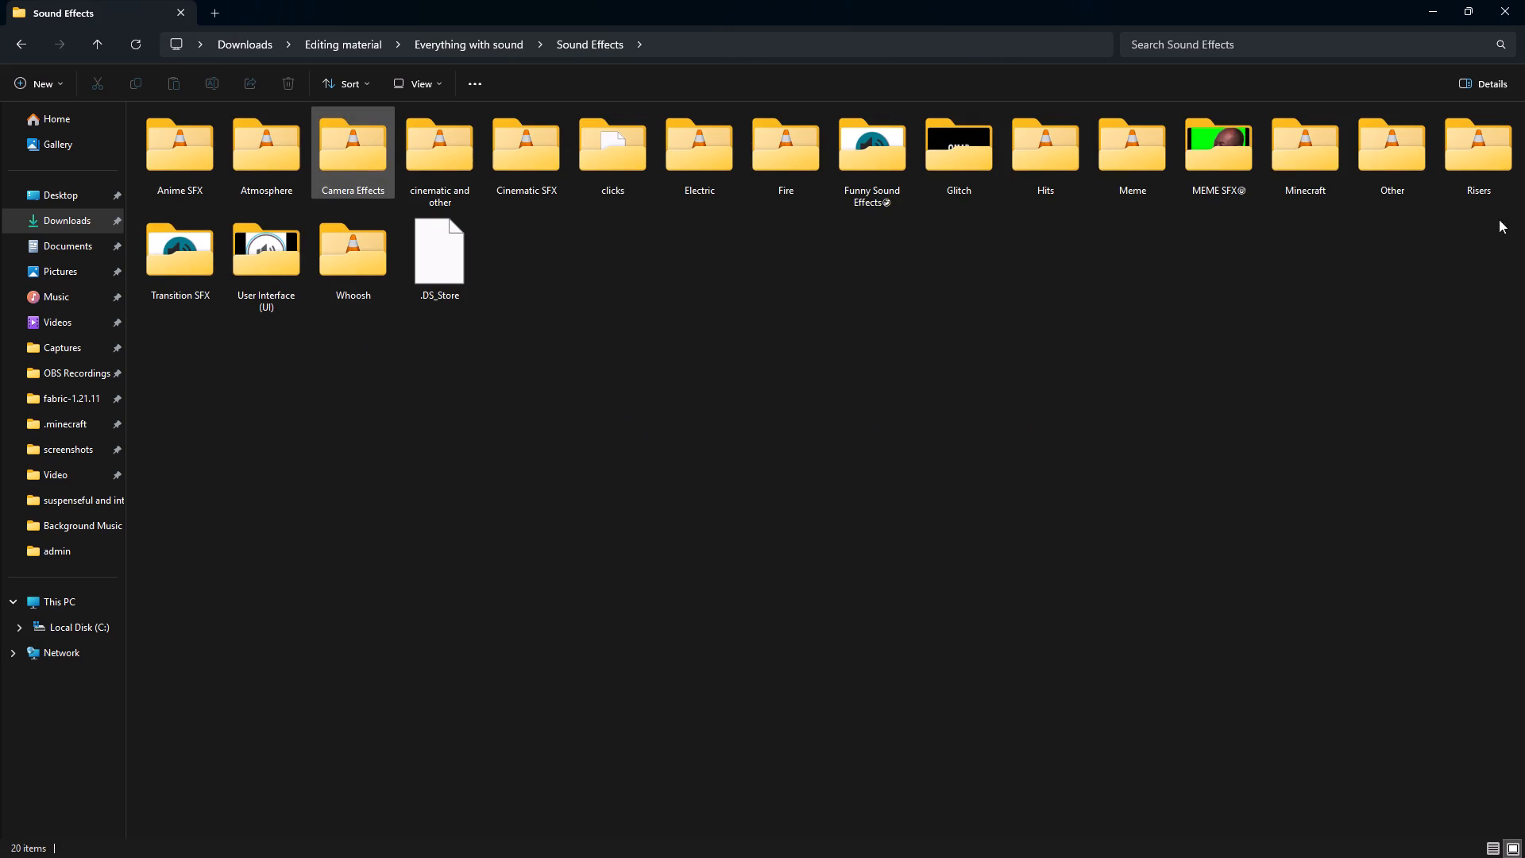
Look through the Music and Background Music folders of Everything with sound, and return to Editing material.
click(14, 45)
click(753, 418)
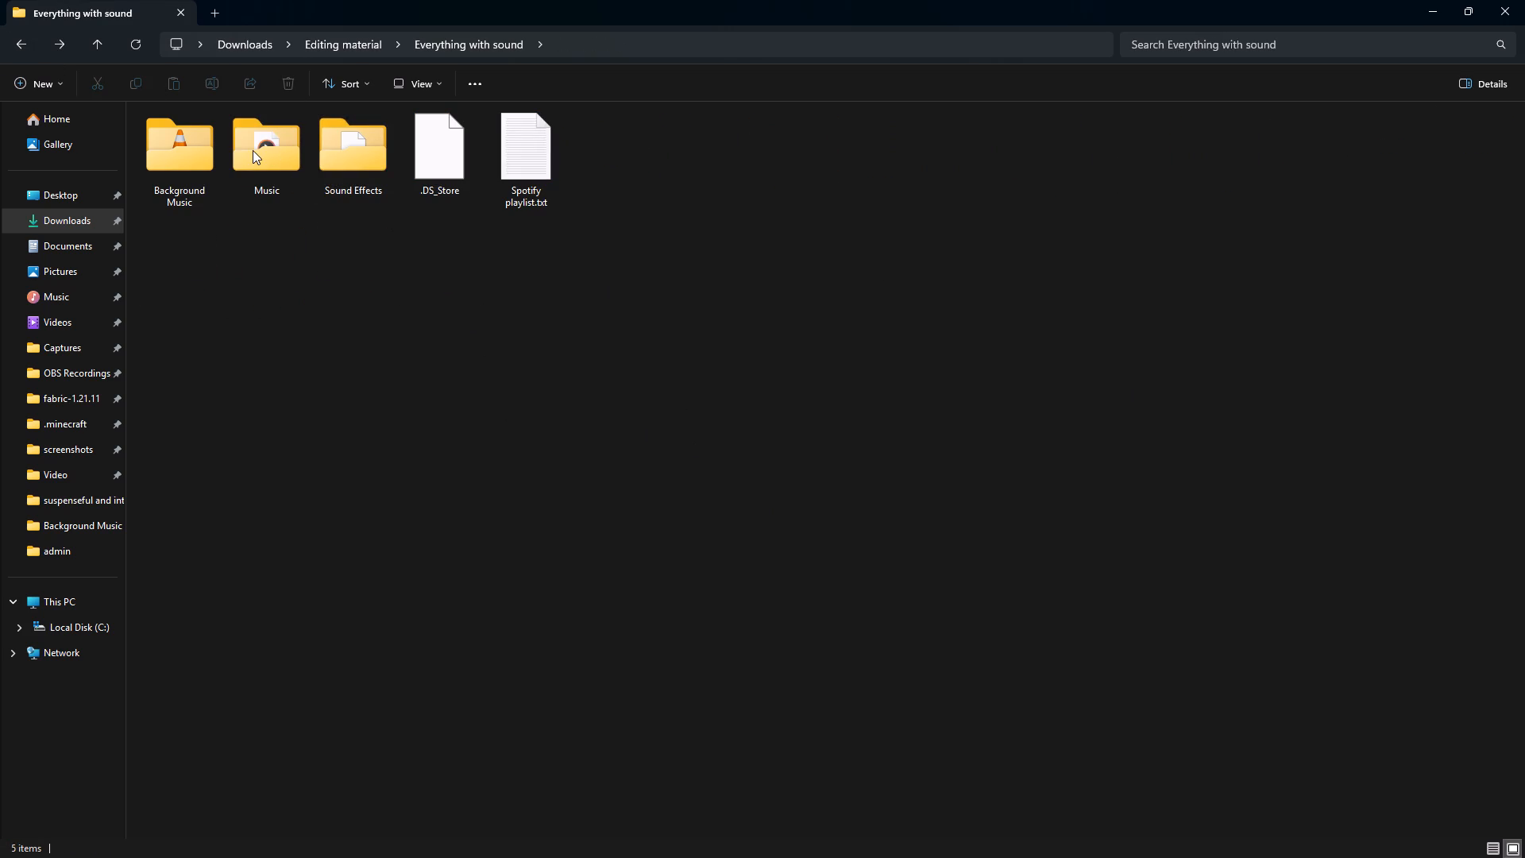
double_click(253, 150)
click(1023, 458)
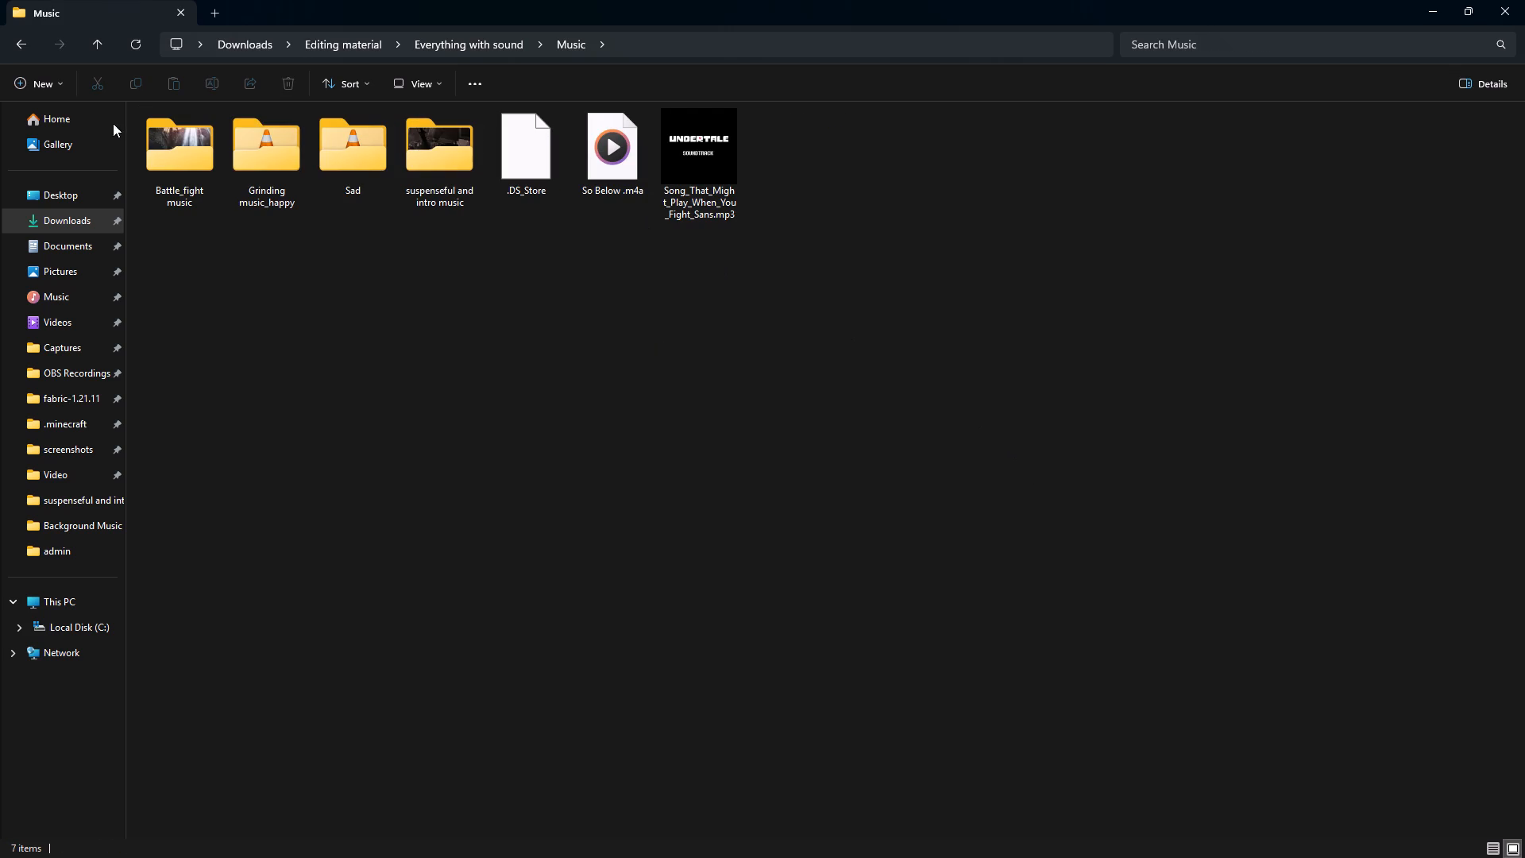
click(25, 48)
double_click(199, 180)
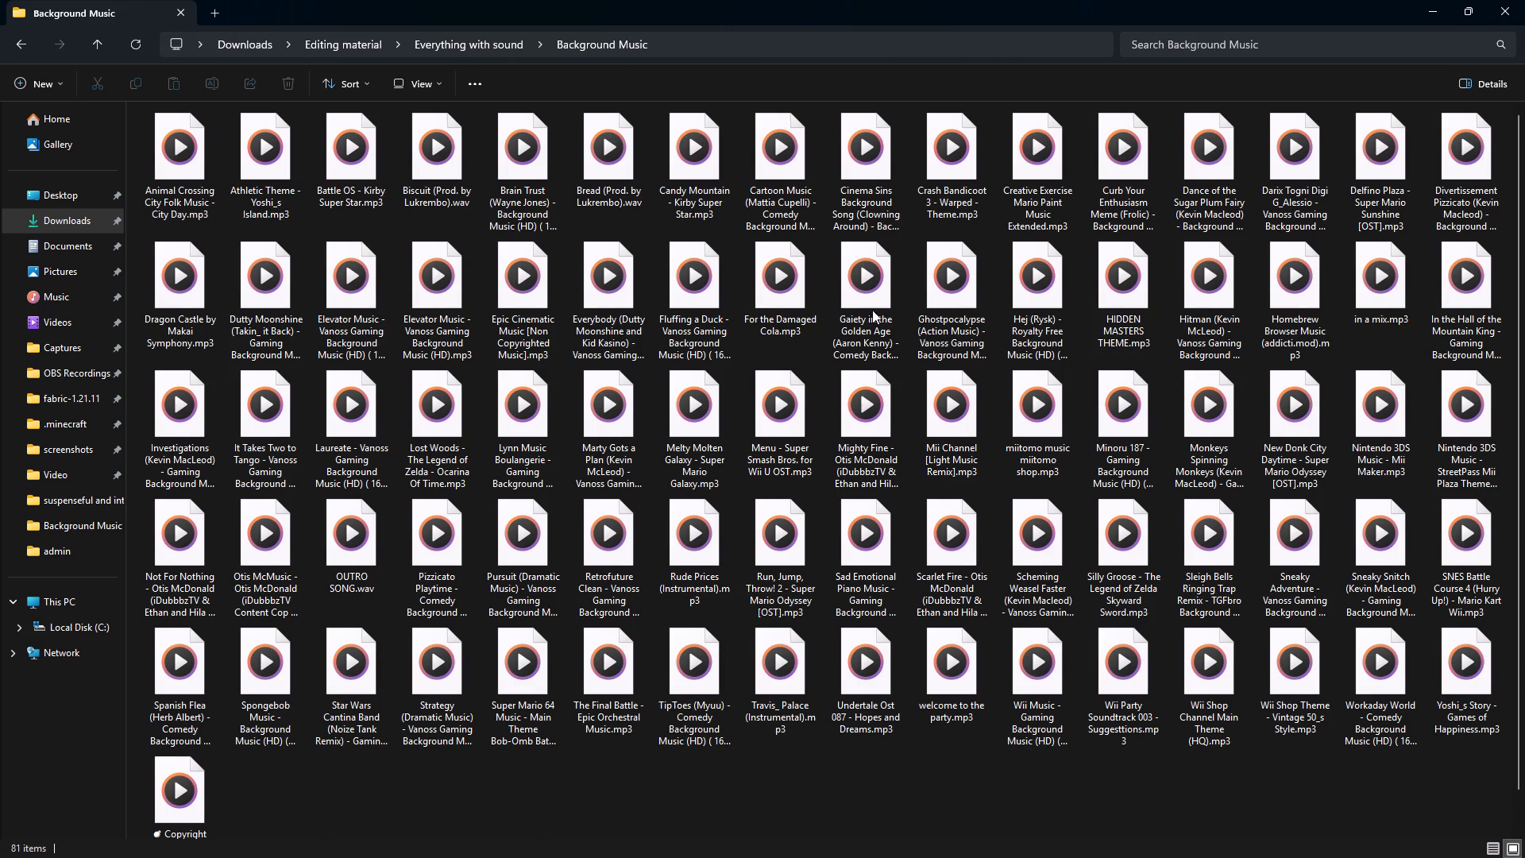
click(24, 25)
click(17, 47)
click(17, 46)
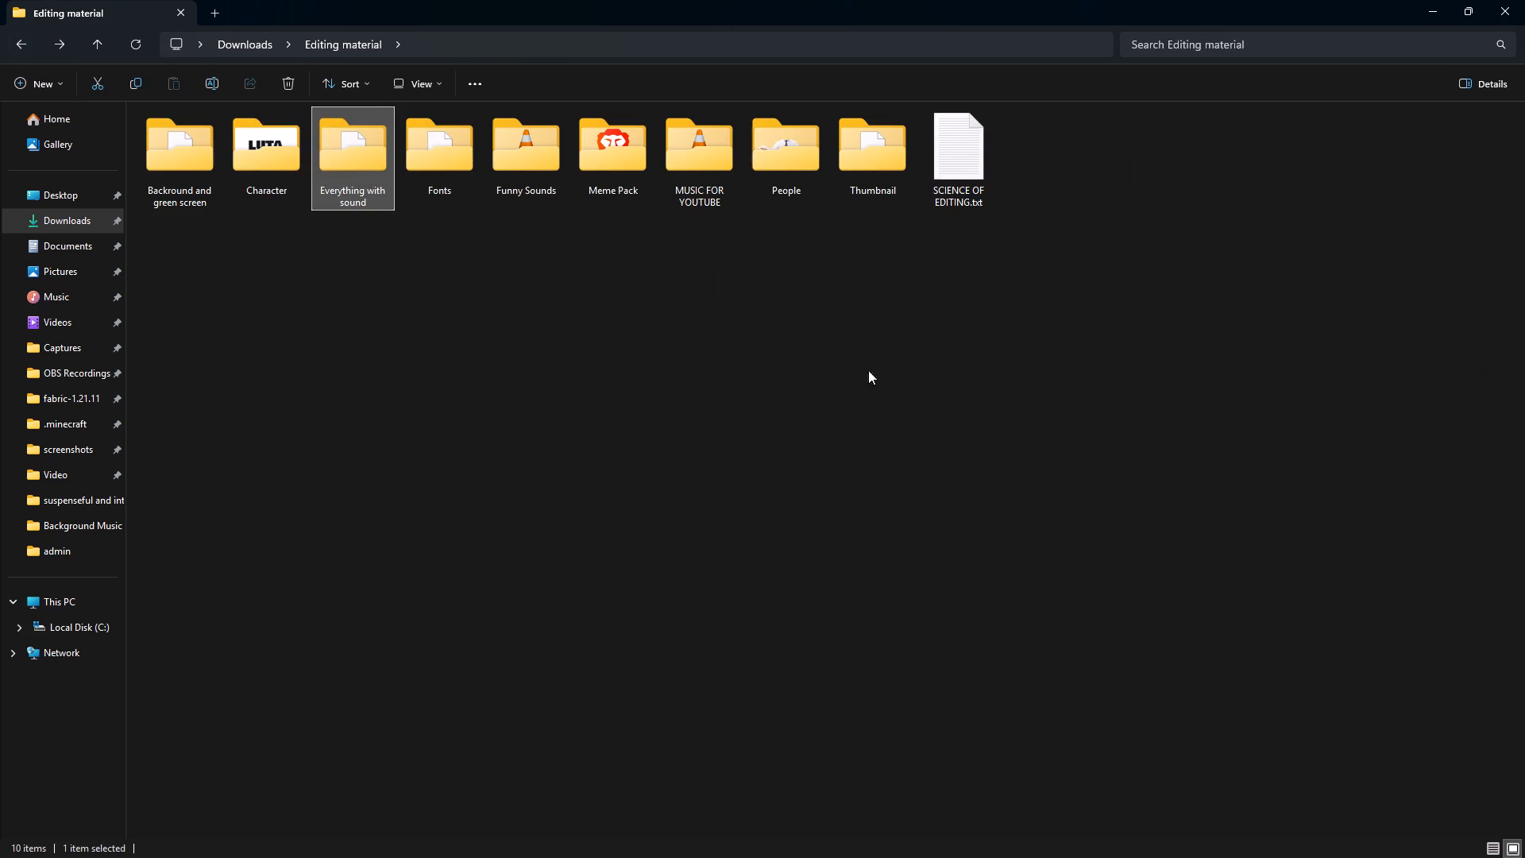
Look through the audio files in the Funny Sounds folder and return to Editing material.
click(1012, 435)
double_click(508, 176)
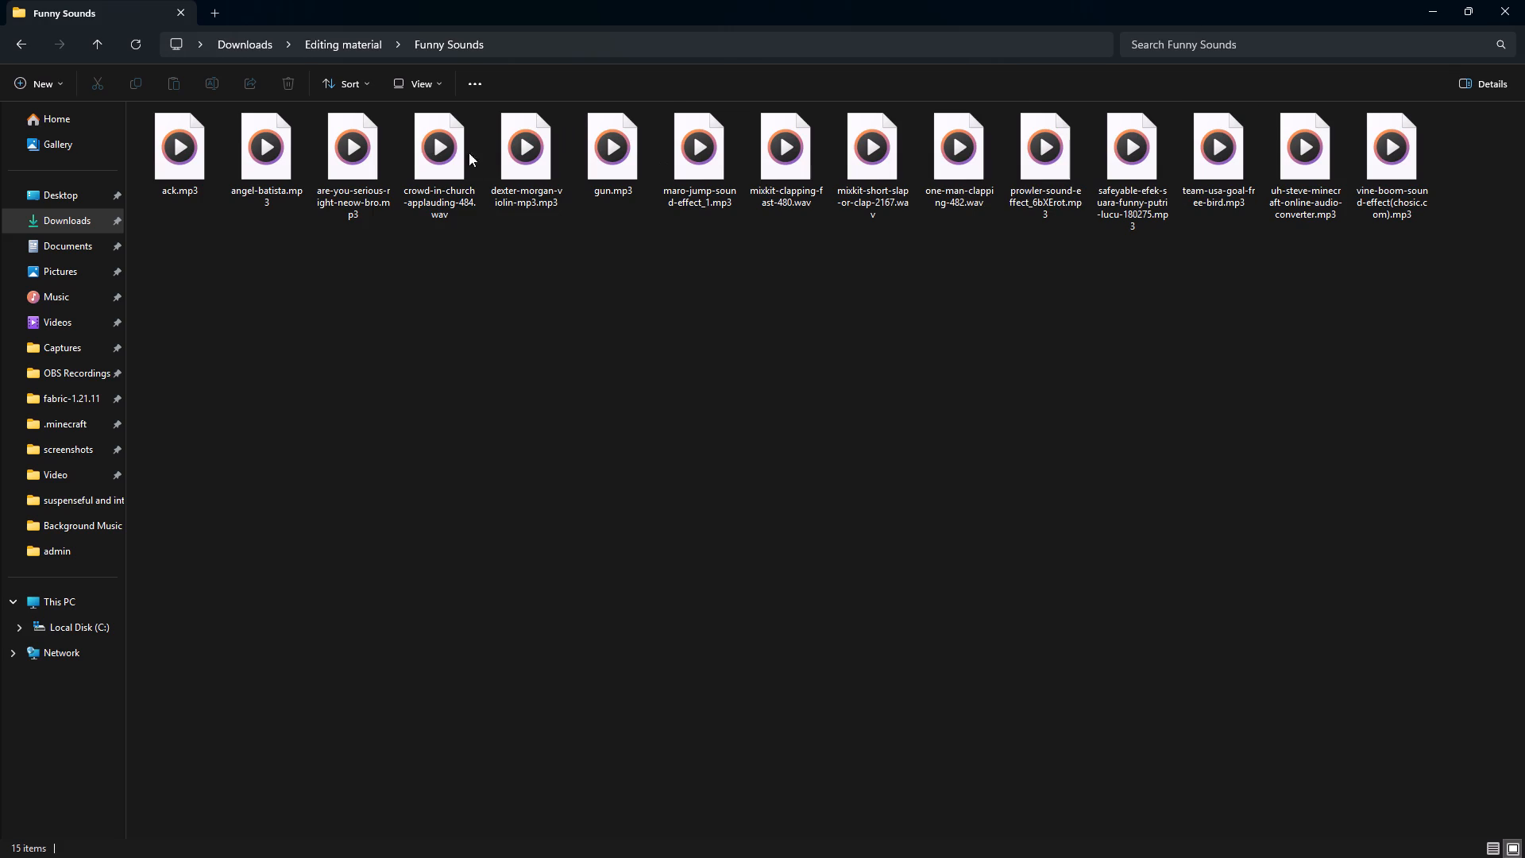
click(29, 36)
click(736, 423)
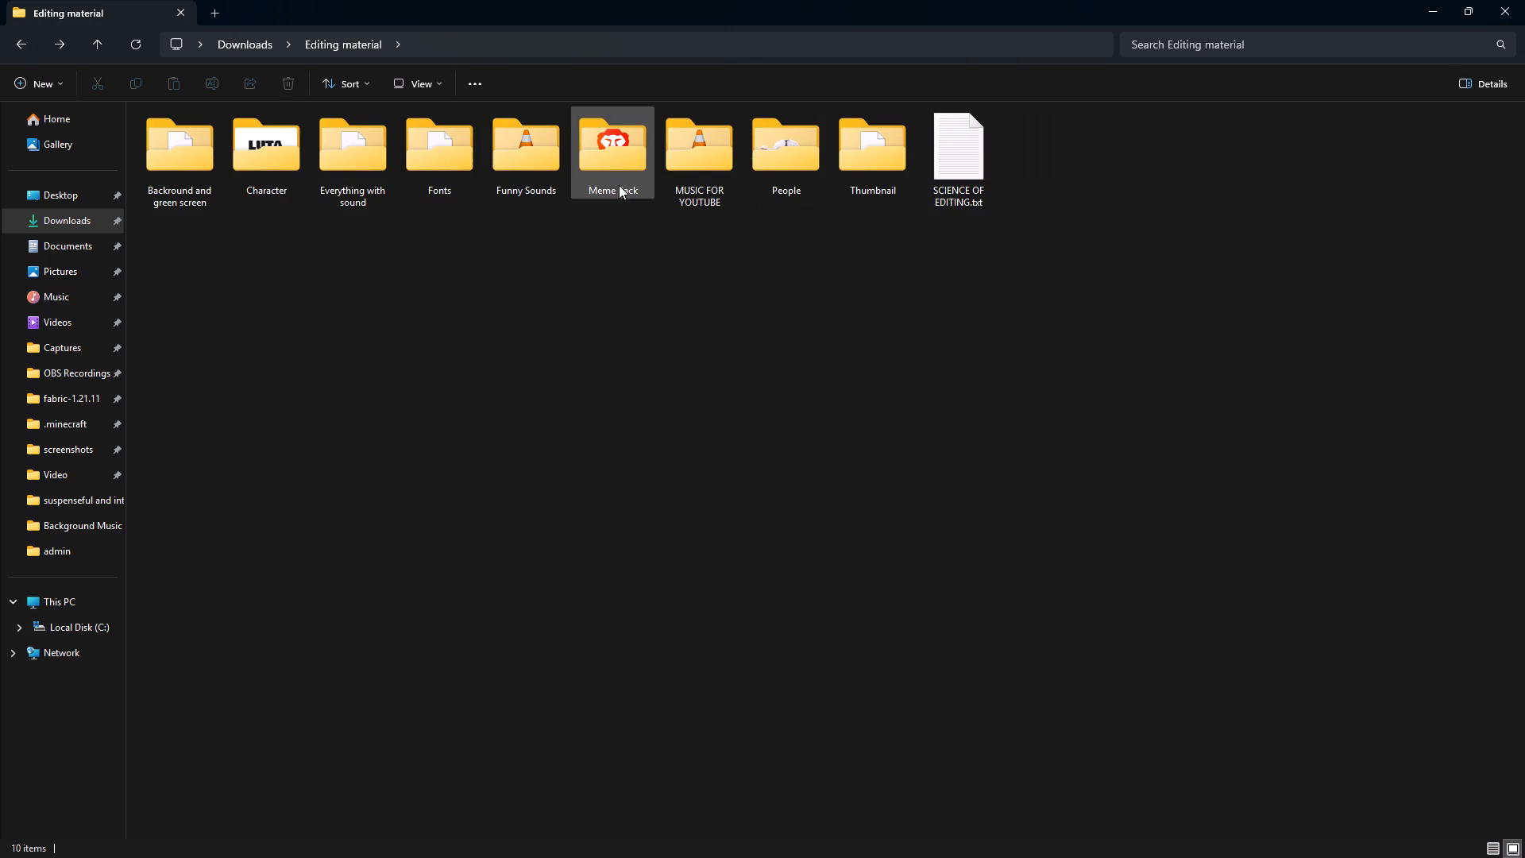
Search the Meme Pack's Meme Sound Effects folder for "faa" and "fa", and return to Editing material.
double_click(615, 176)
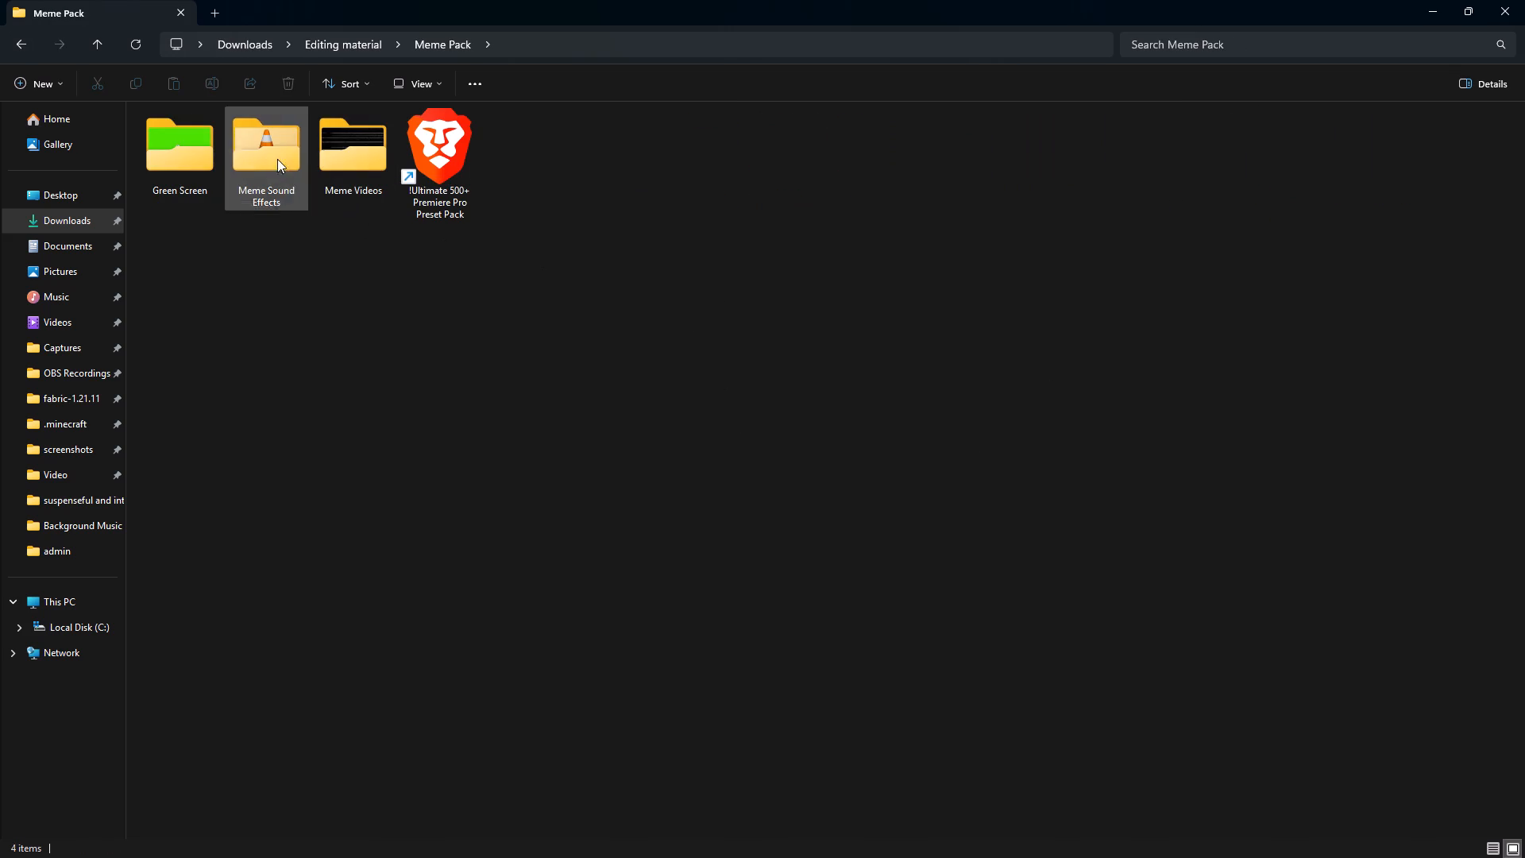
double_click(253, 162)
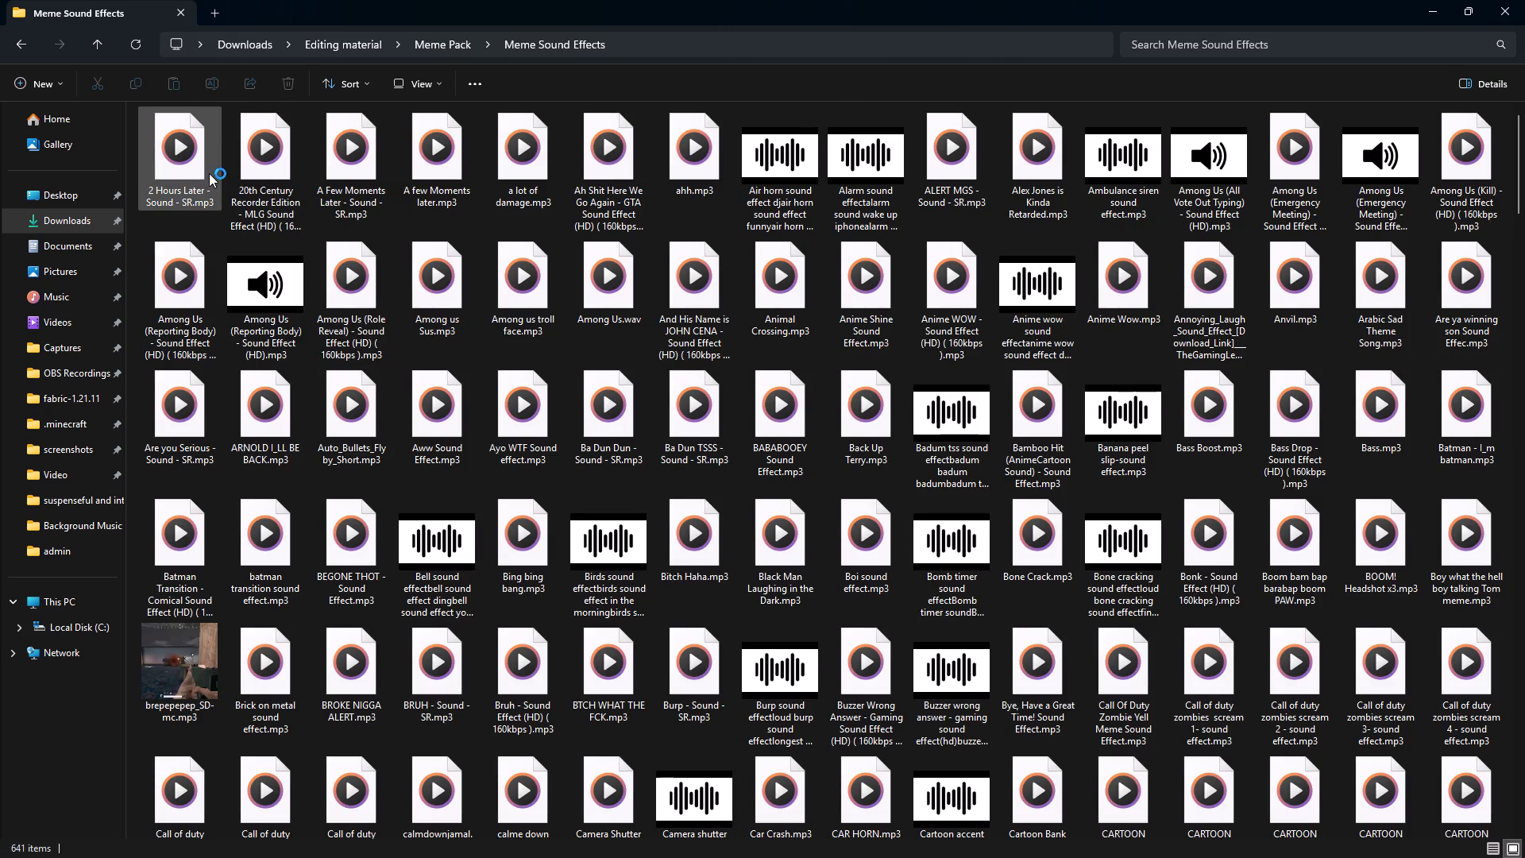
click(1242, 48)
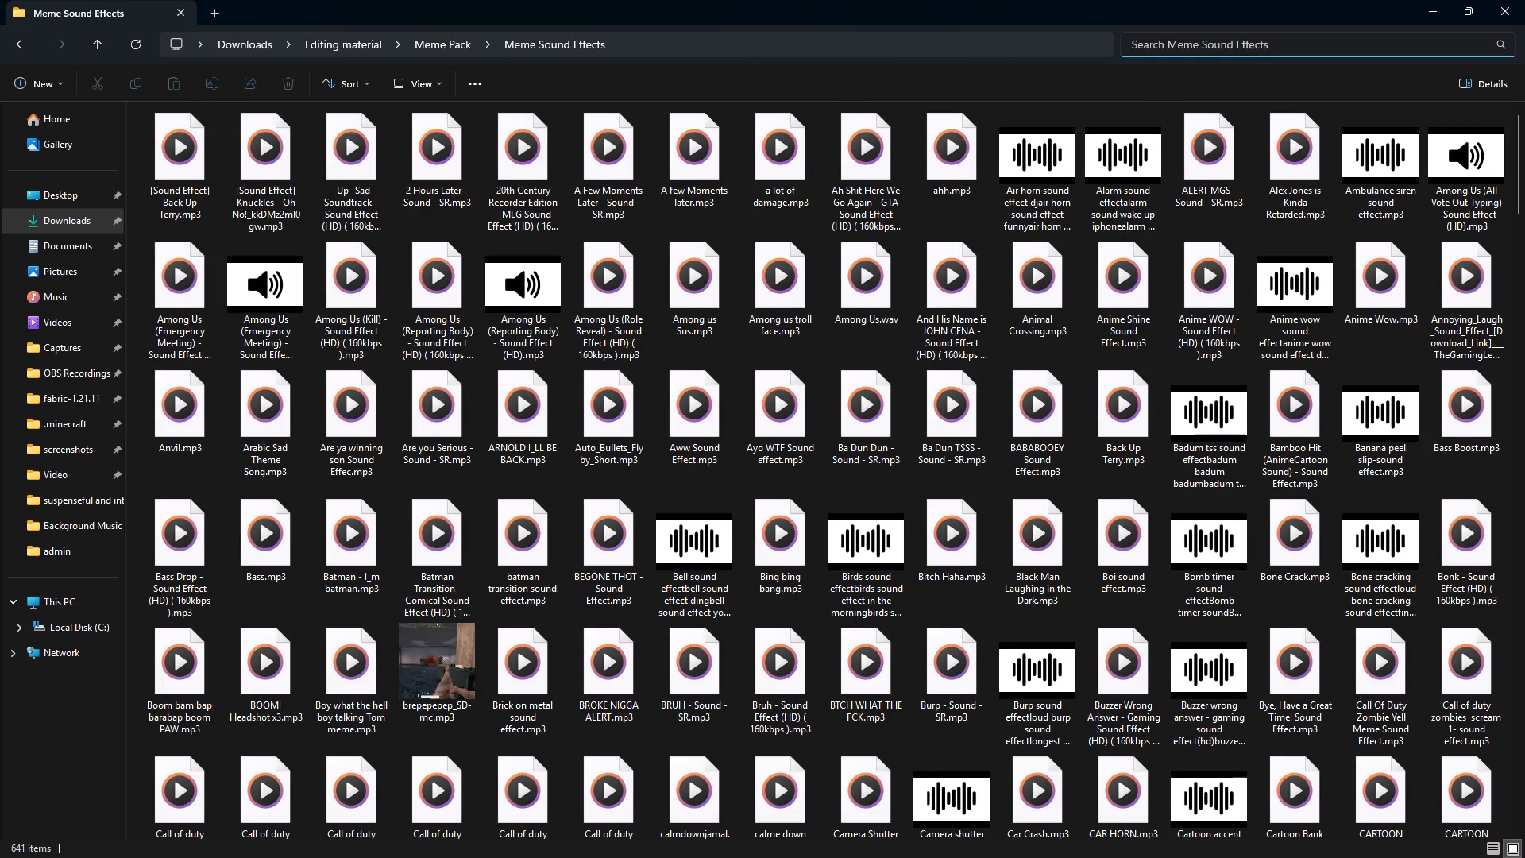
text(faa)
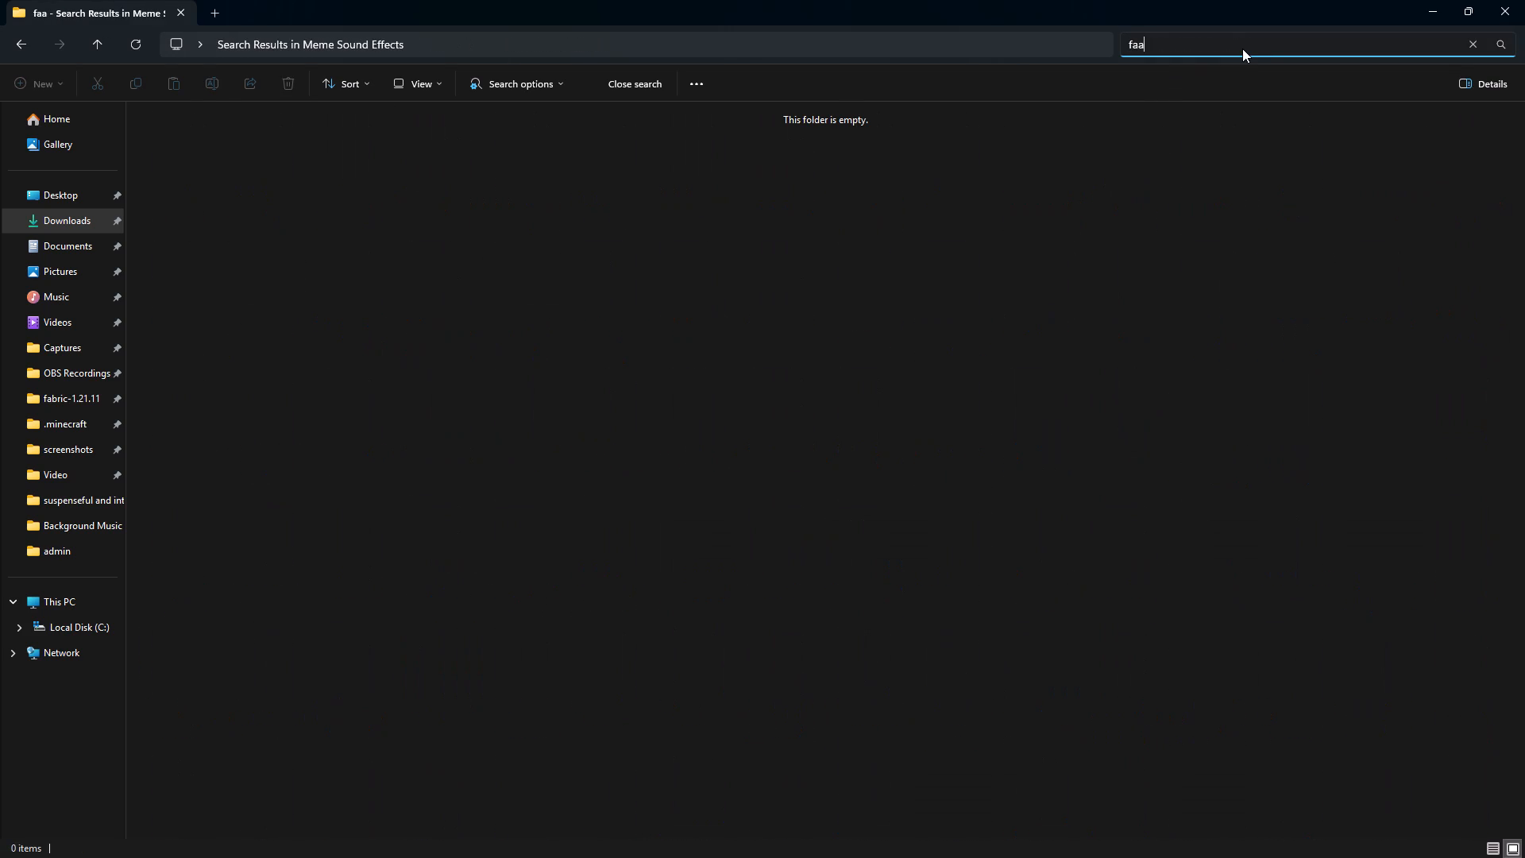
key(BackSpace)
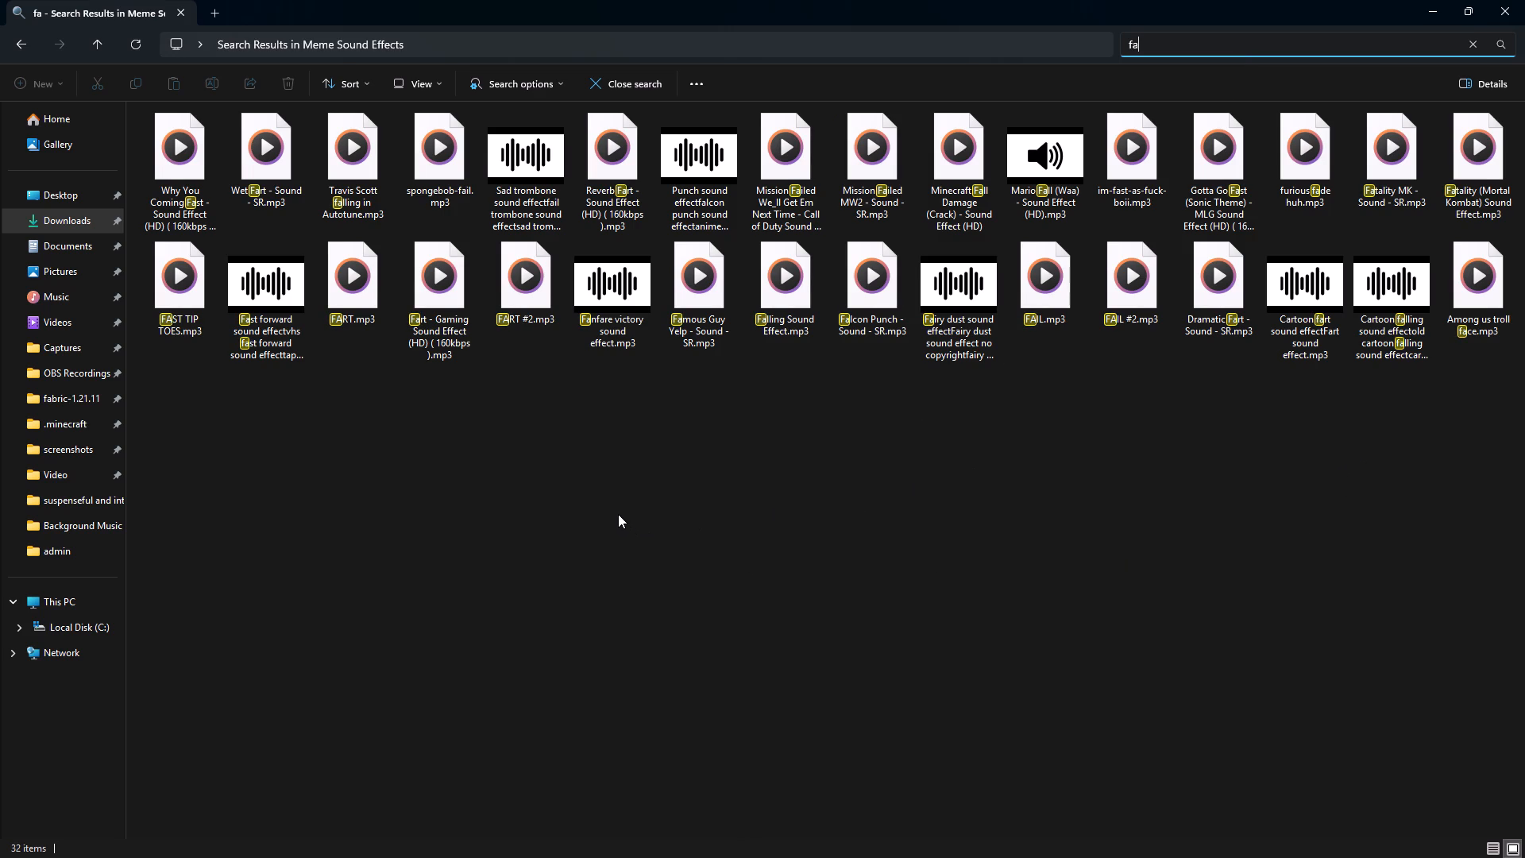
click(21, 37)
click(21, 37)
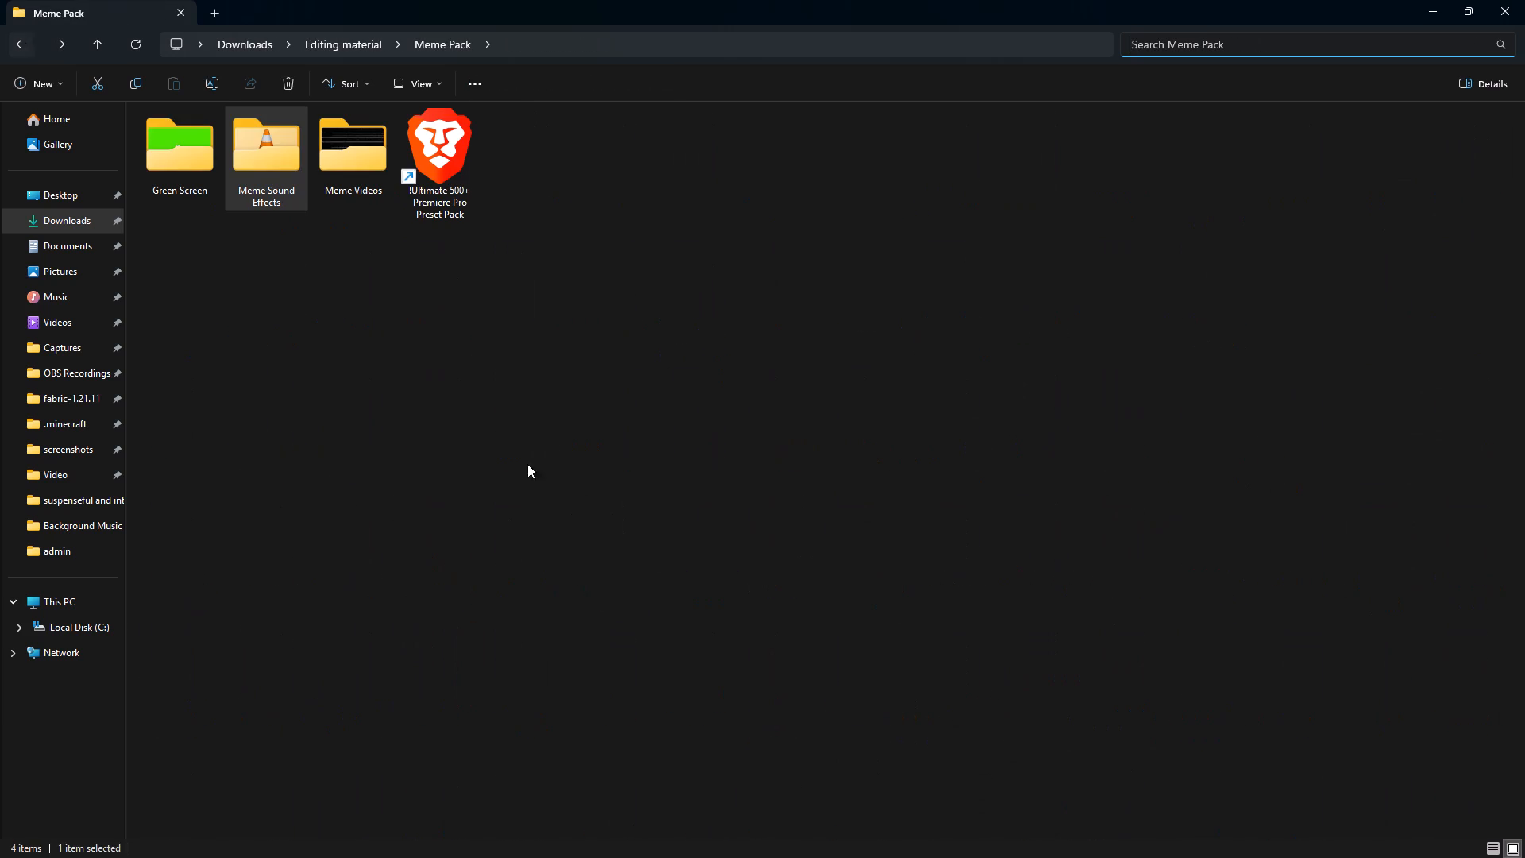
click(721, 486)
click(20, 36)
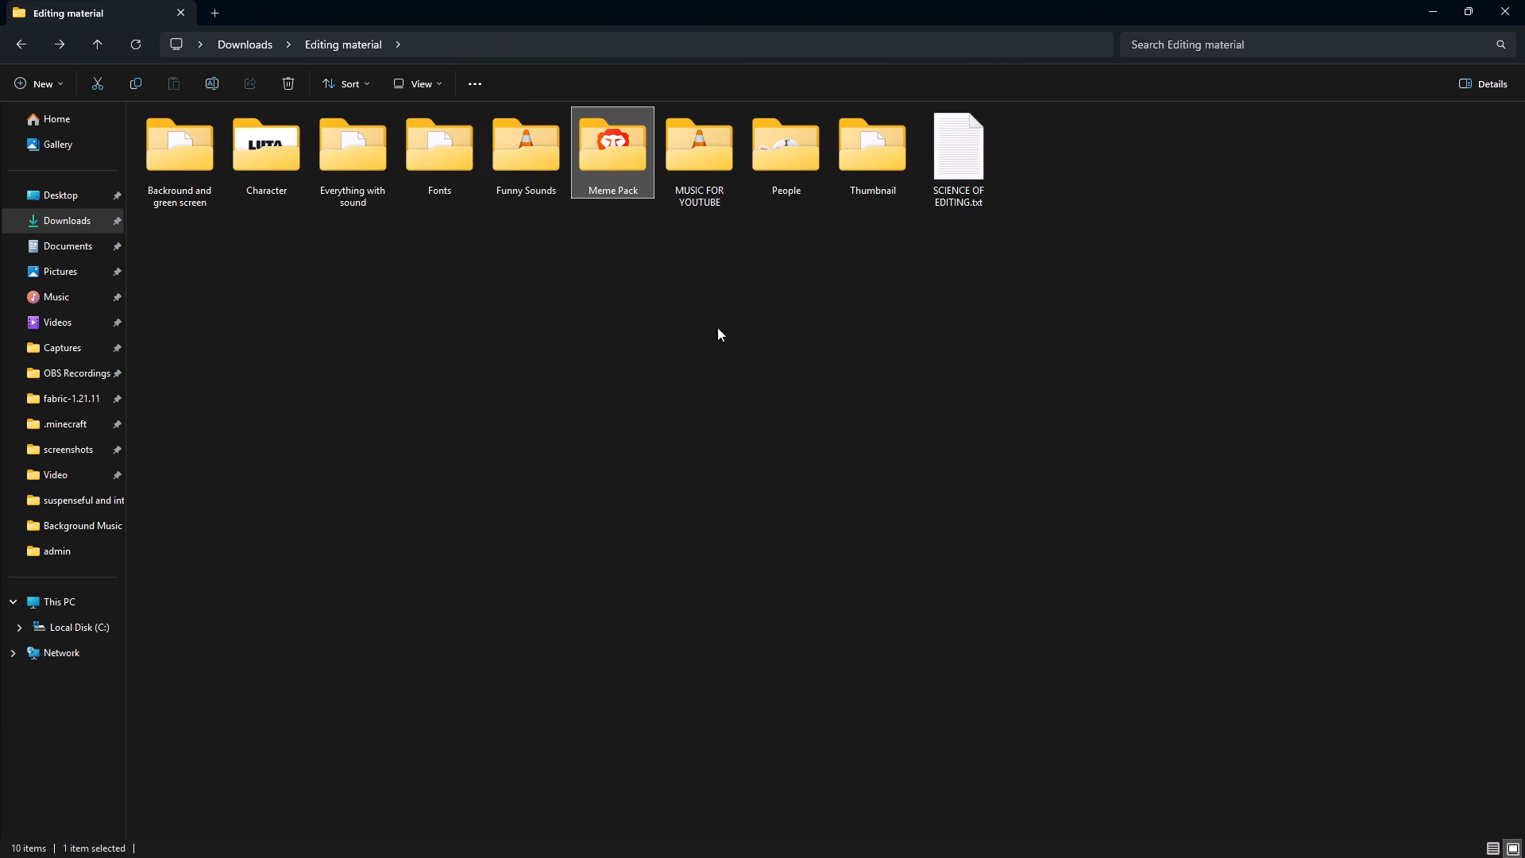
Look through the contents of the Downloads folder for the meme sound.
click(782, 354)
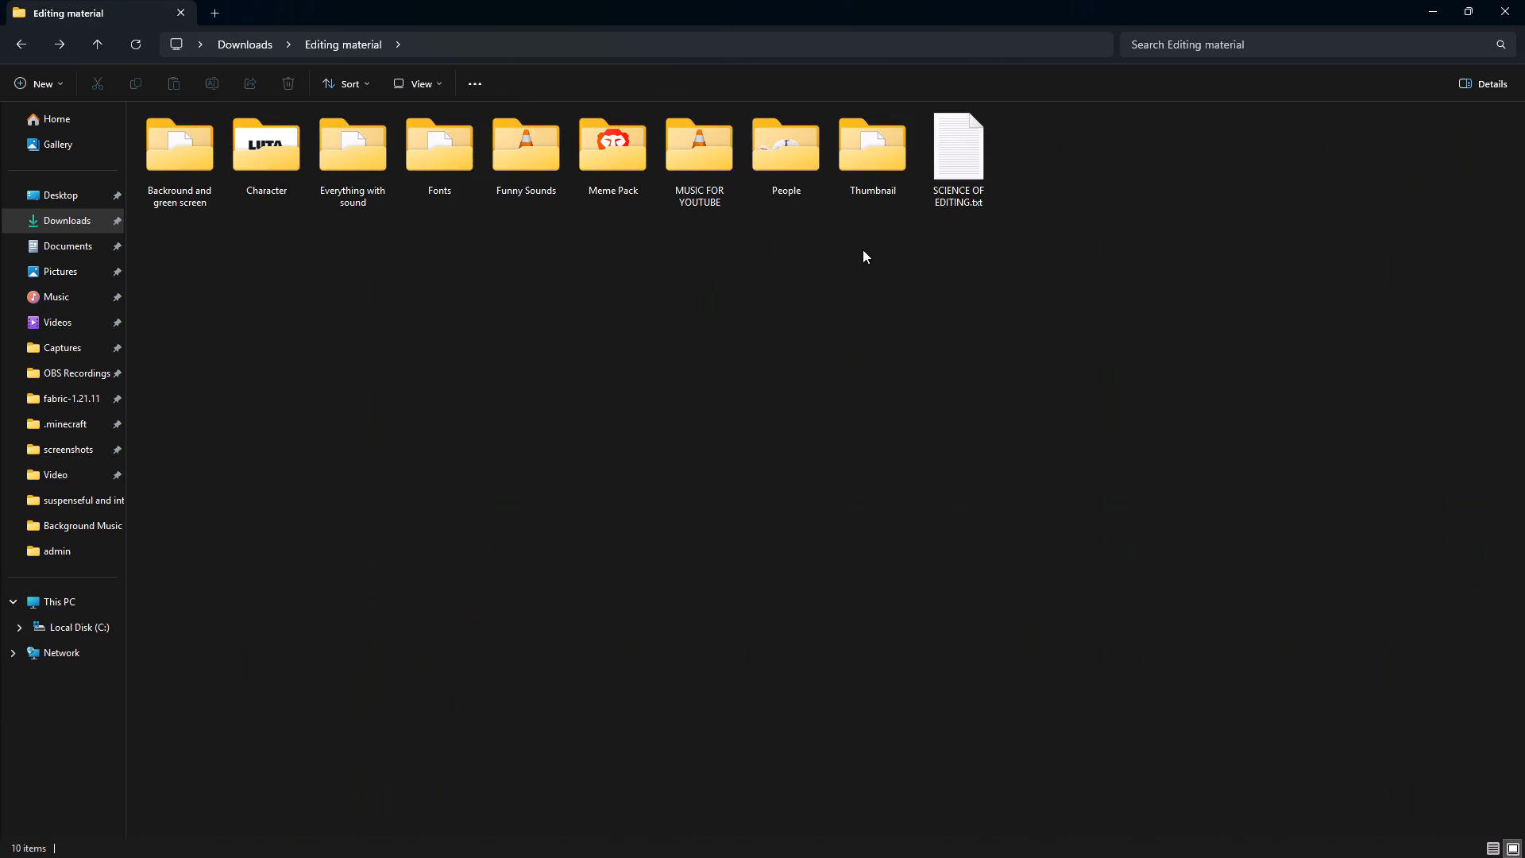
click(88, 222)
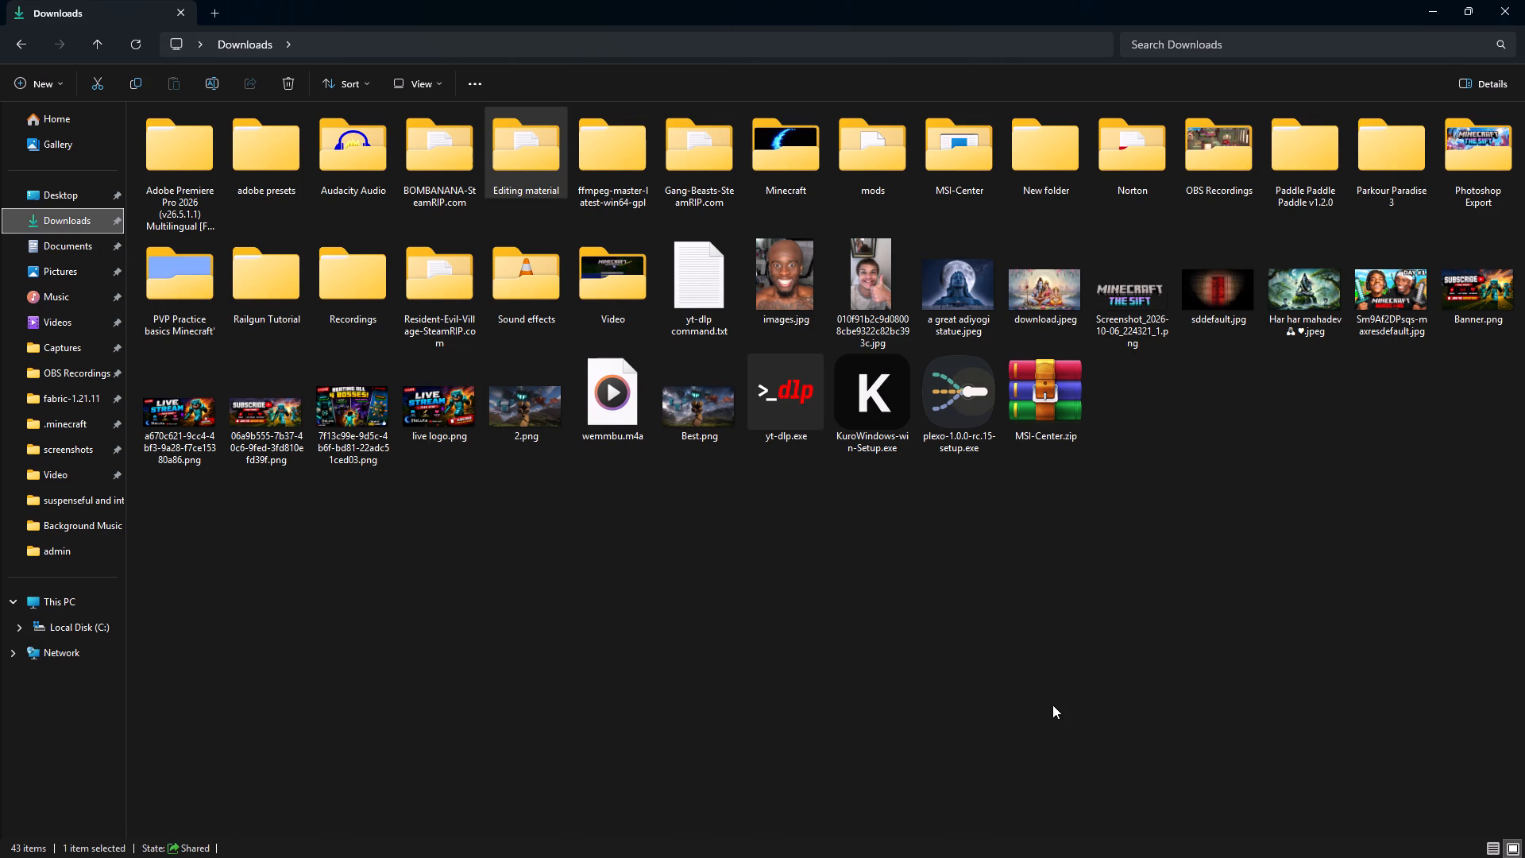
click(1059, 702)
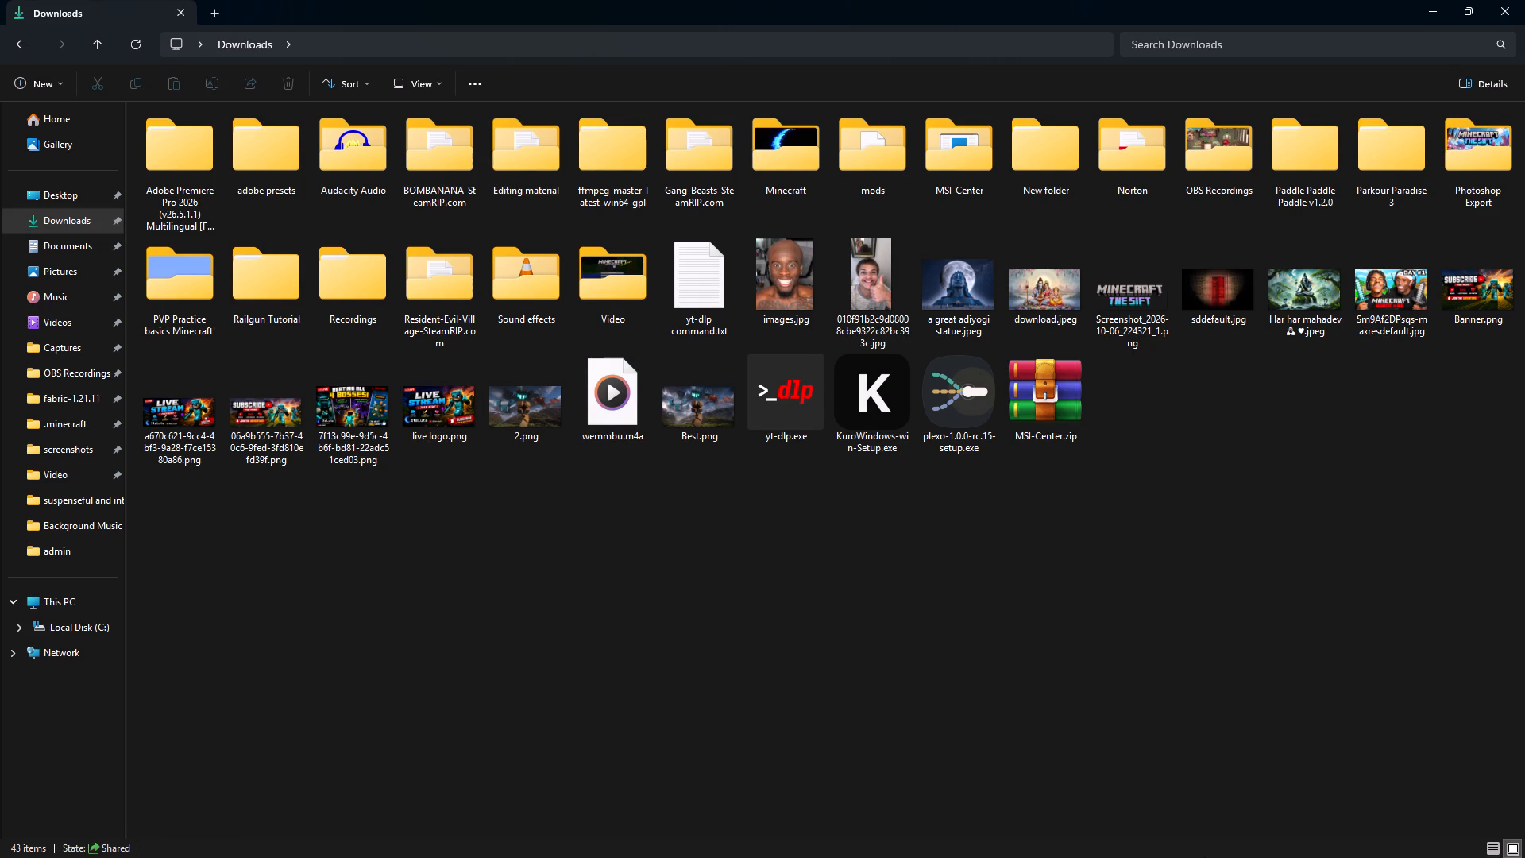
Switch to the Brave browser, open the bookmarked qkthr ringtone page on Zedge and search the site for "faa".
click(871, 850)
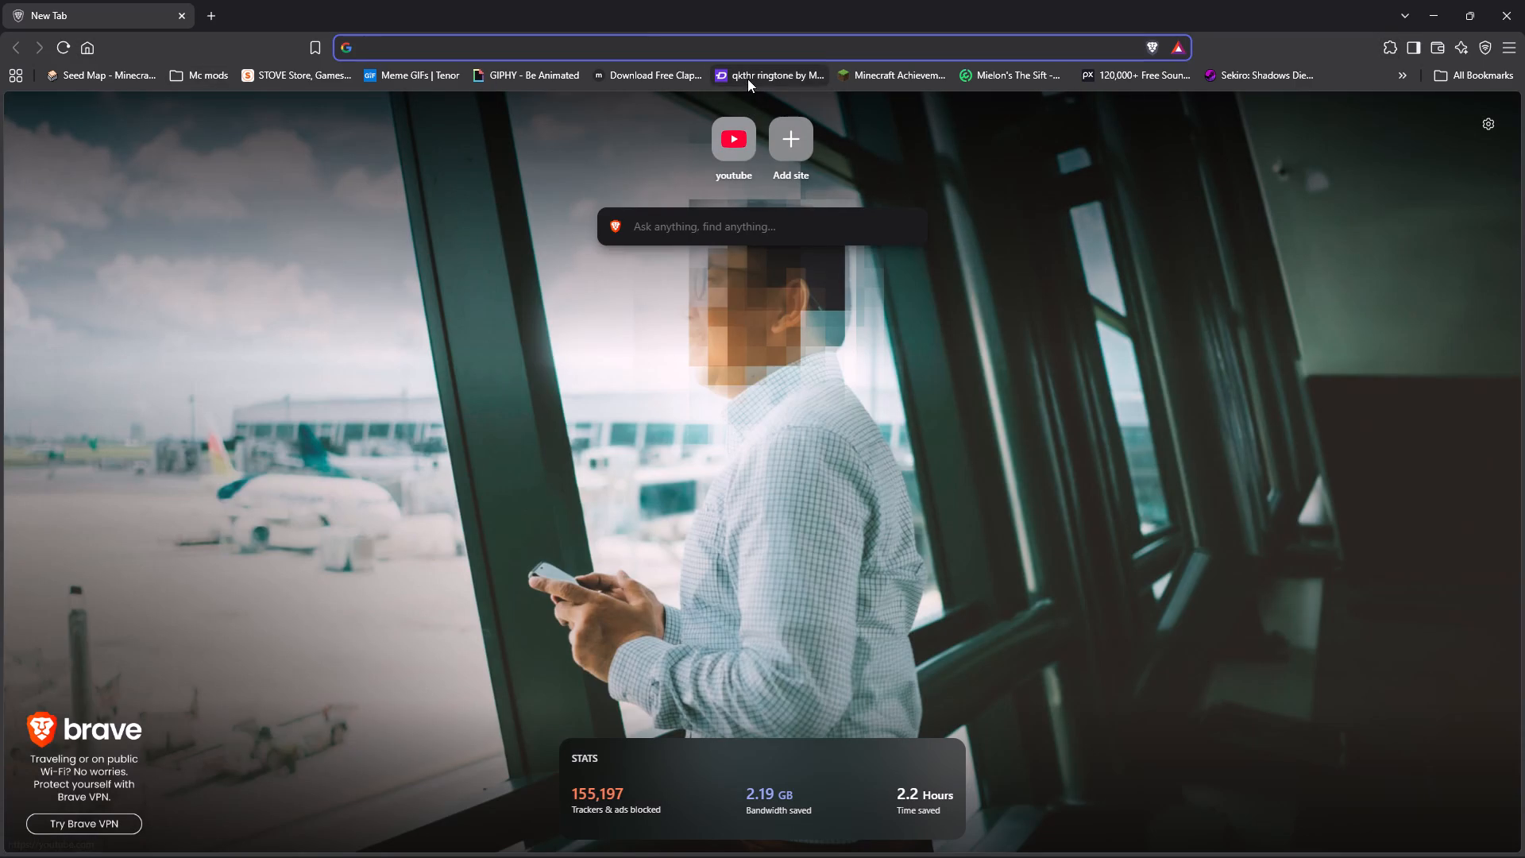
click(747, 79)
click(561, 92)
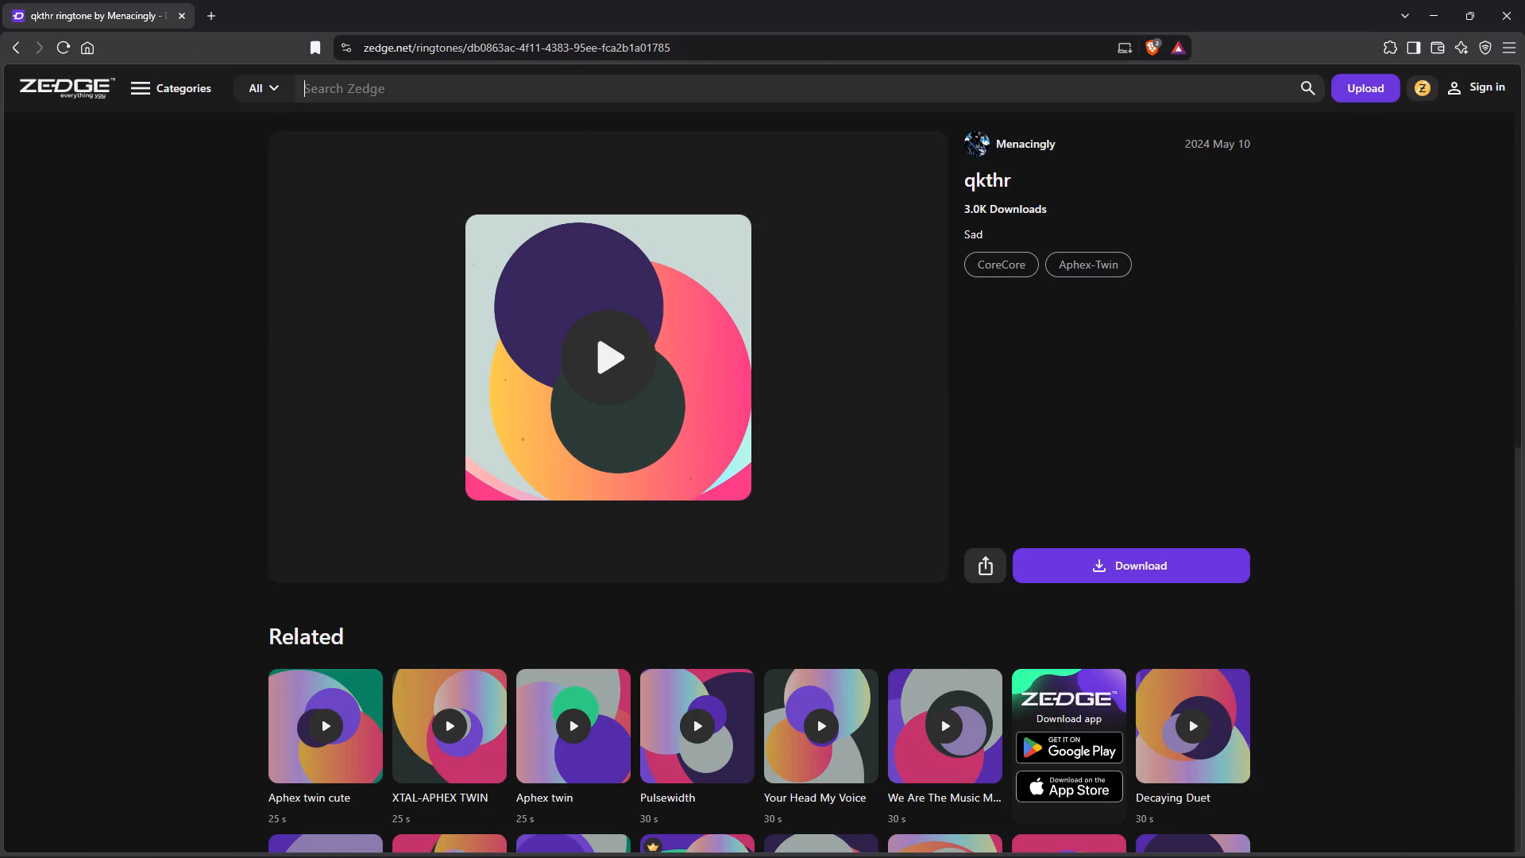
text(faa)
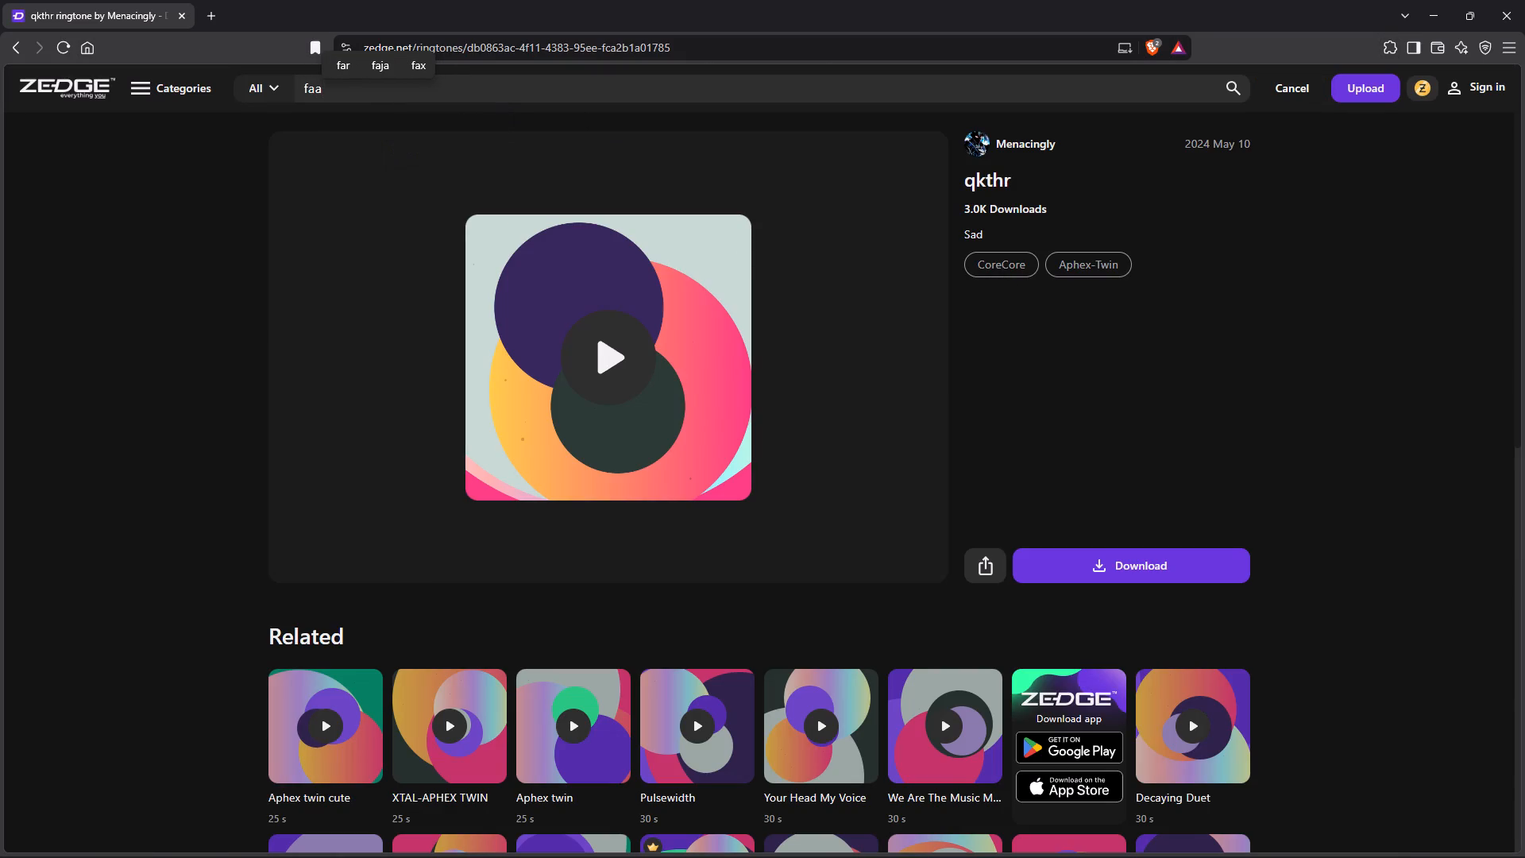
key(Return)
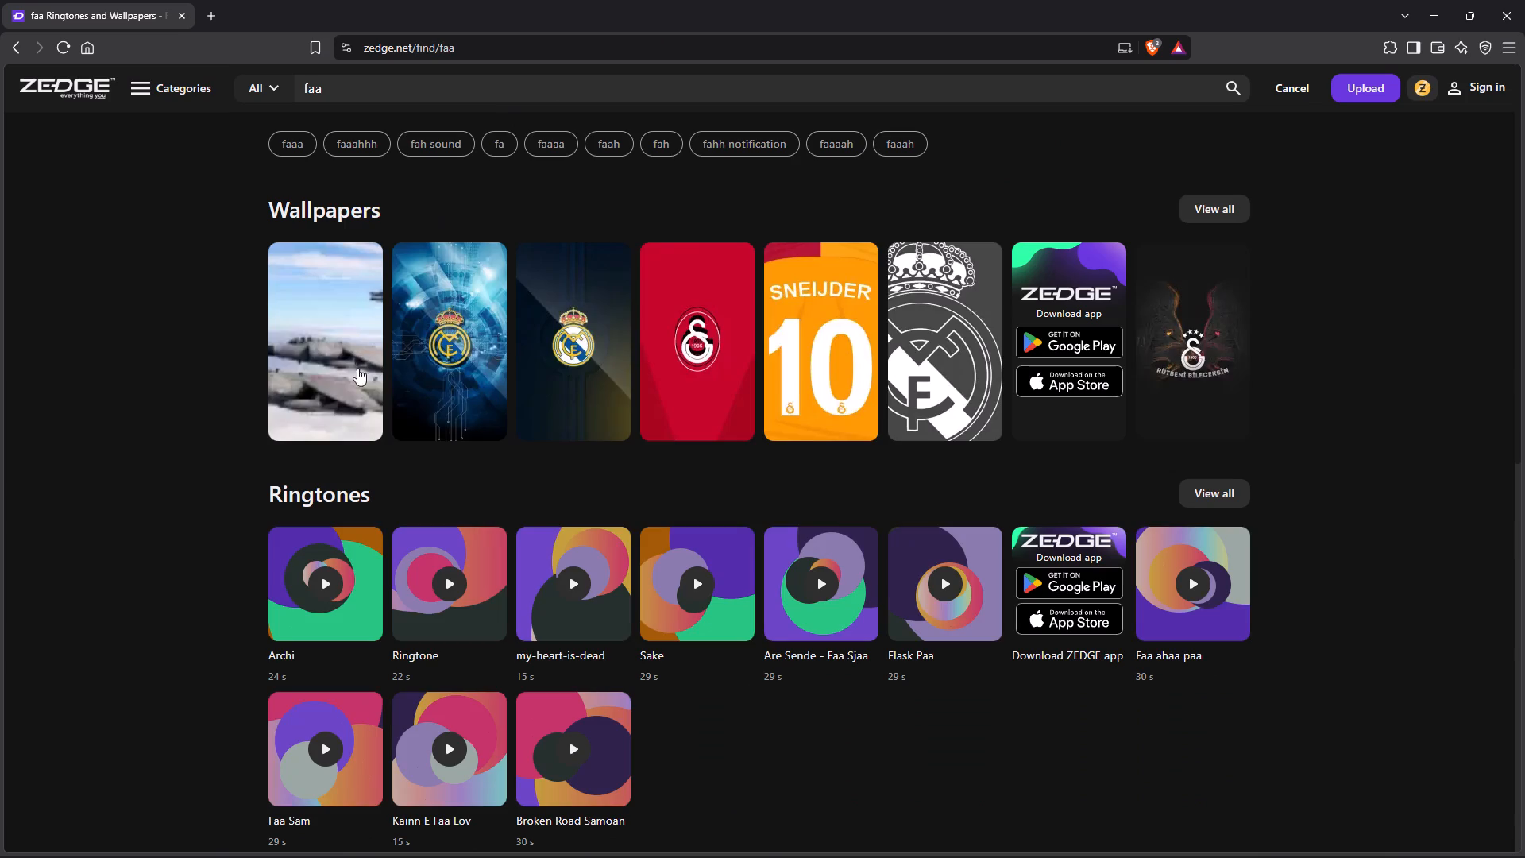
Search Zedge for "faaah" and preview the Faaaaaaahhh and Faaaaaah notification sounds.
click(413, 75)
click(411, 82)
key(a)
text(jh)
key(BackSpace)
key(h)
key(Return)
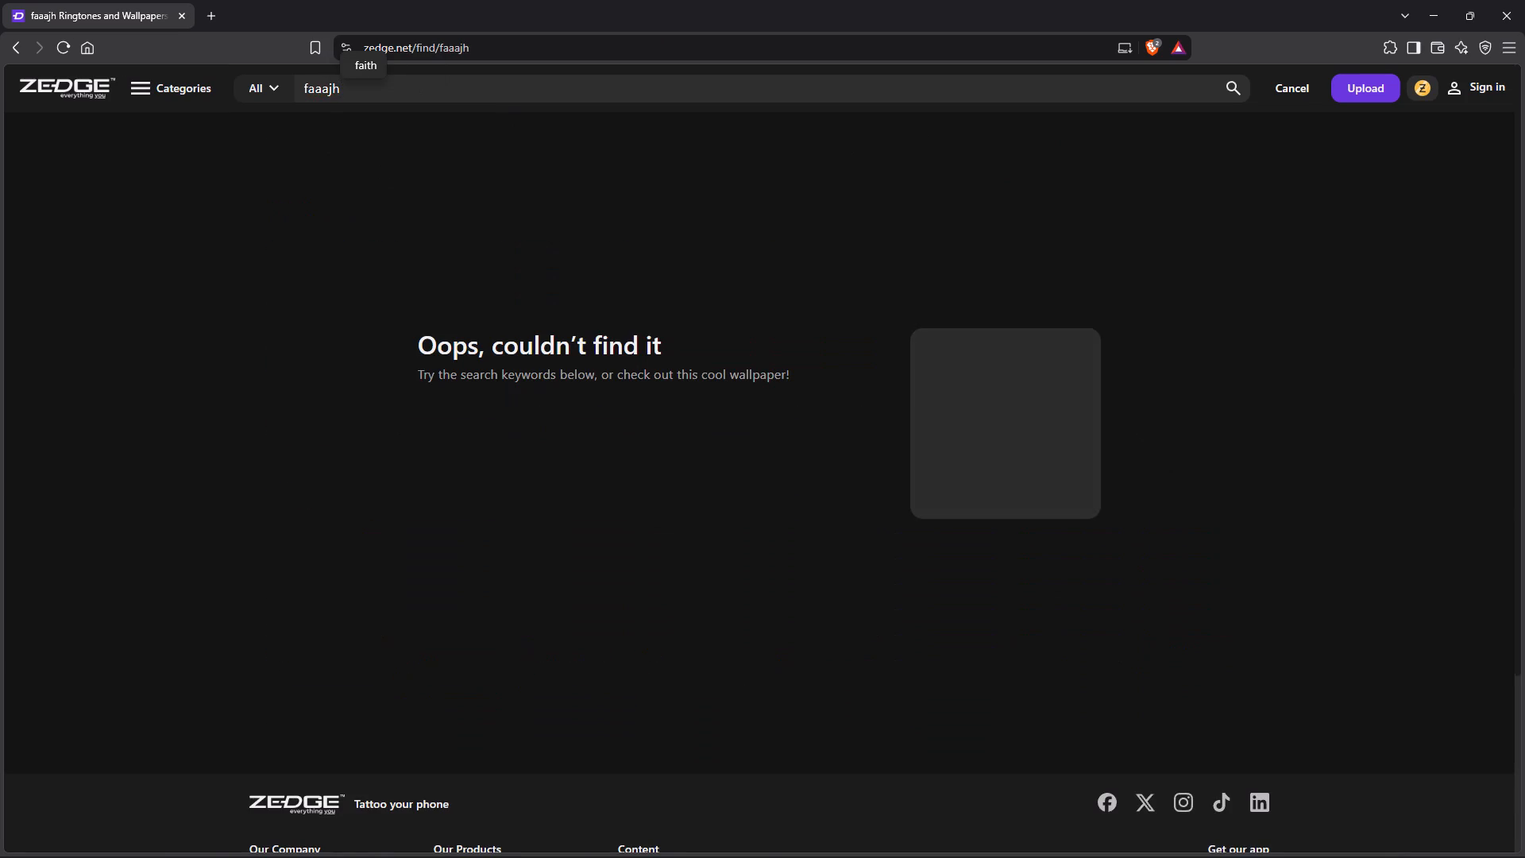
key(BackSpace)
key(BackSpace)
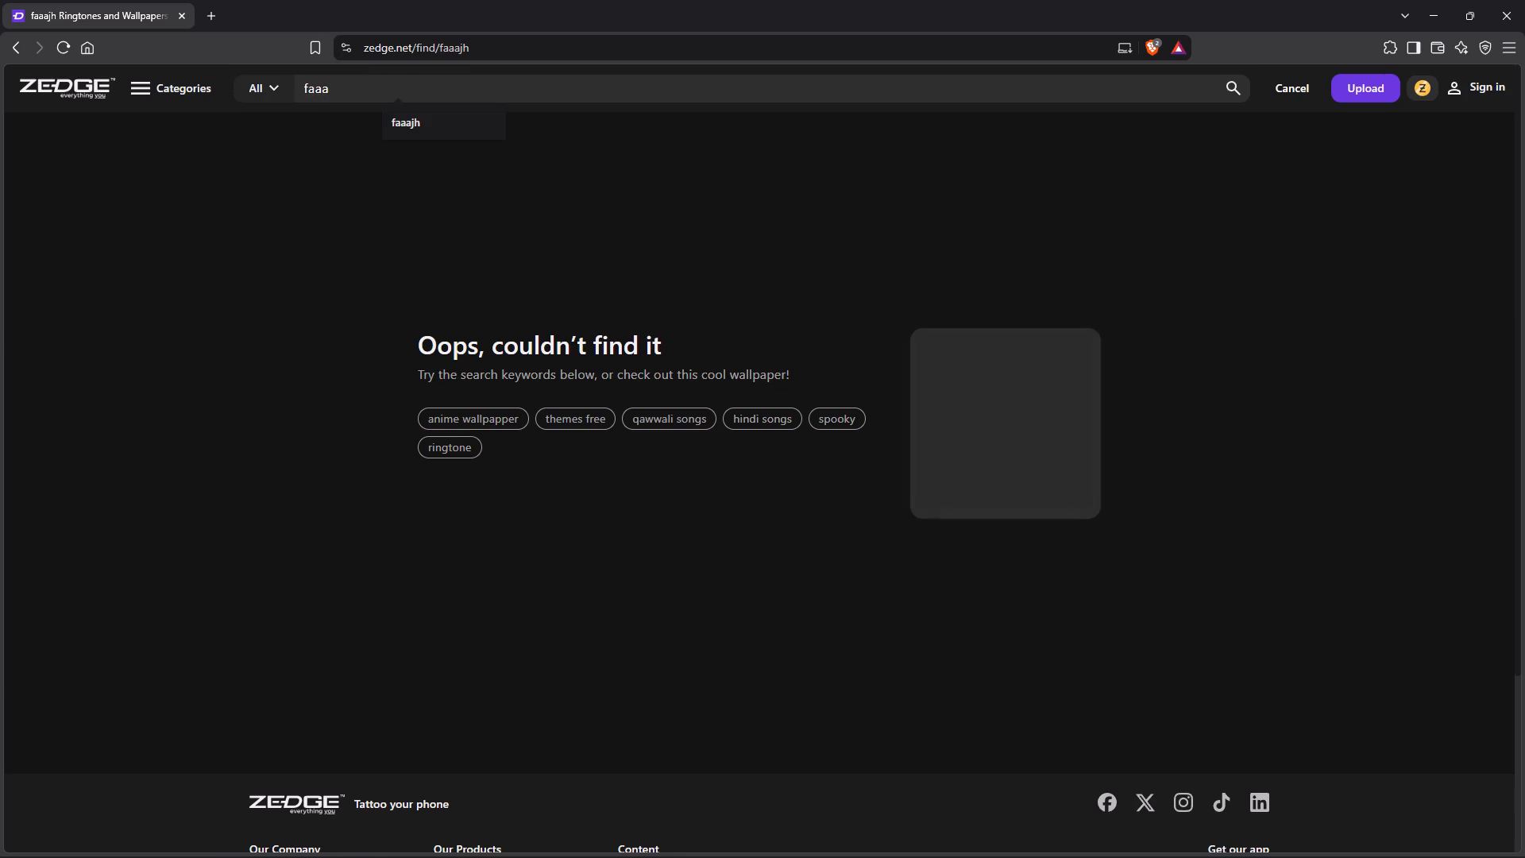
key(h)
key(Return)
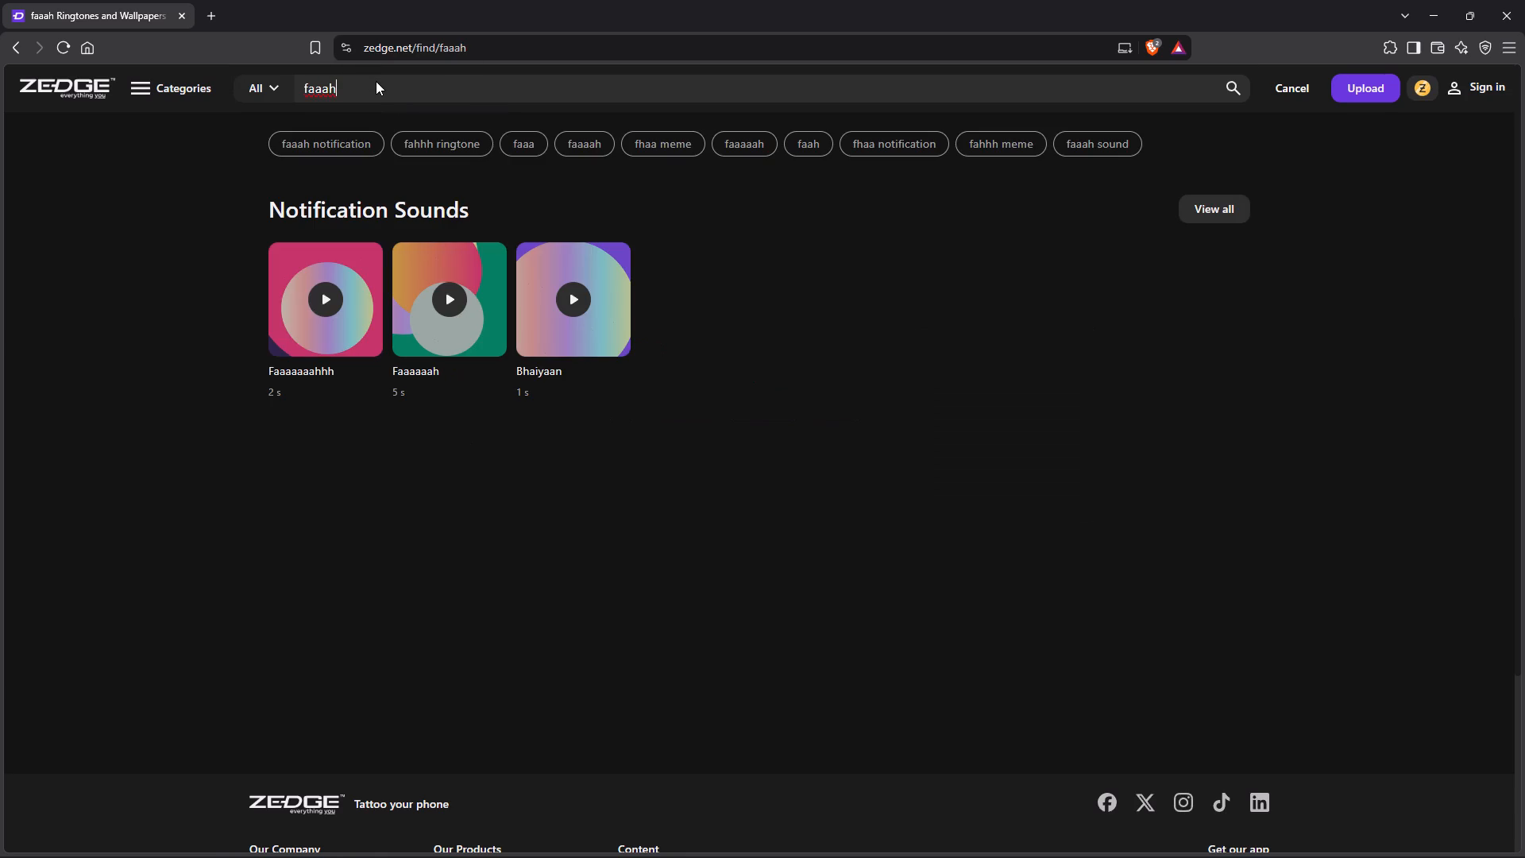
click(329, 297)
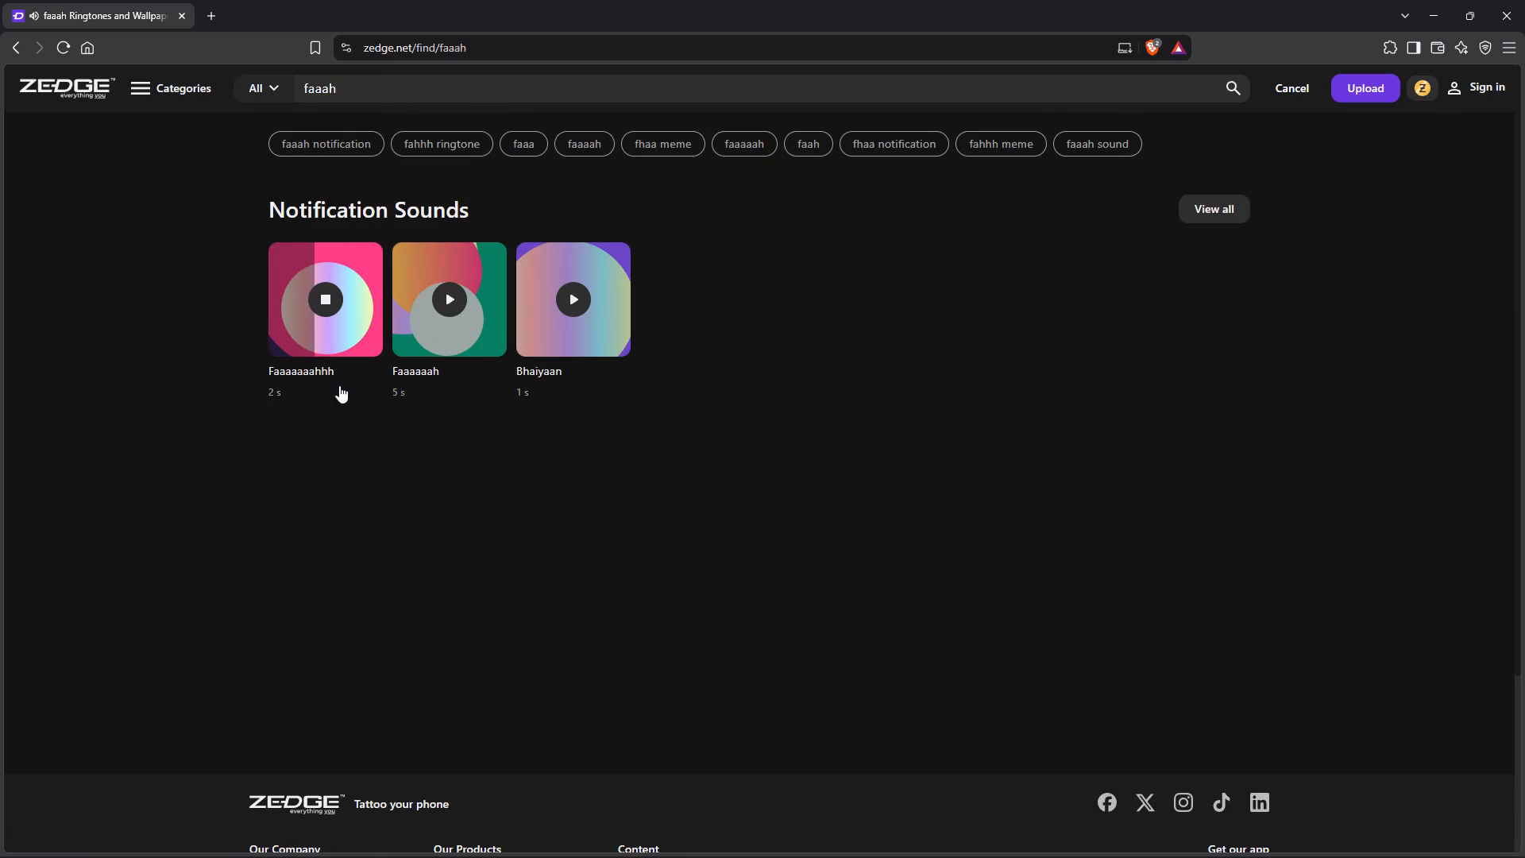
click(455, 304)
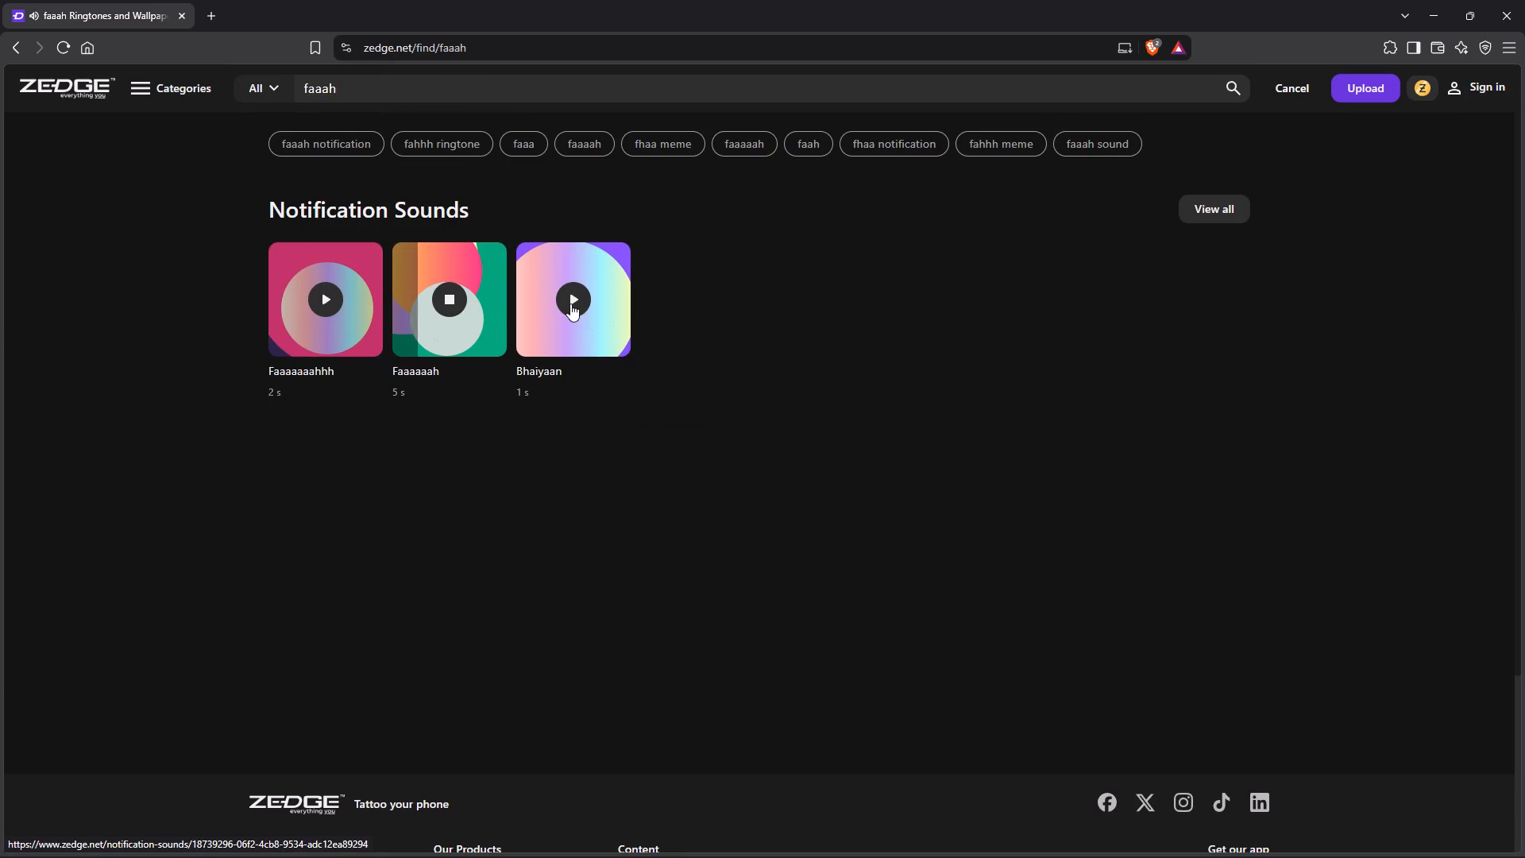
Download the 2-second Faaaaaaahhh notification sound as an MP3 to the Downloads folder and close the download manager.
click(326, 349)
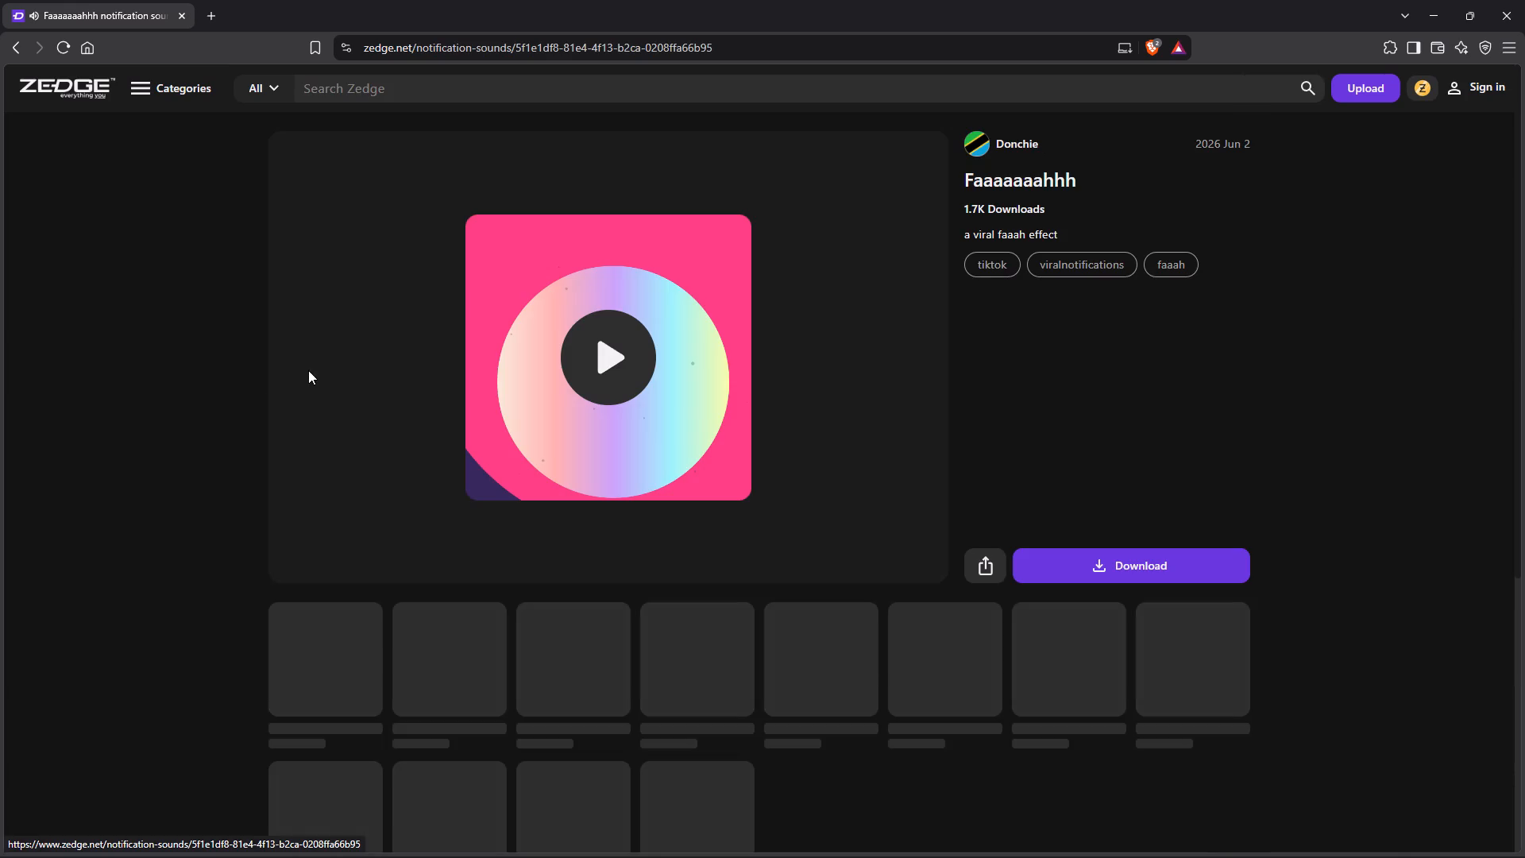
click(1113, 563)
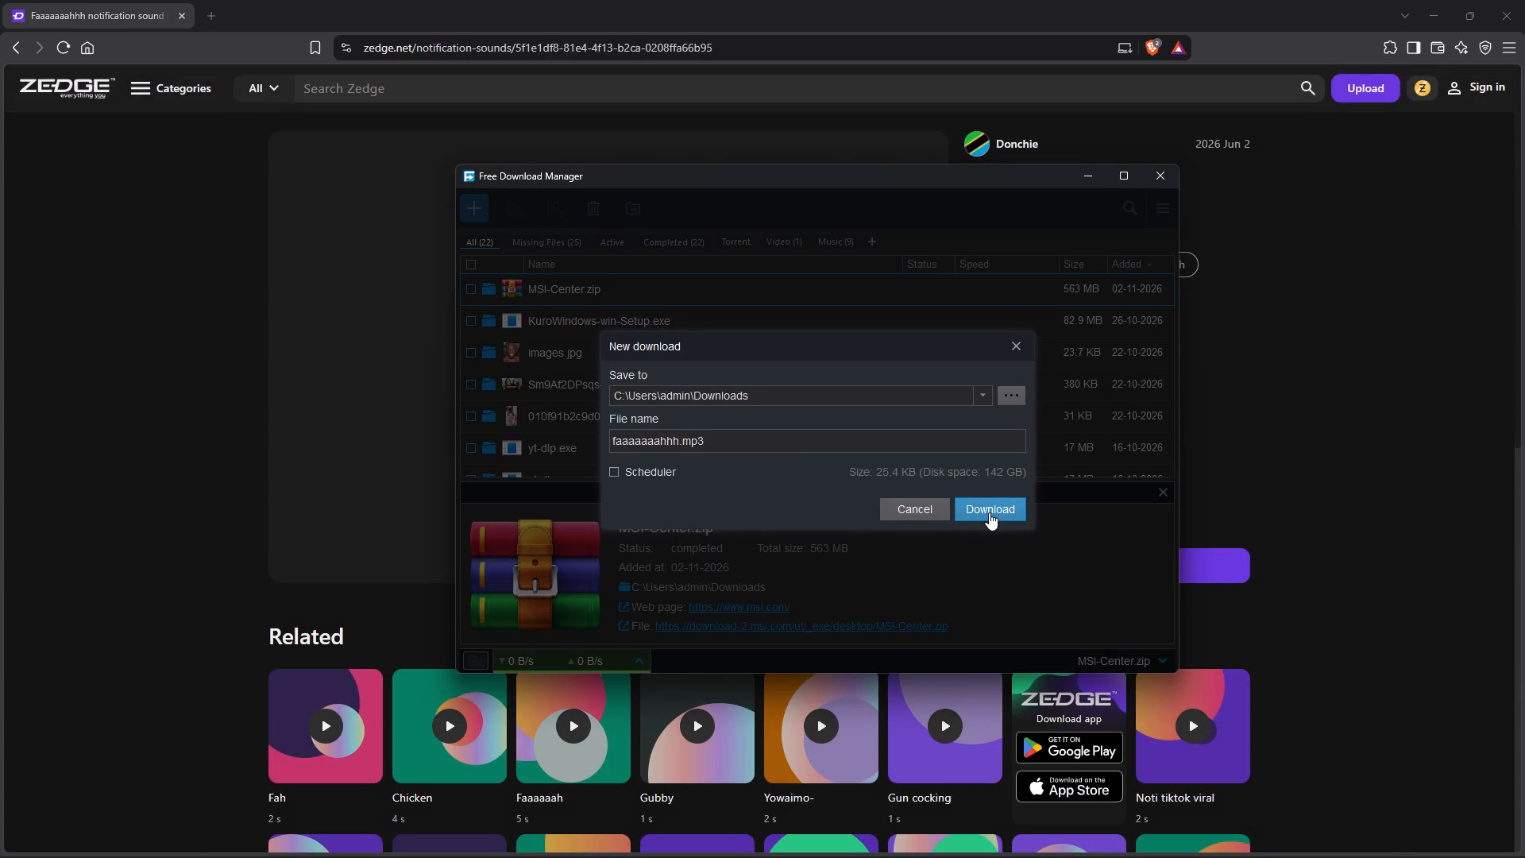
click(992, 509)
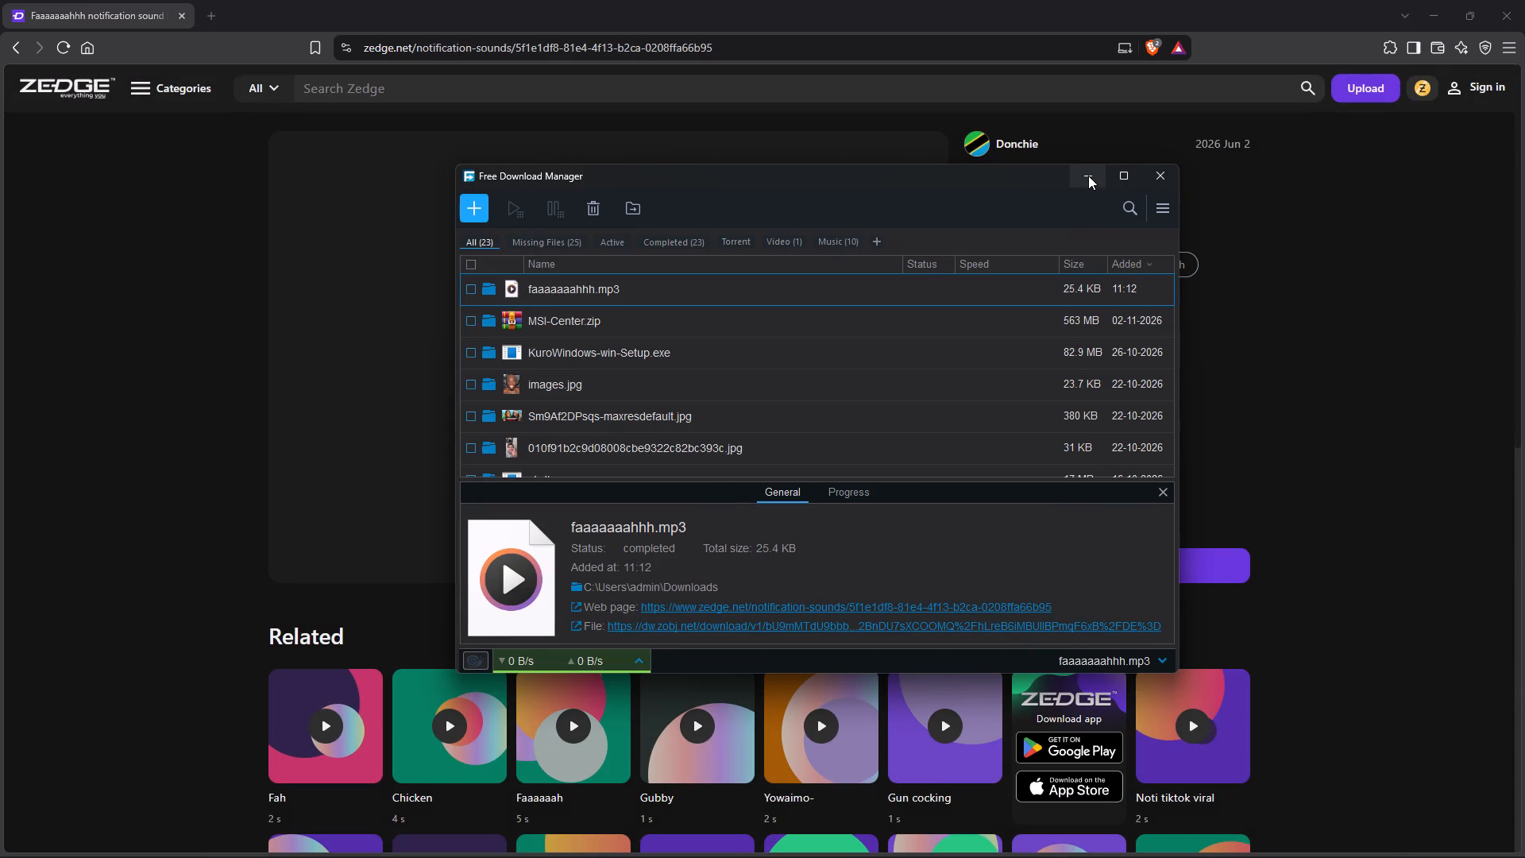
click(1169, 170)
Bring the downloaded faaaaaaahhh.mp3 from the Downloads folder onto the audio tracks of the Premiere sequence, past the playhead.
click(772, 844)
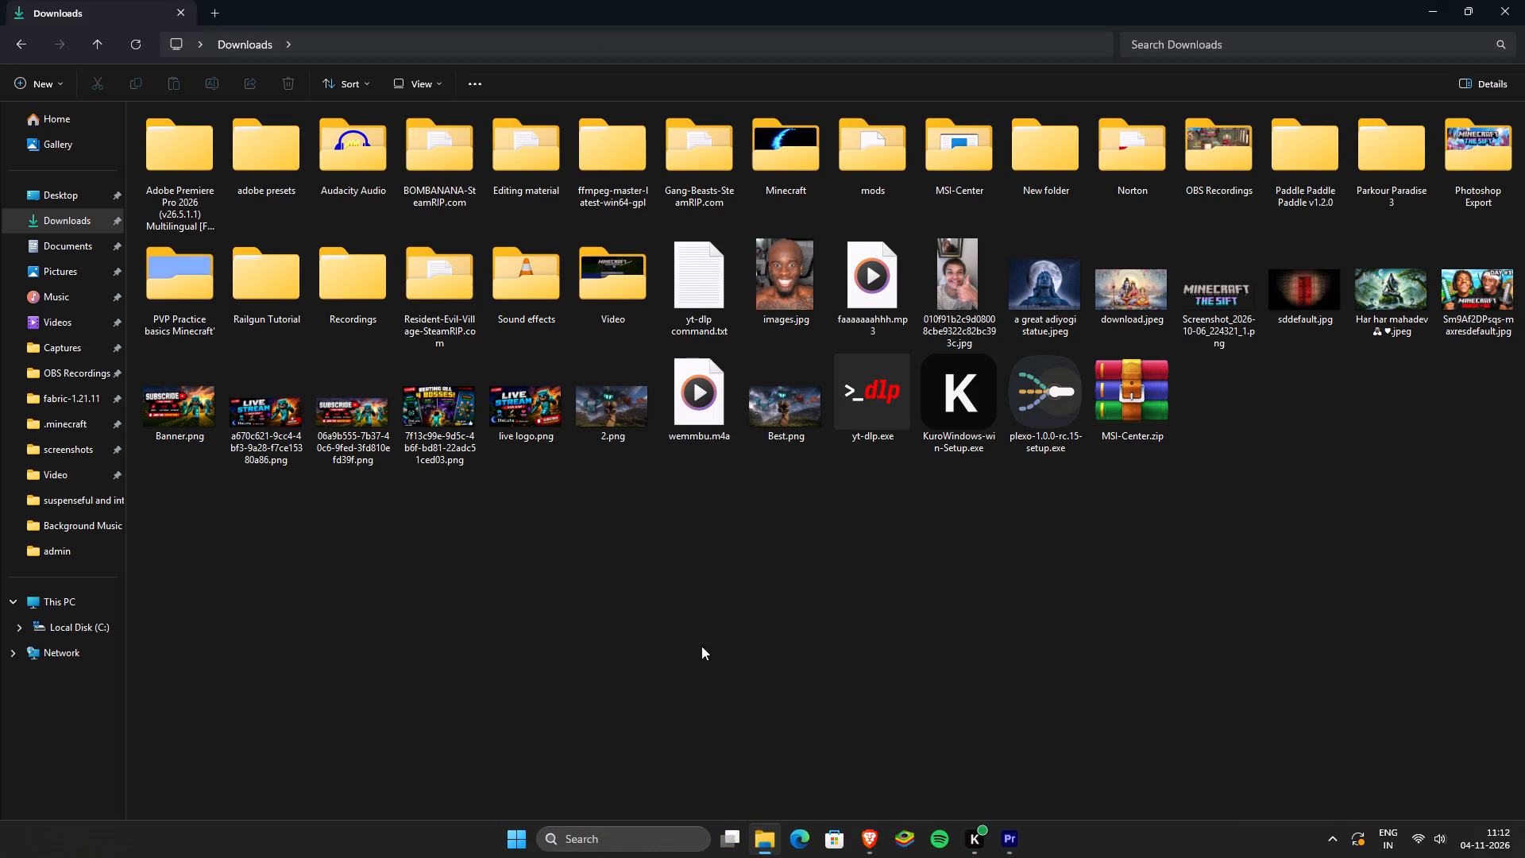
click(690, 587)
click(1067, 566)
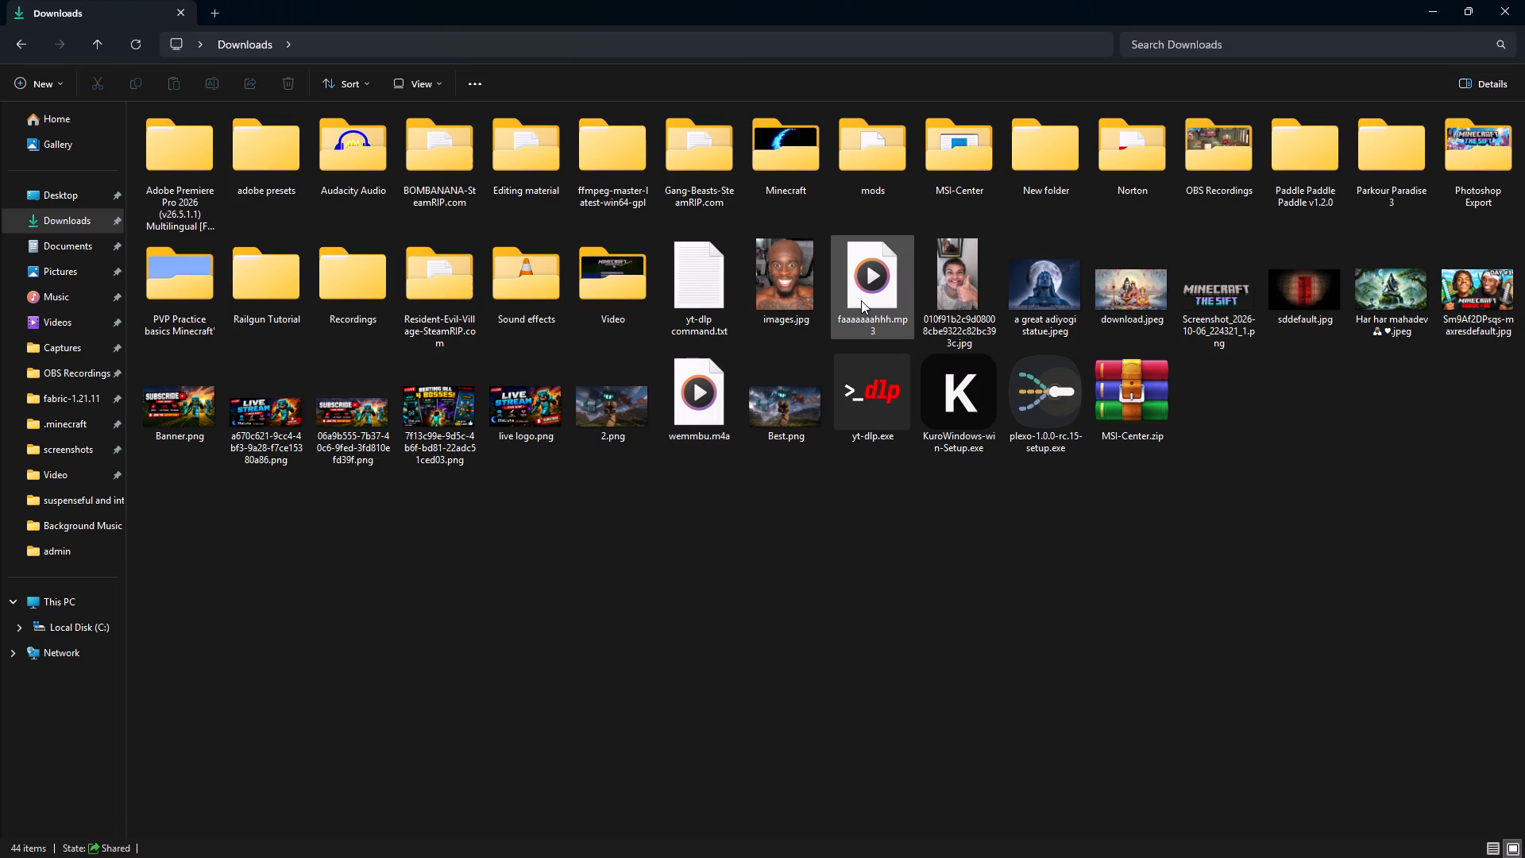
drag(863, 301, 975, 720)
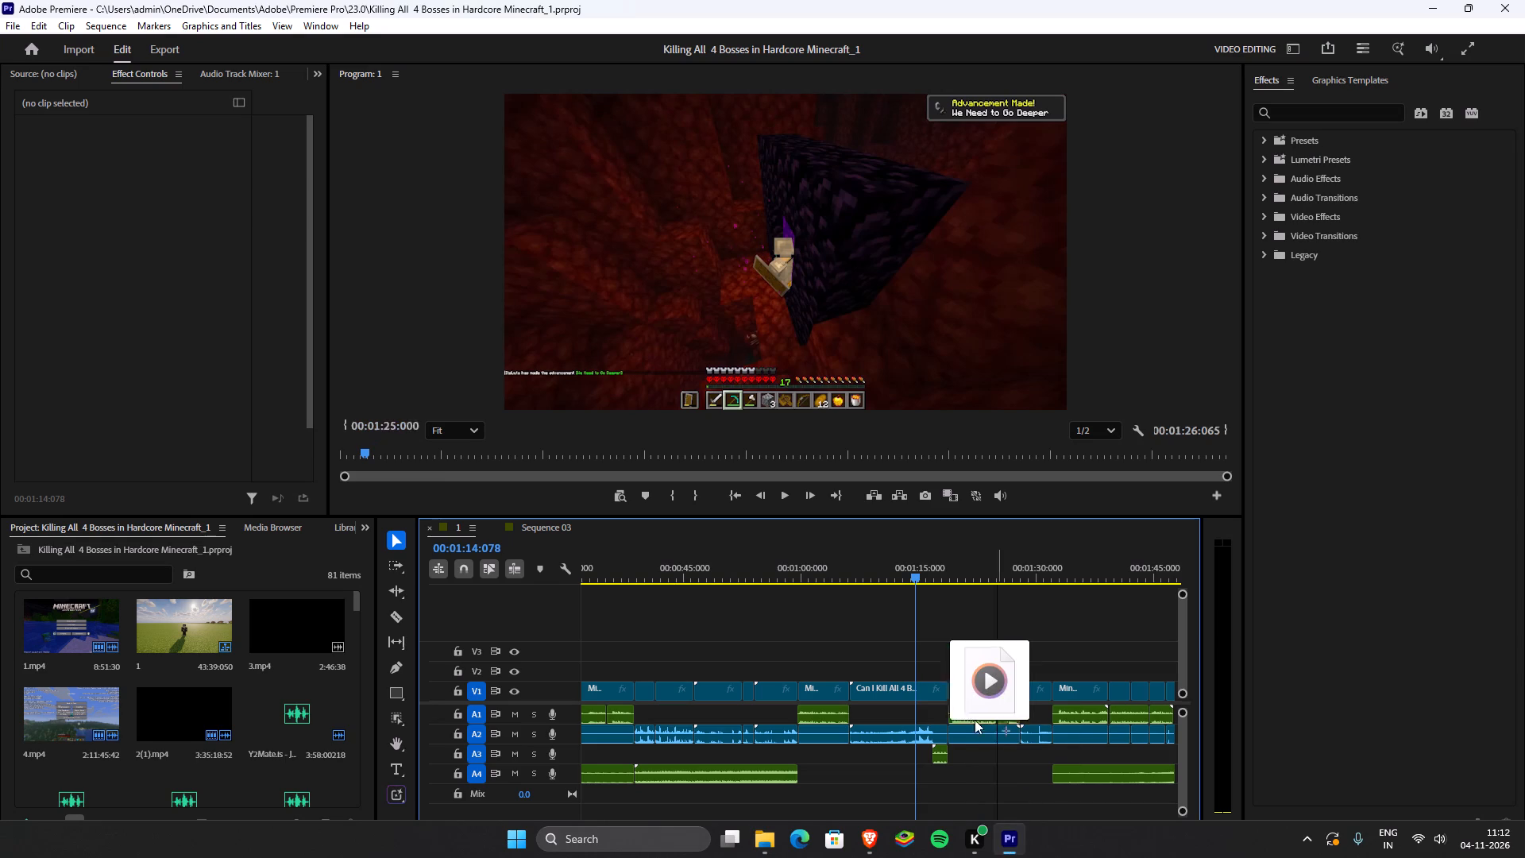
Import faaaaaaahhh.mp3 from File Explorer into the Premiere sequence and place it on track A3 starting at 00:01:15:033.
drag(975, 720, 906, 764)
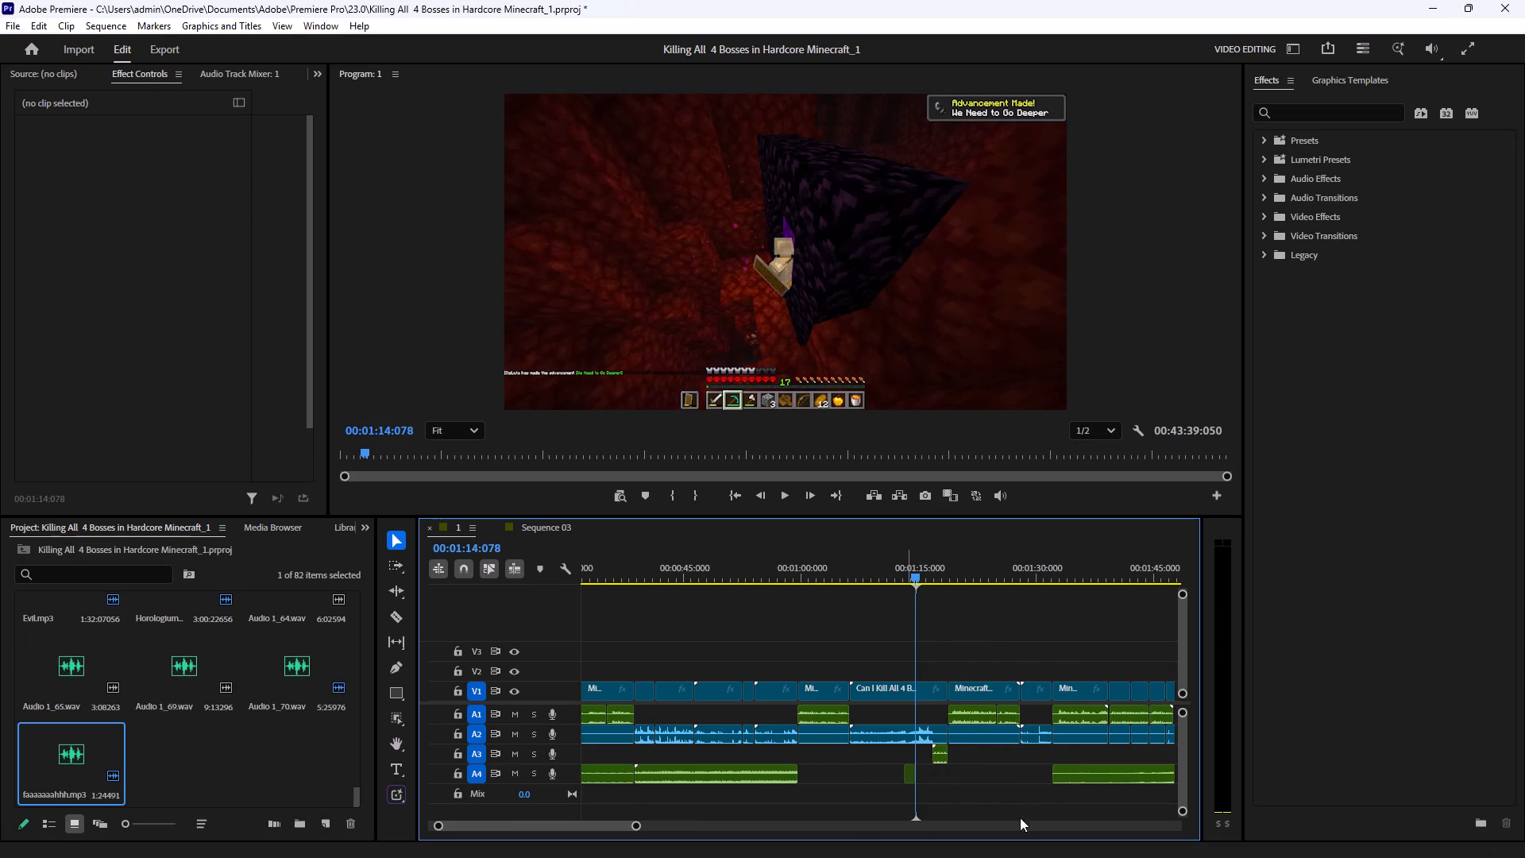
click(993, 790)
drag(909, 778, 925, 755)
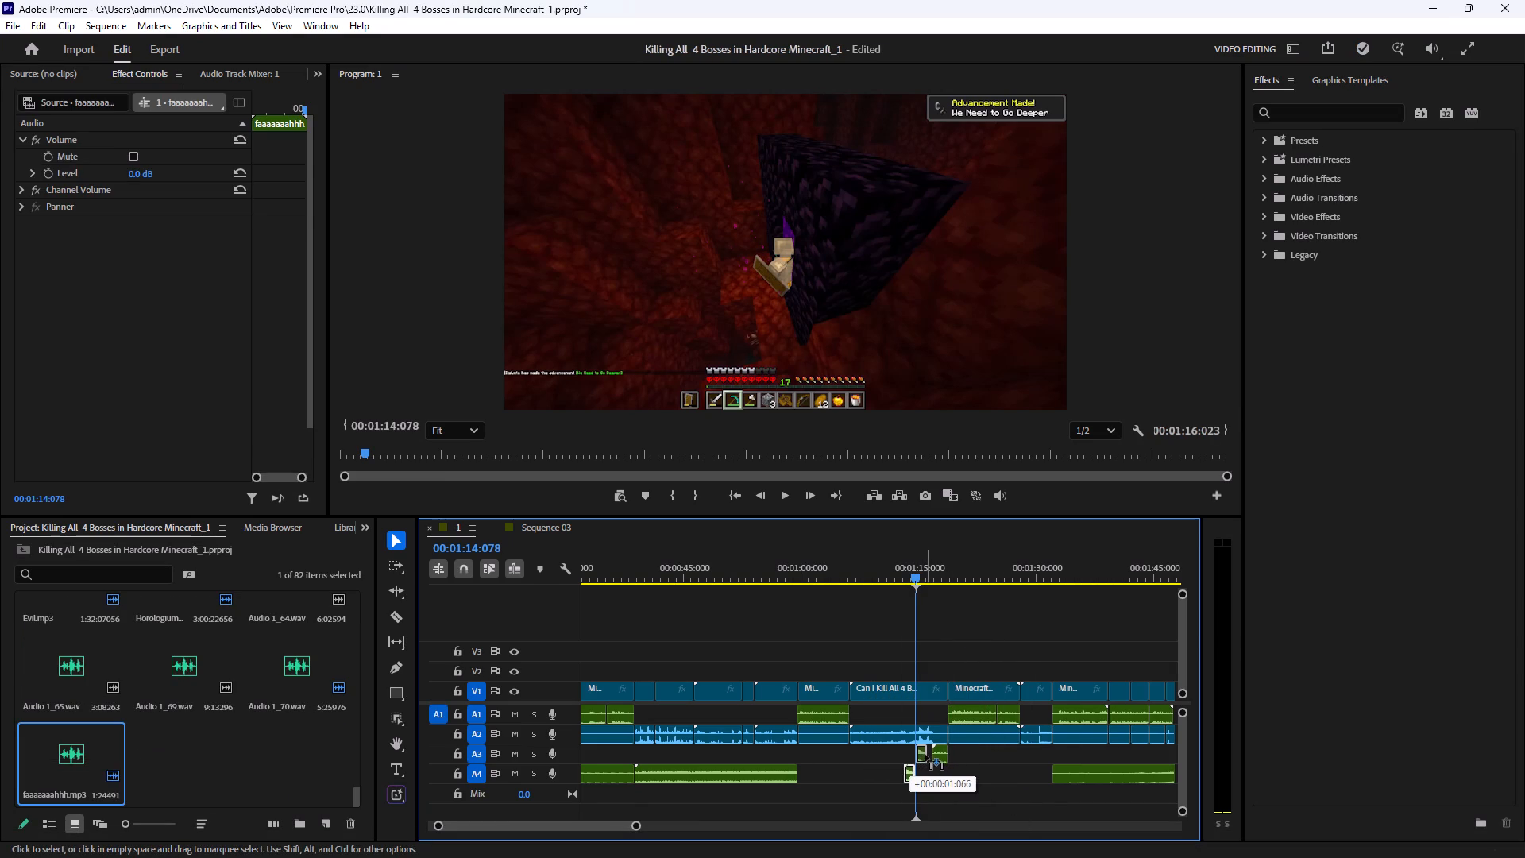
drag(925, 755, 929, 762)
drag(929, 762, 929, 761)
click(990, 786)
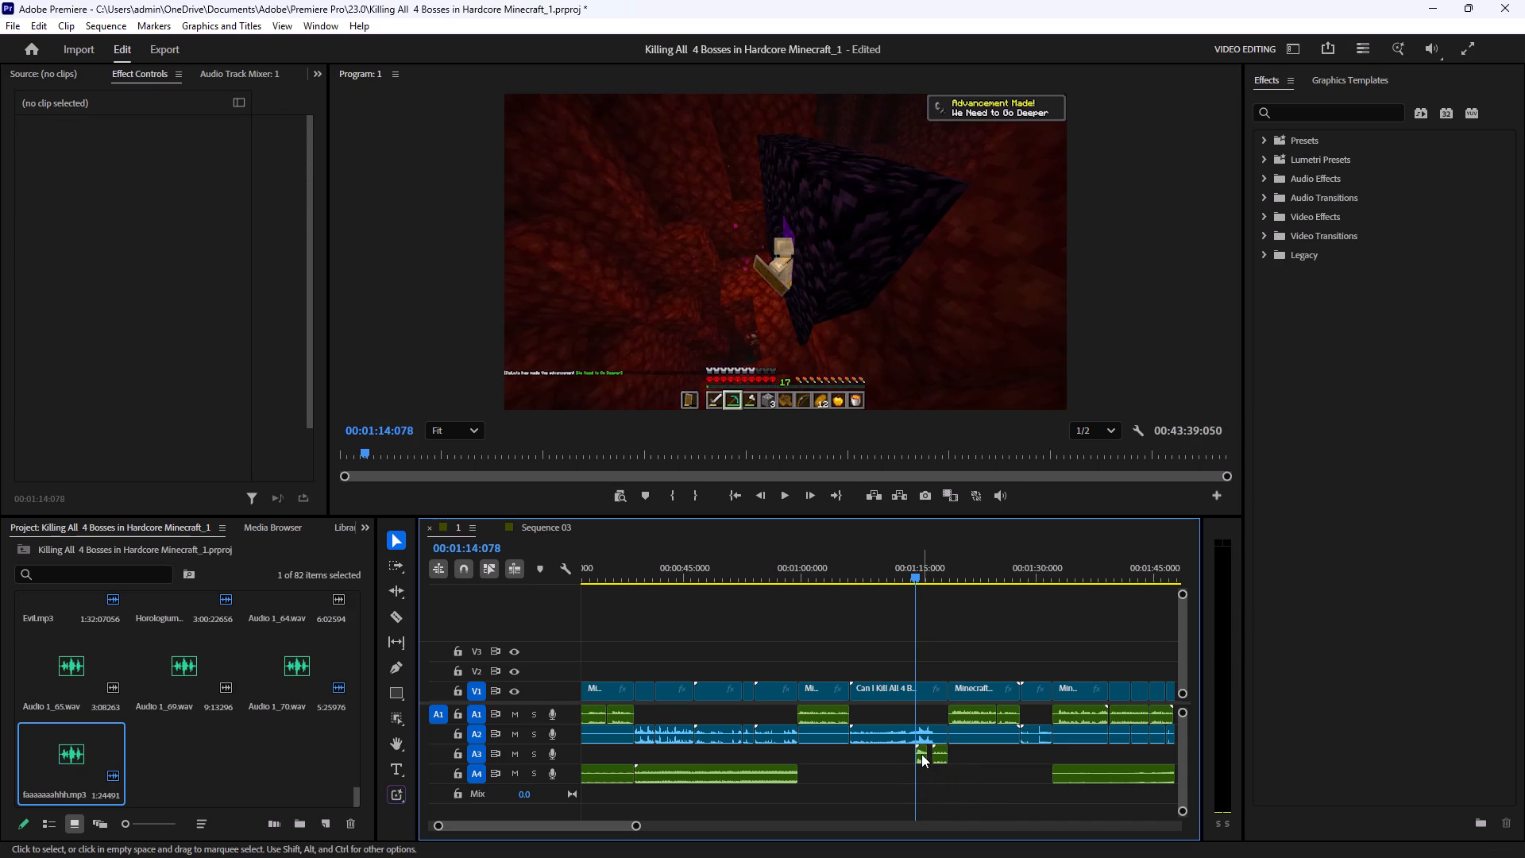
drag(921, 754, 929, 756)
click(1043, 762)
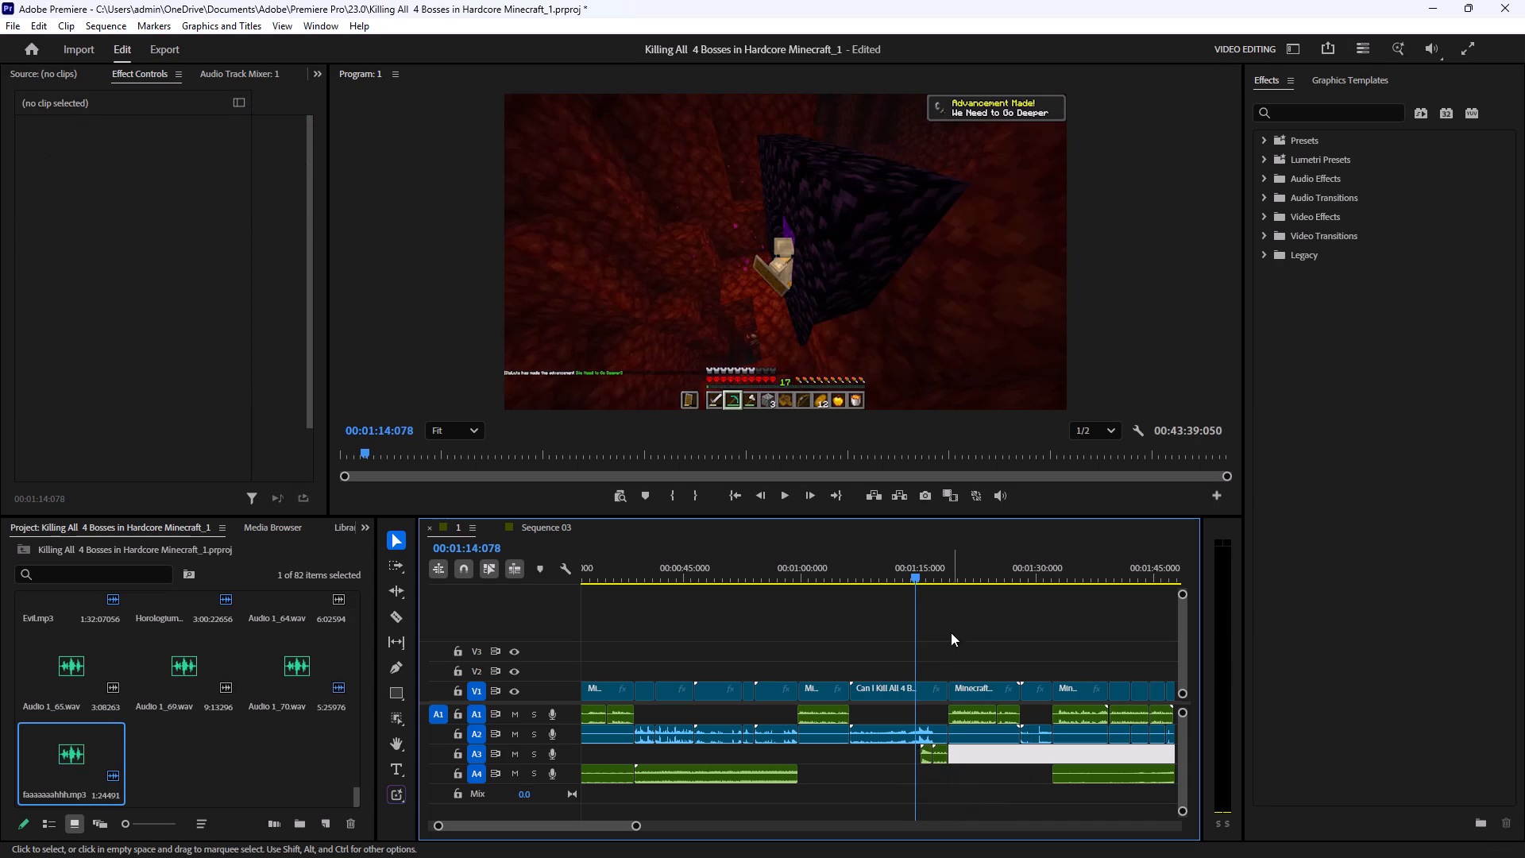
Play the sequence from 00:01:12:014 to check the new sound effect's timing against the death scene.
click(898, 575)
click(1047, 628)
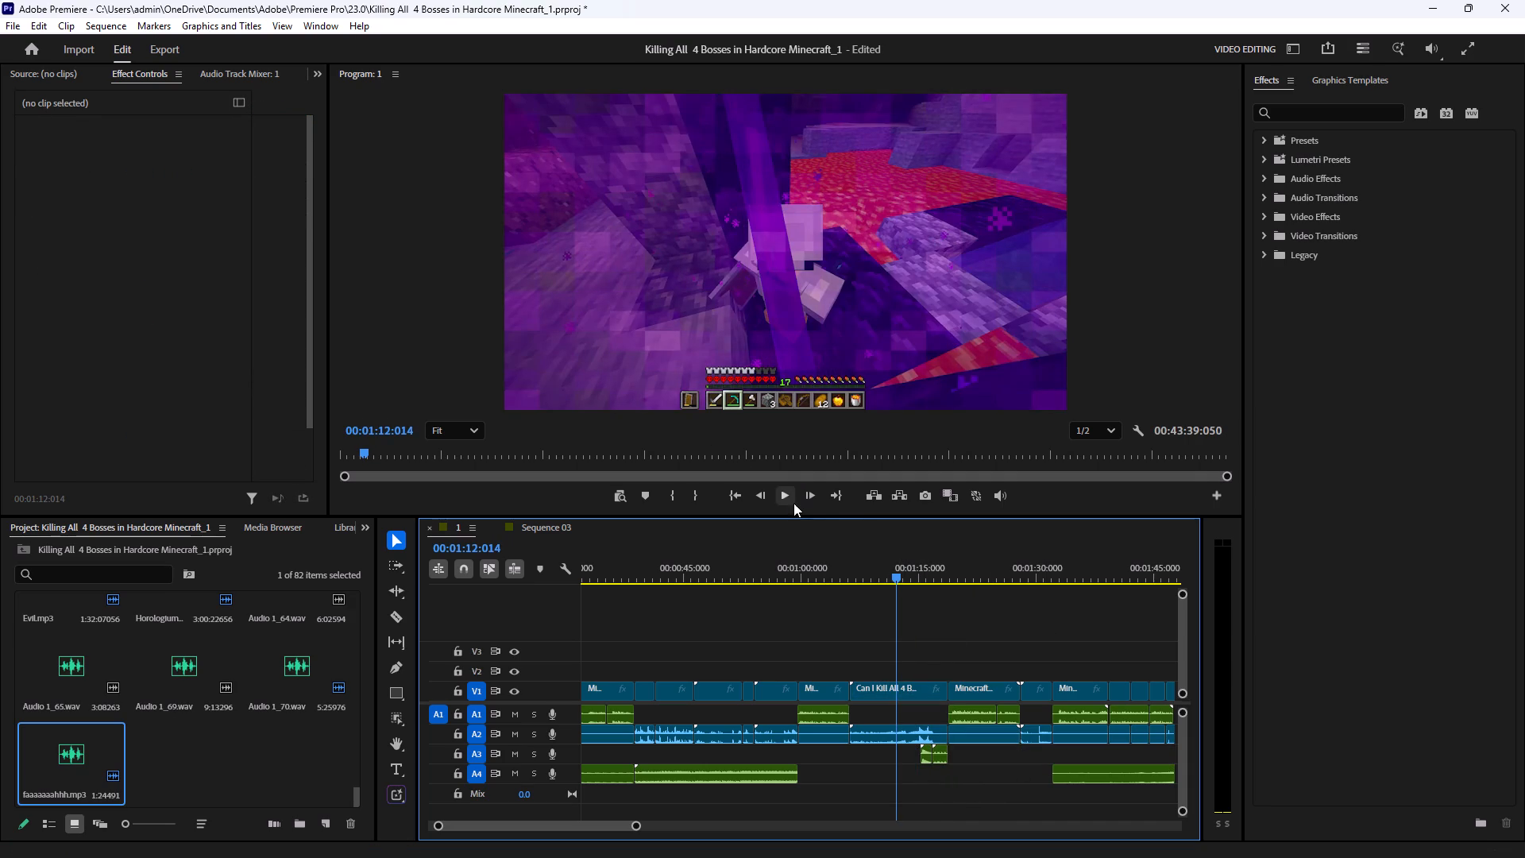
click(790, 499)
click(1037, 620)
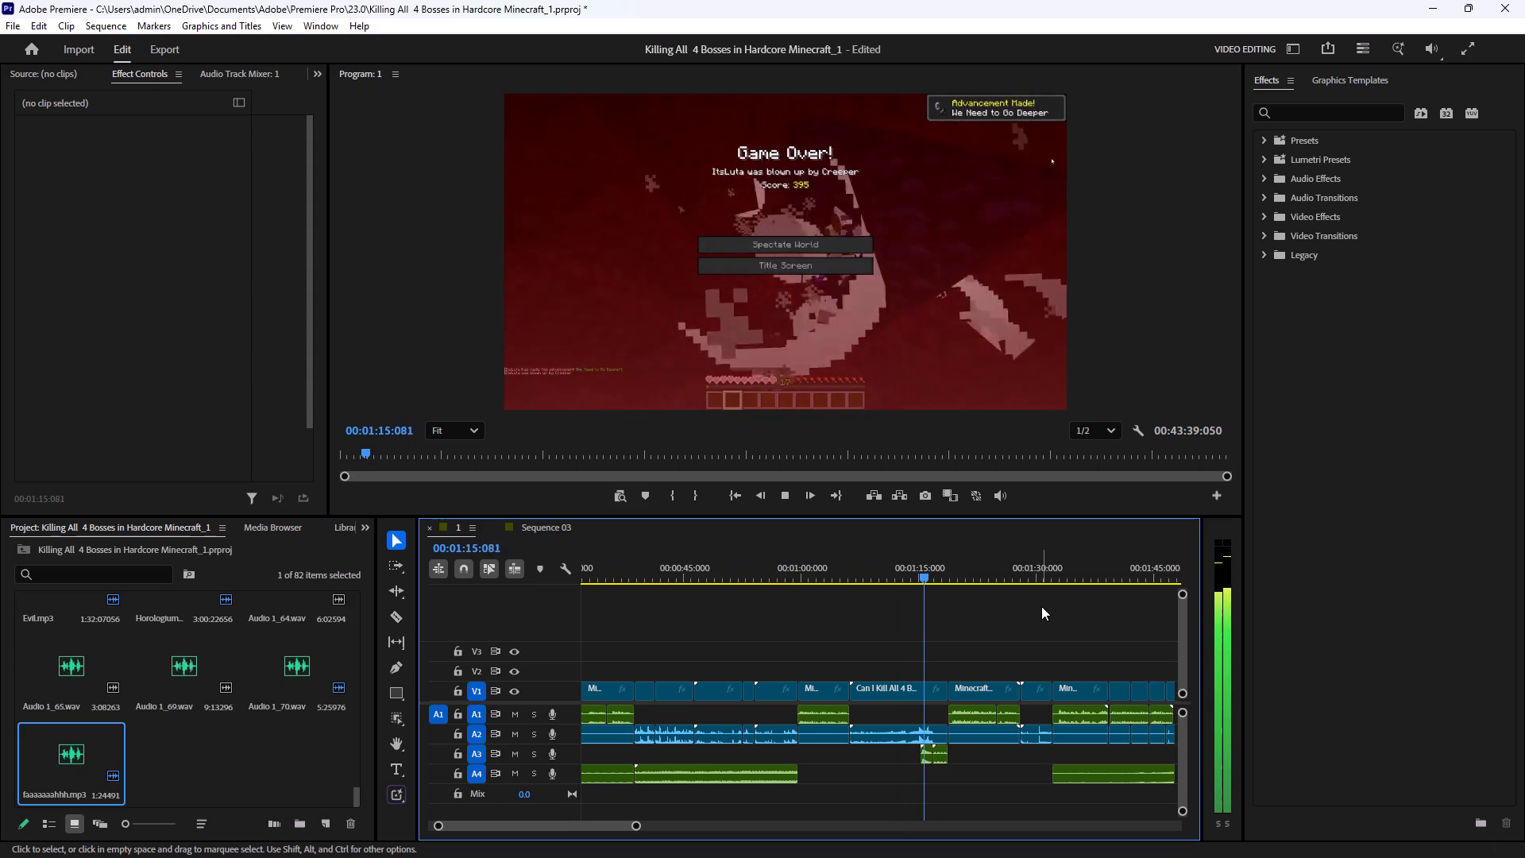
key(space)
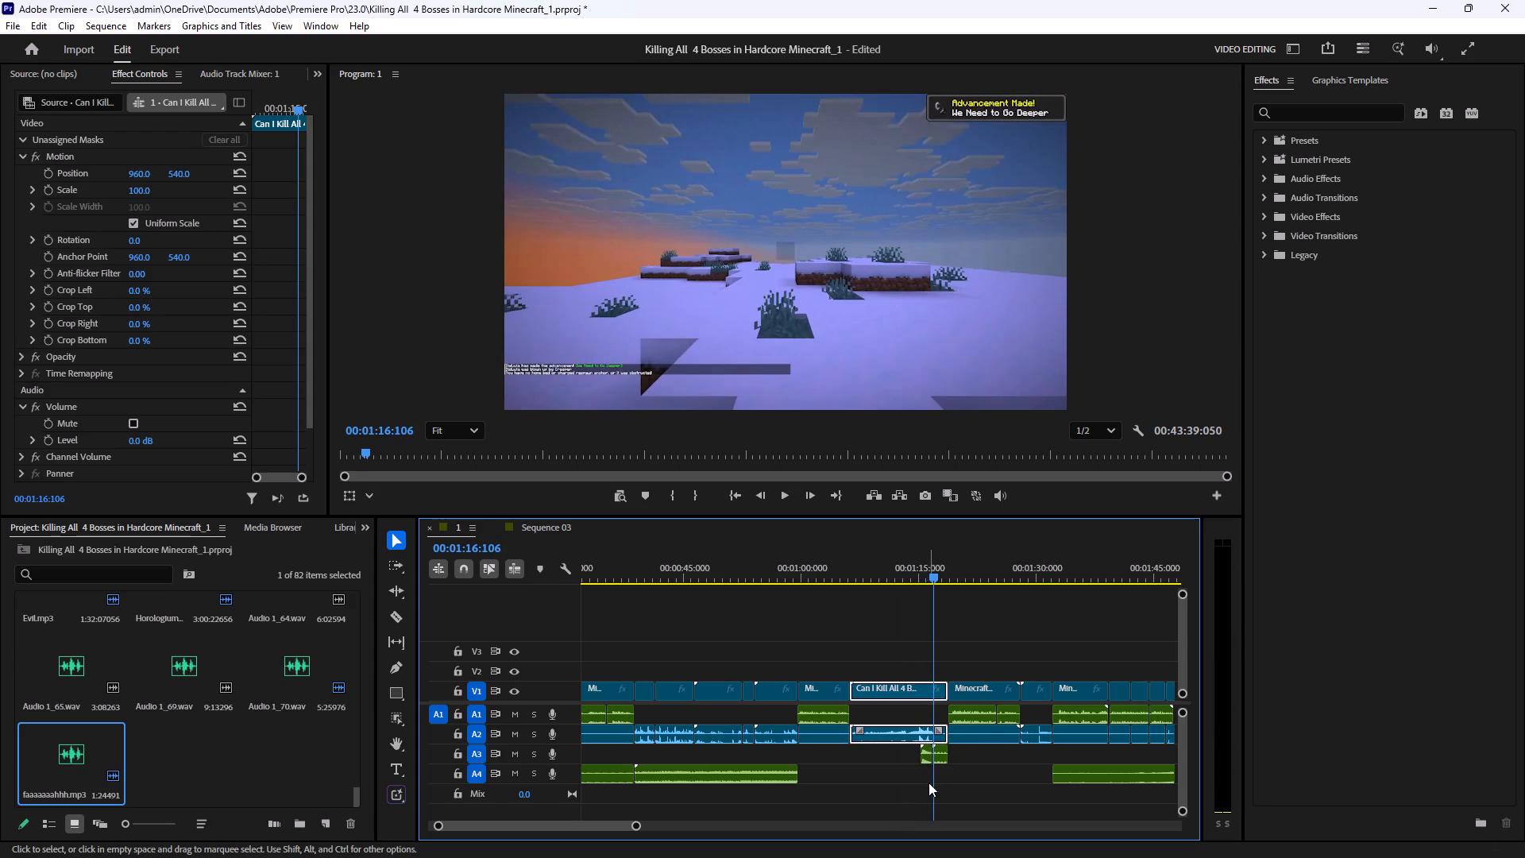
Move the faaaaaaahhh.mp3 clip earlier on track A3 so it starts at 00:01:14:080.
drag(924, 759, 917, 757)
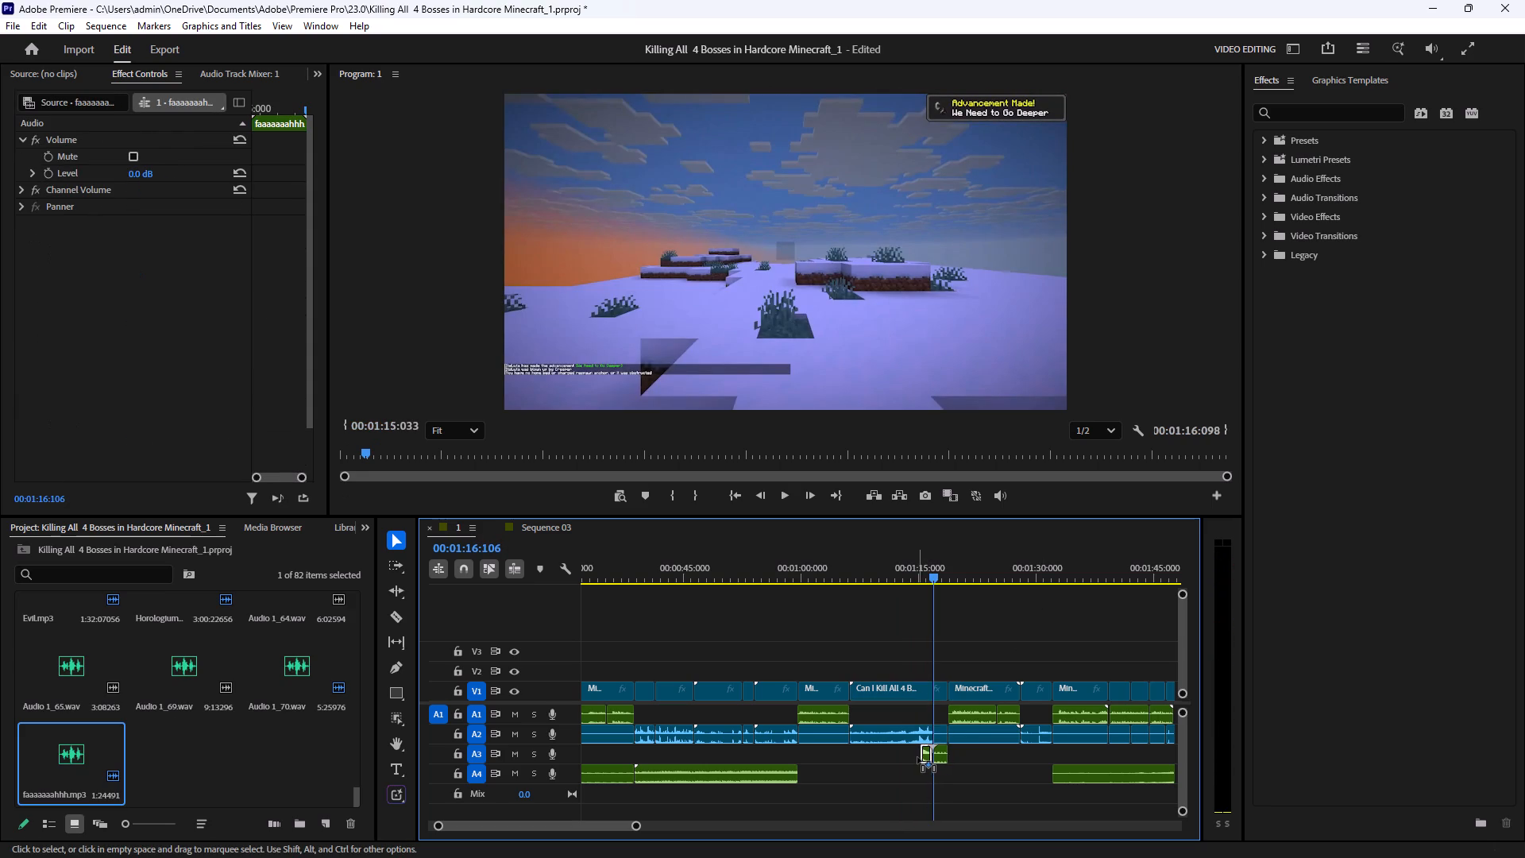
drag(917, 757, 916, 759)
click(1016, 798)
drag(906, 576, 857, 613)
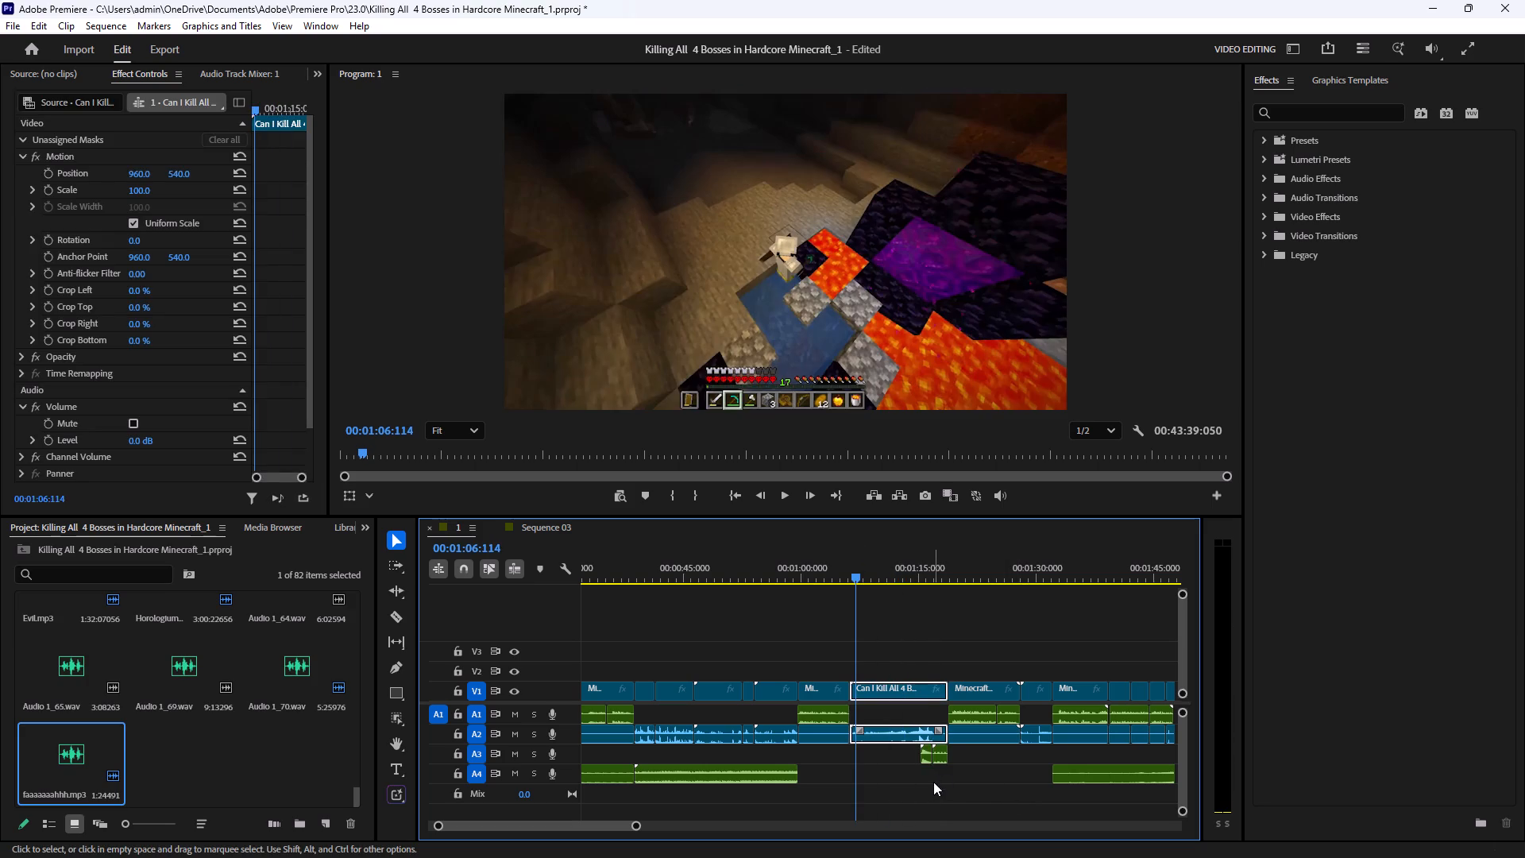
click(935, 815)
drag(634, 829, 637, 832)
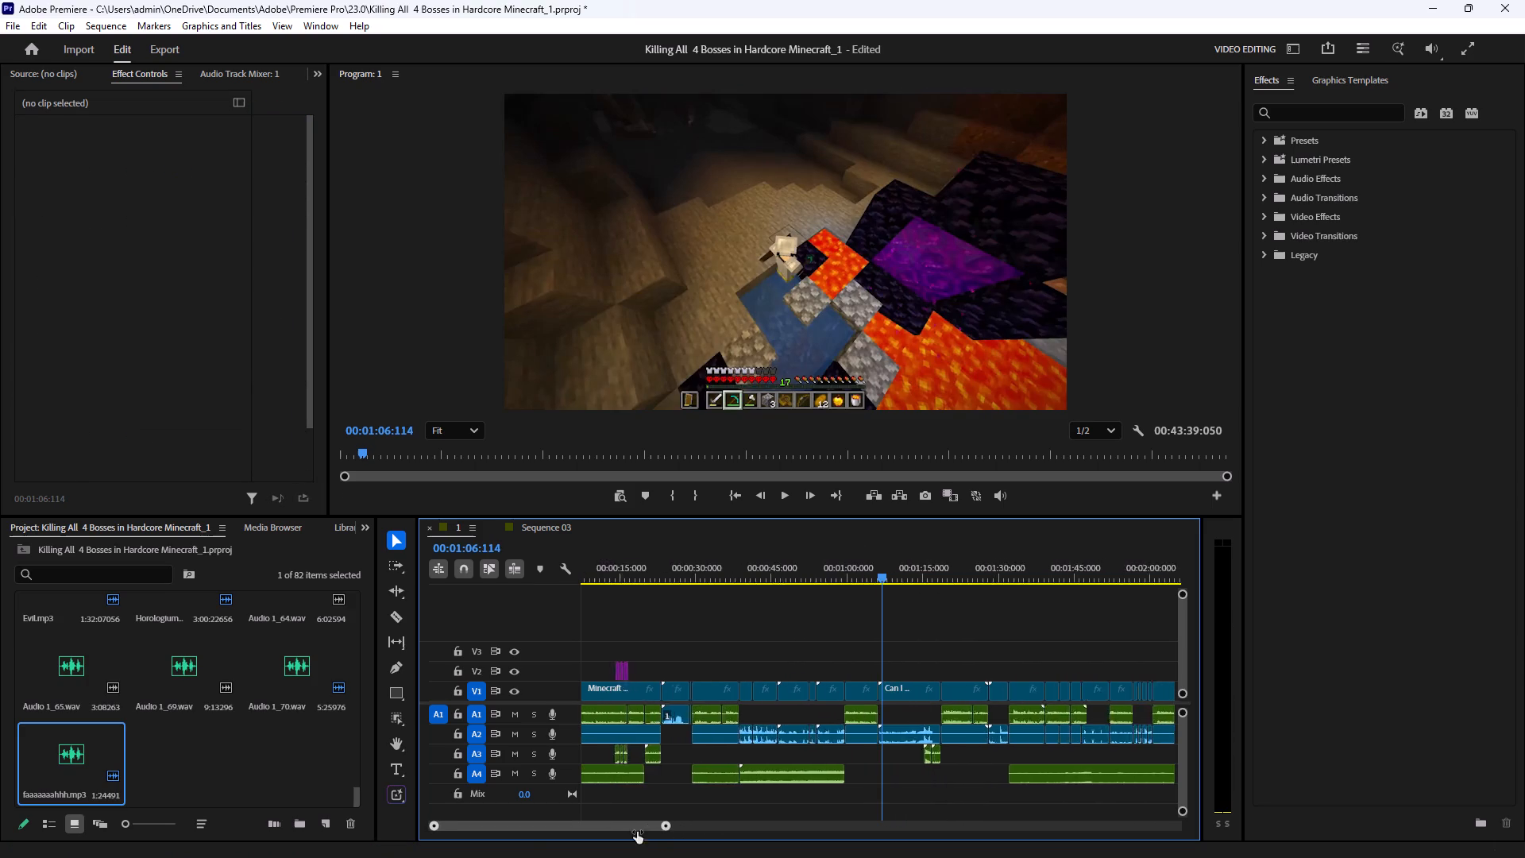
drag(637, 832, 582, 838)
click(559, 827)
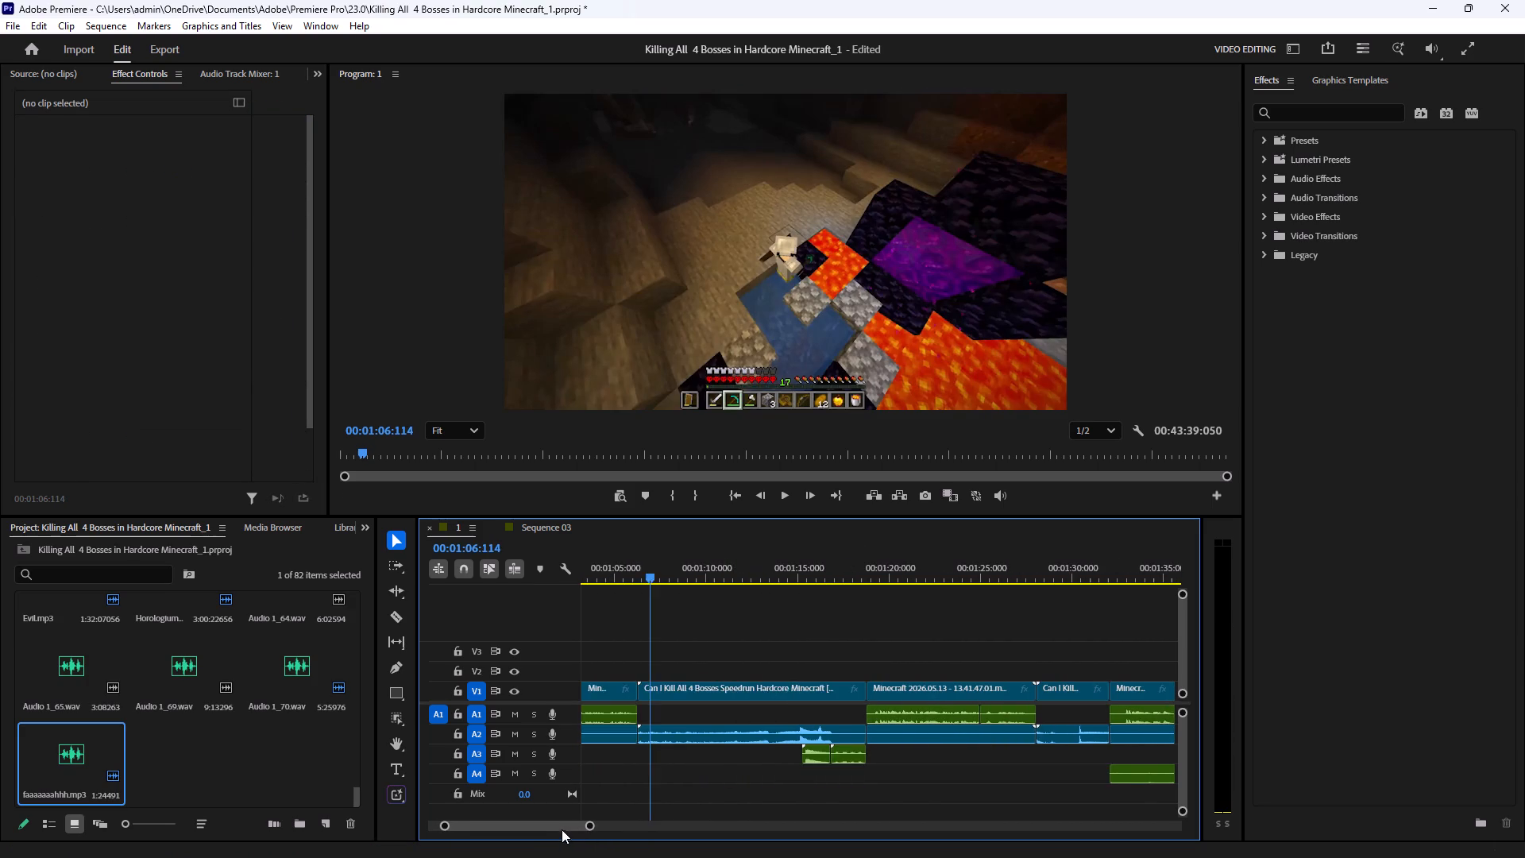
drag(738, 760, 723, 758)
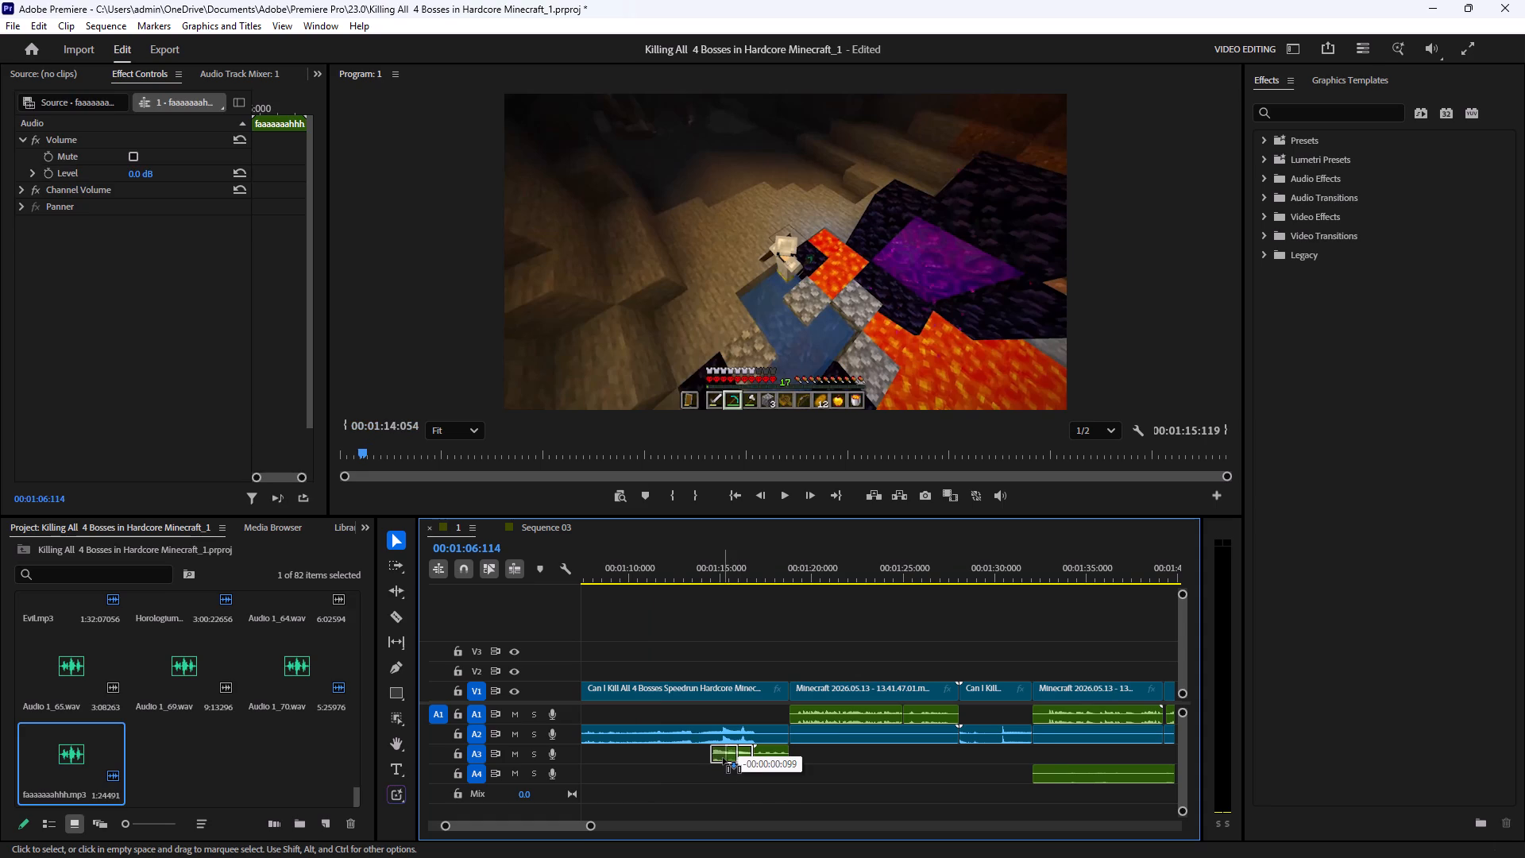
drag(723, 758, 727, 760)
click(844, 790)
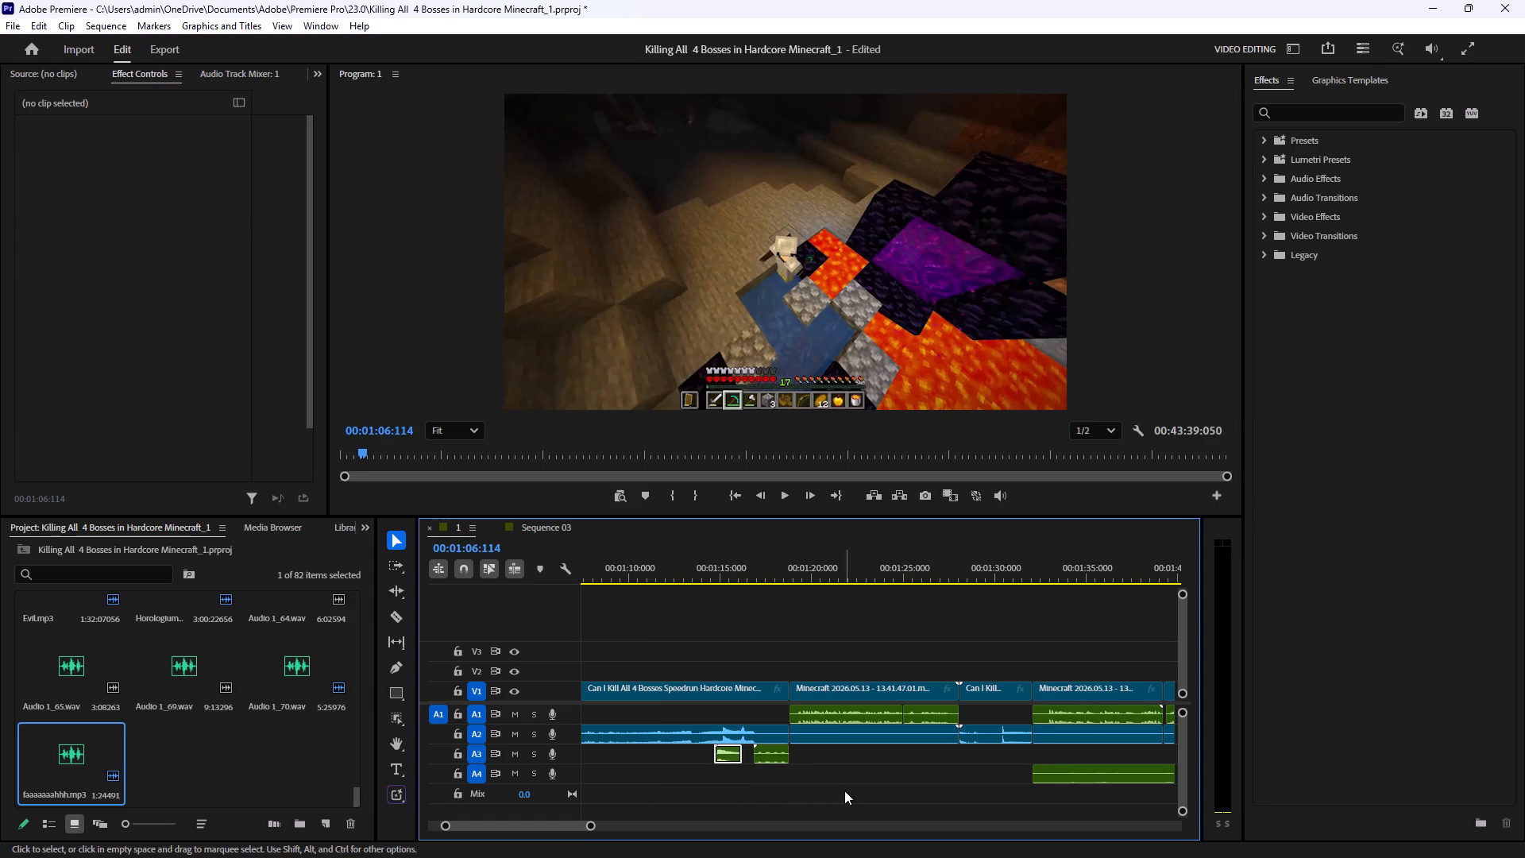
click(725, 760)
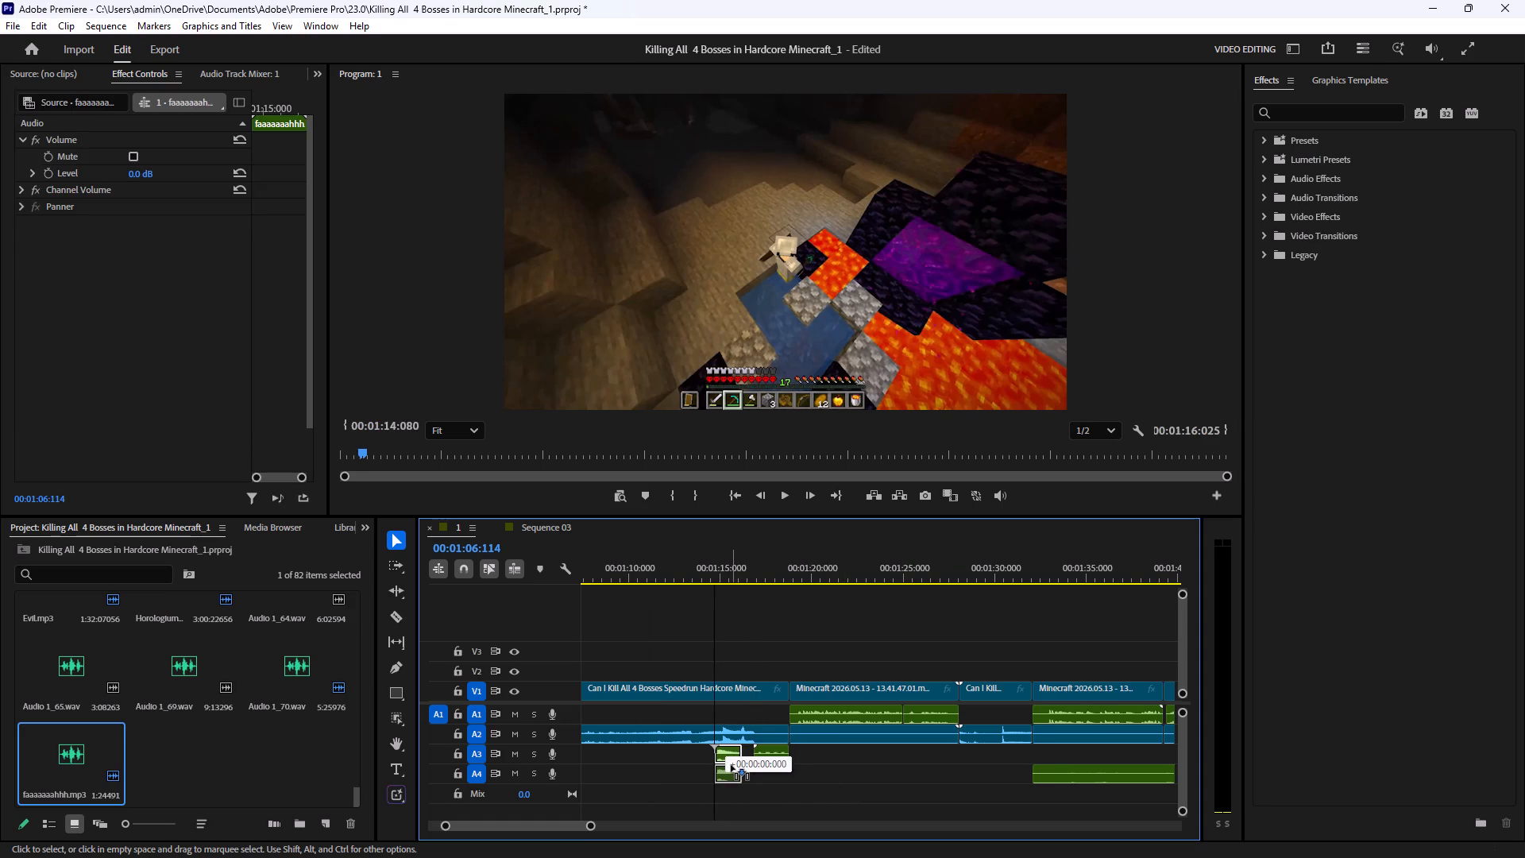
click(847, 786)
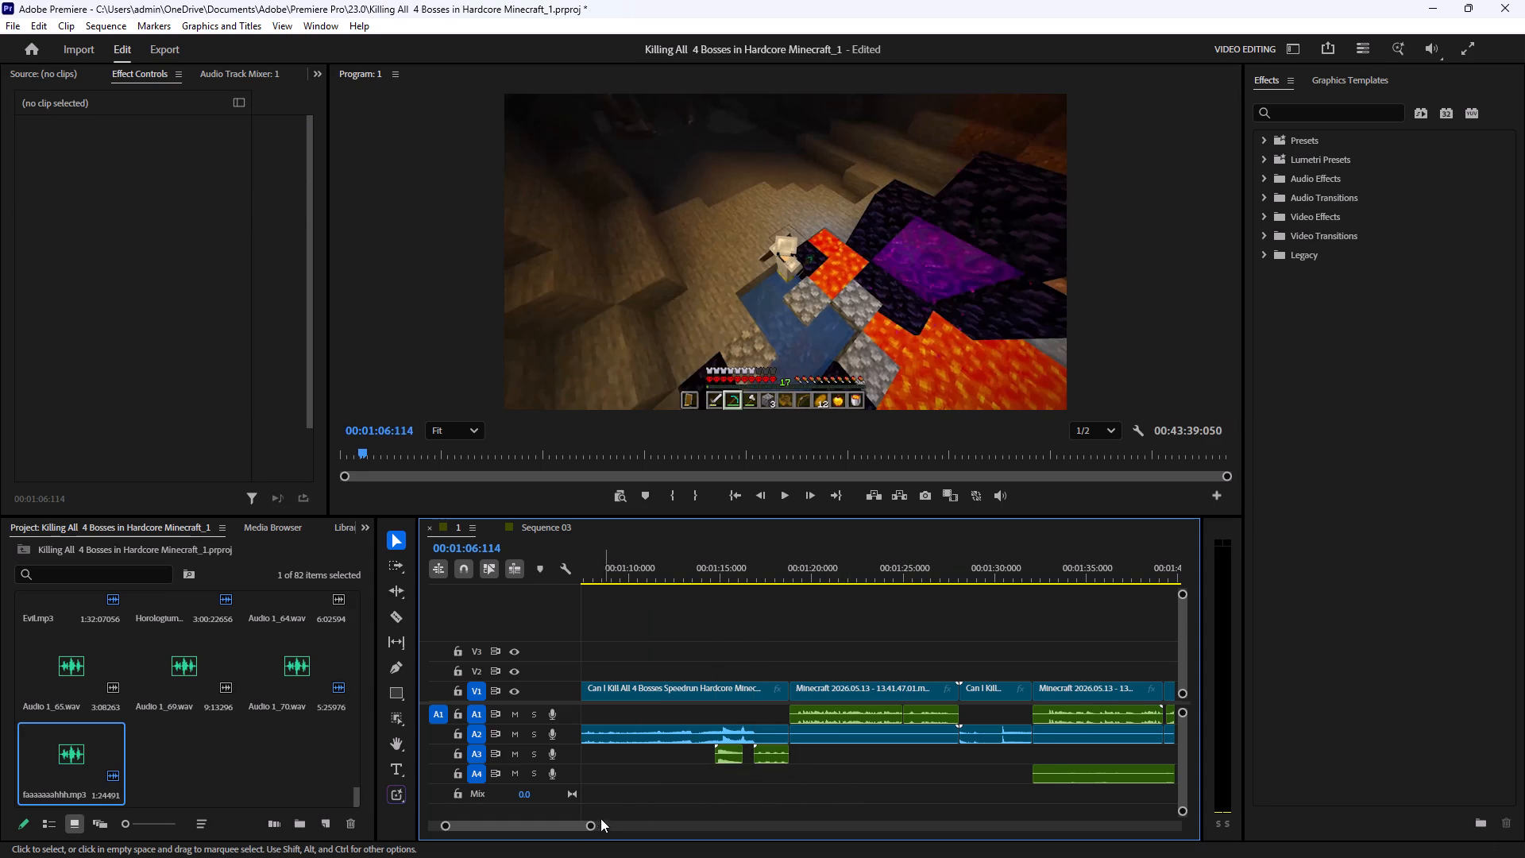
Play the sequence from 00:01:06:114 to review the repositioned sound effect and the scene that follows.
drag(591, 826, 659, 833)
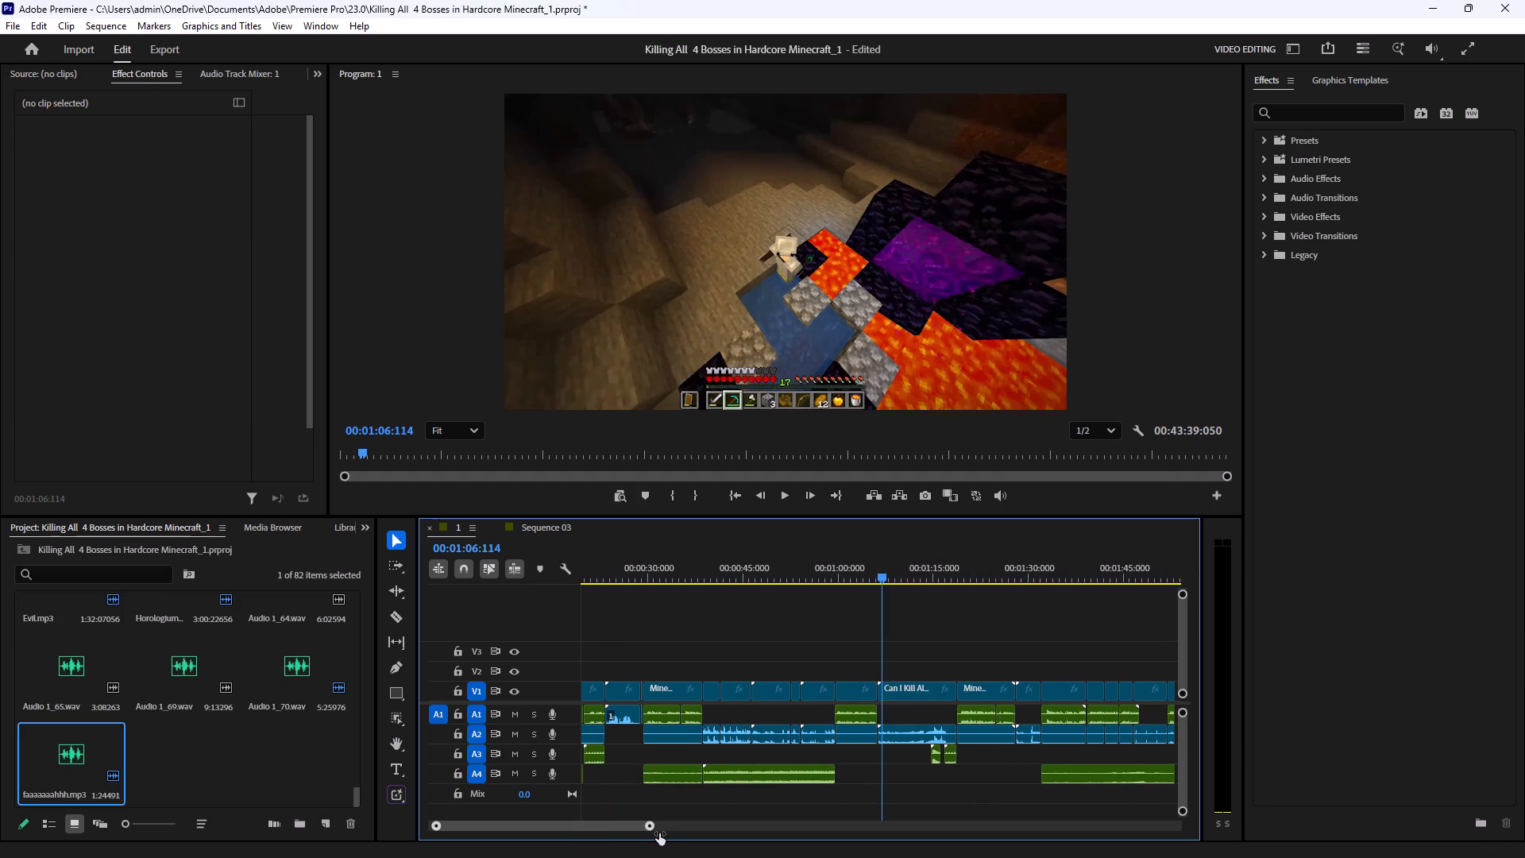
drag(659, 833, 662, 833)
click(1037, 600)
click(786, 498)
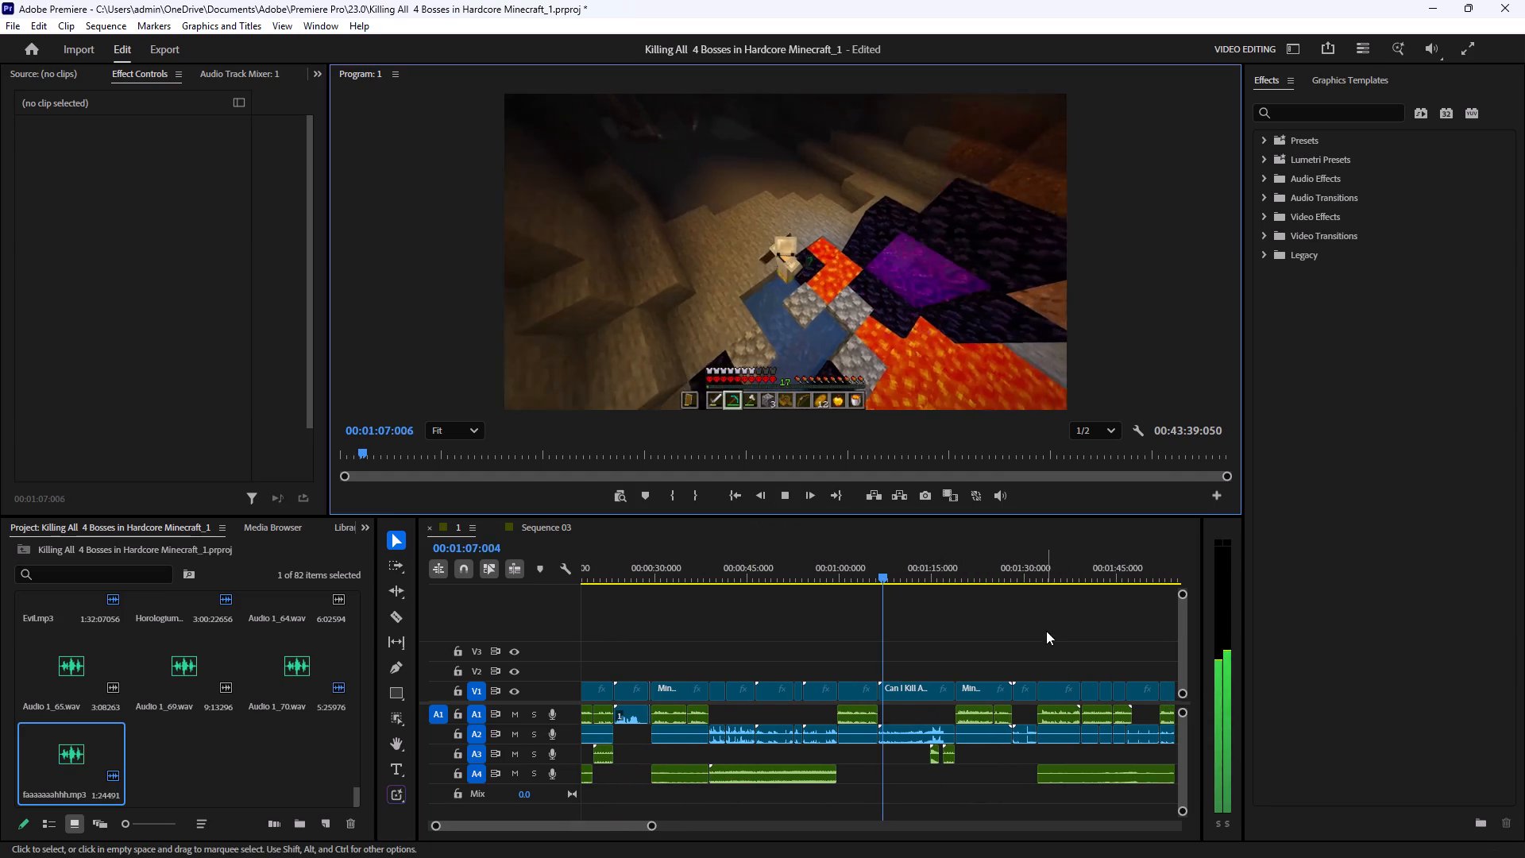
click(1043, 627)
drag(602, 822, 611, 826)
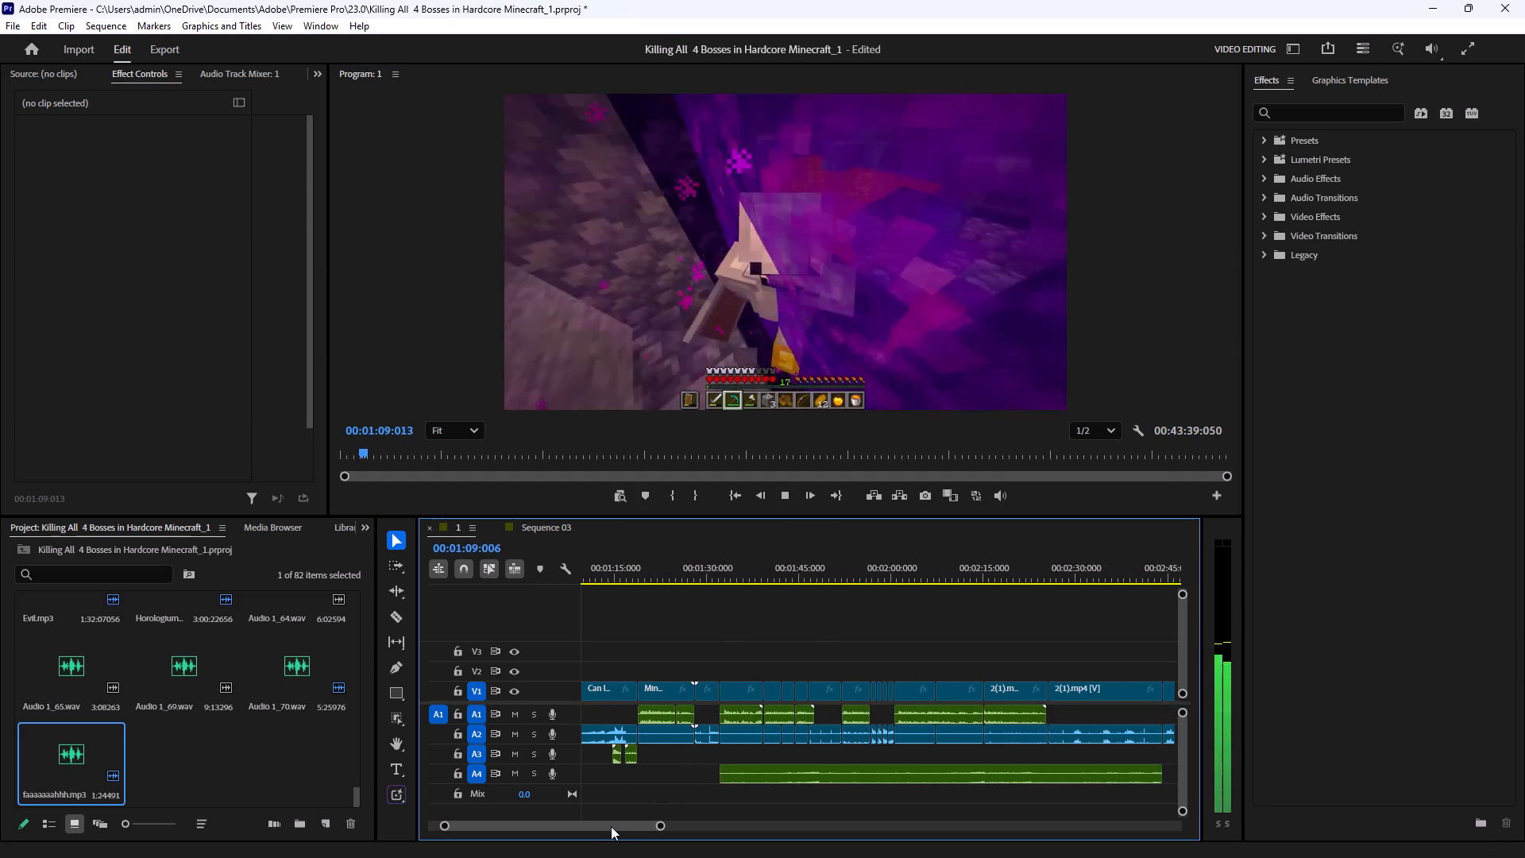
drag(611, 826, 609, 827)
click(857, 616)
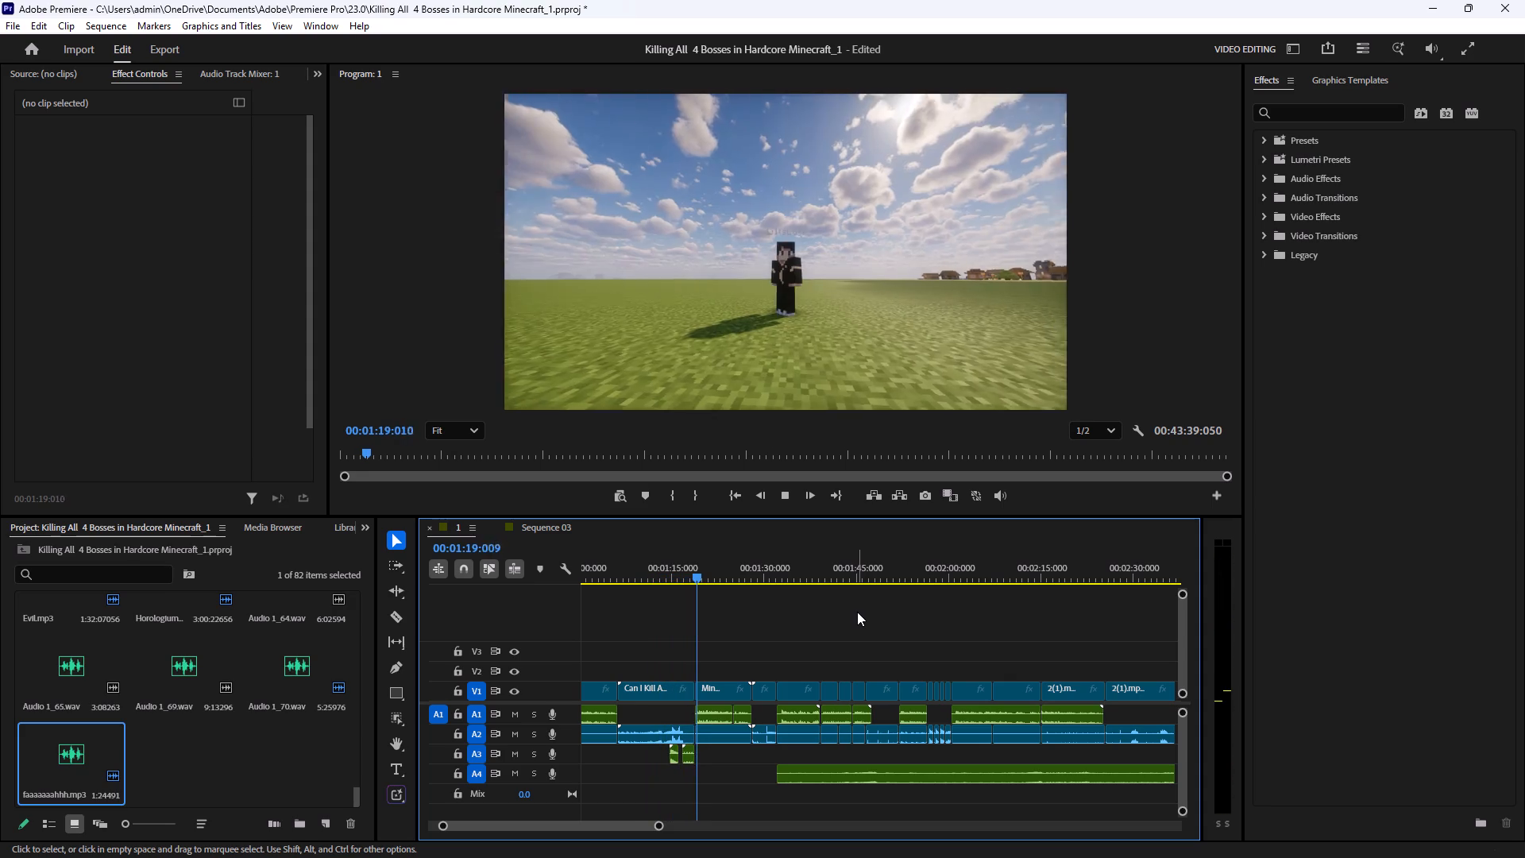
click(947, 632)
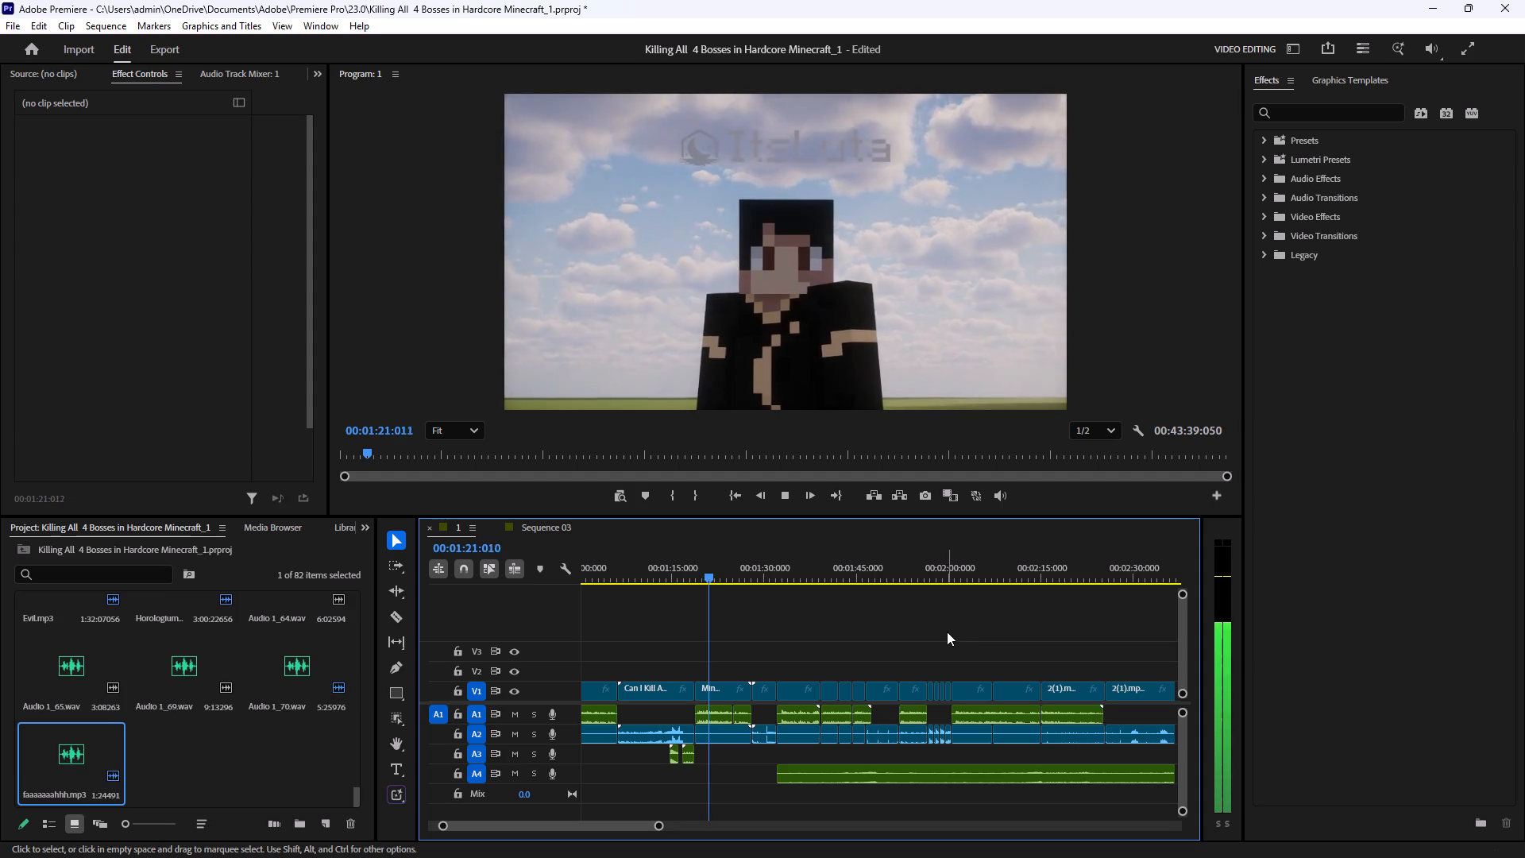
click(881, 649)
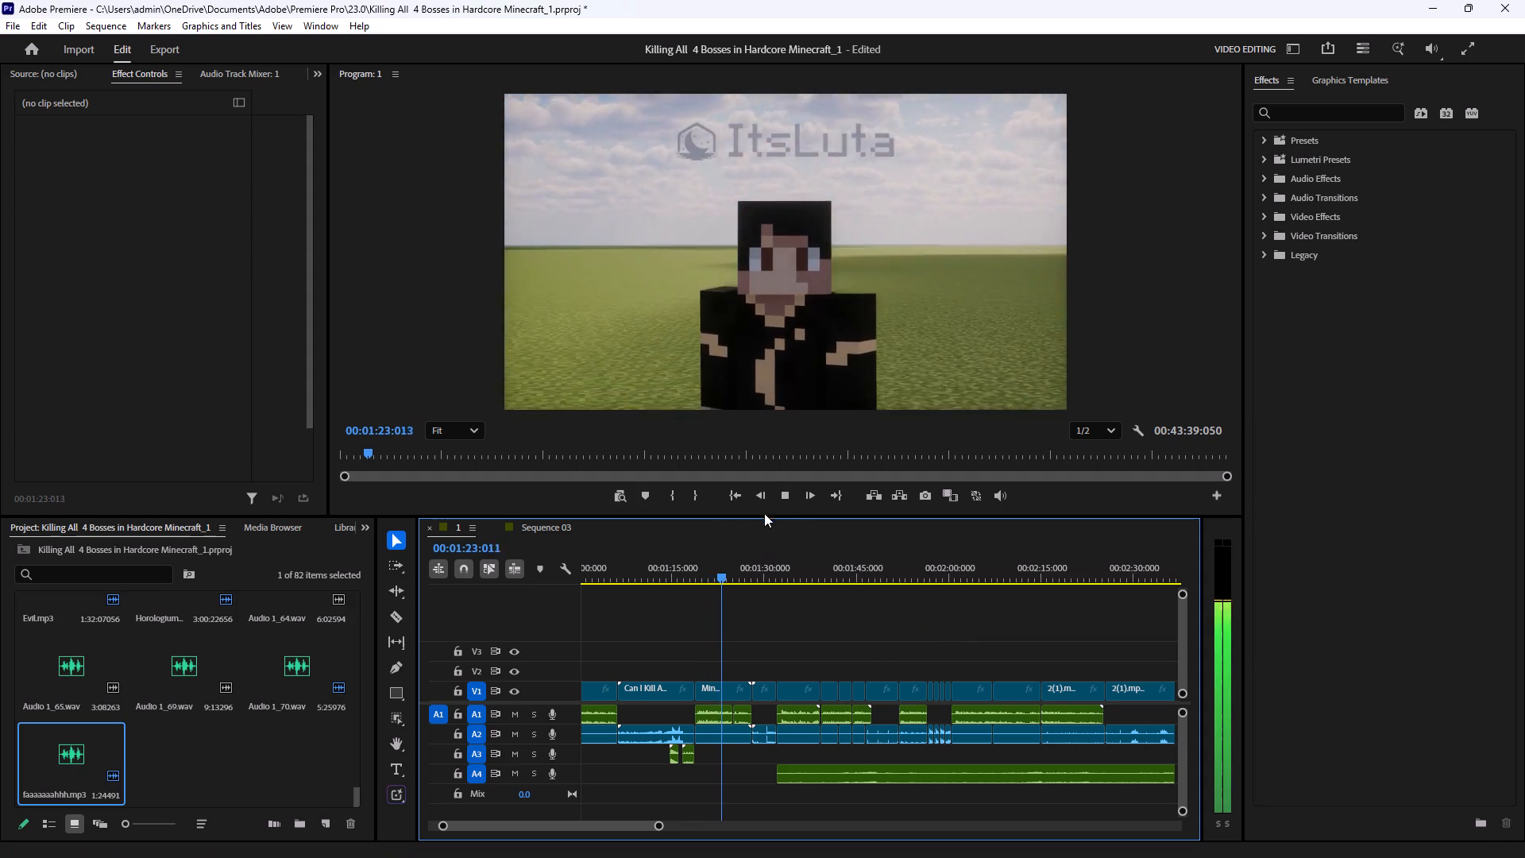
click(924, 628)
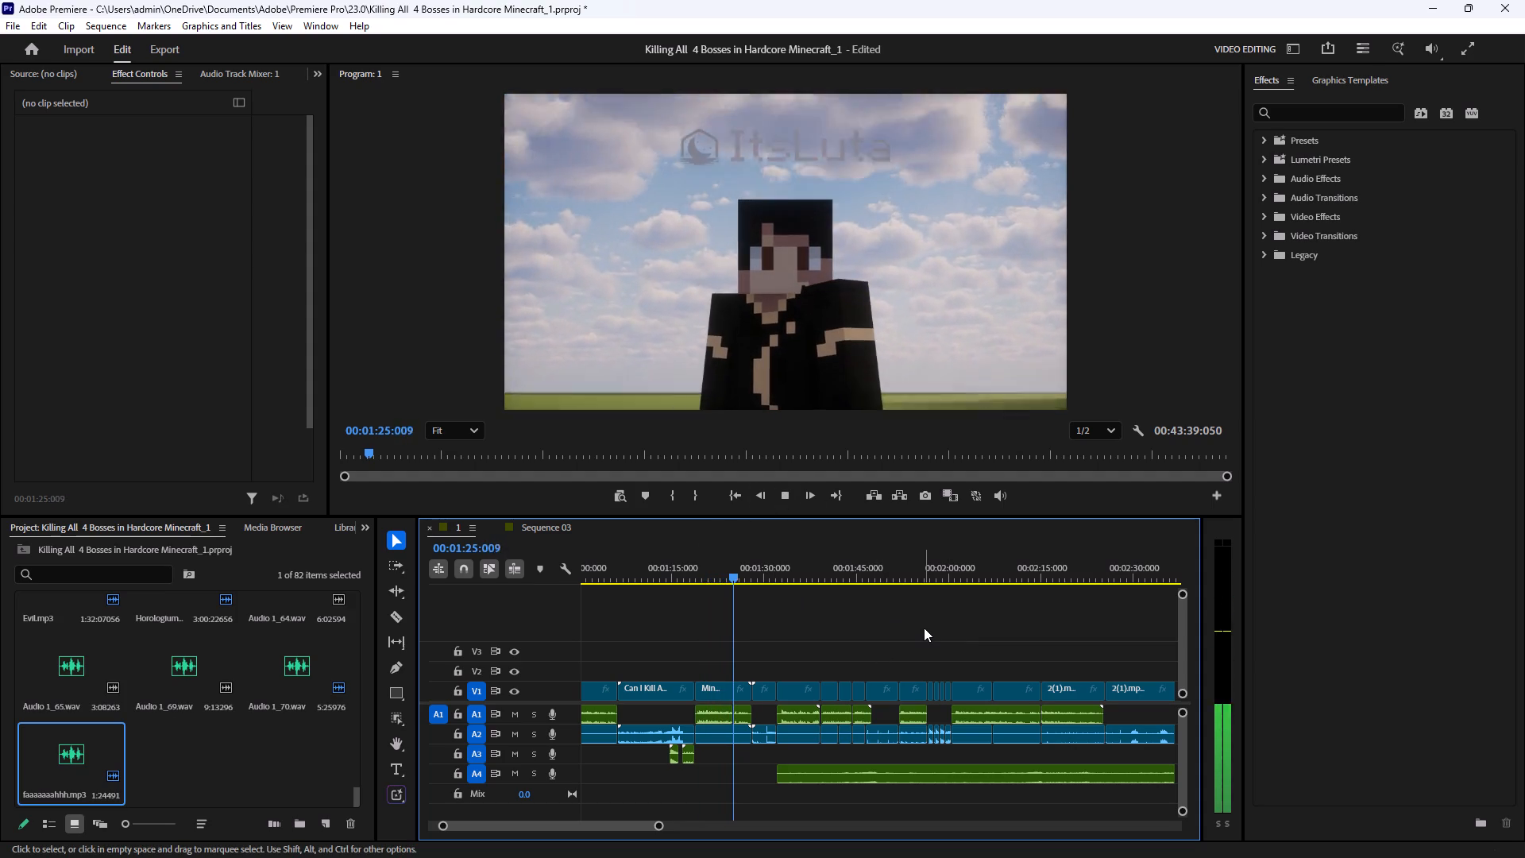
Save the project.
key(ctrl+s)
Continue playing the sequence from about 00:01:25 to review the following gameplay footage and its audio.
click(784, 498)
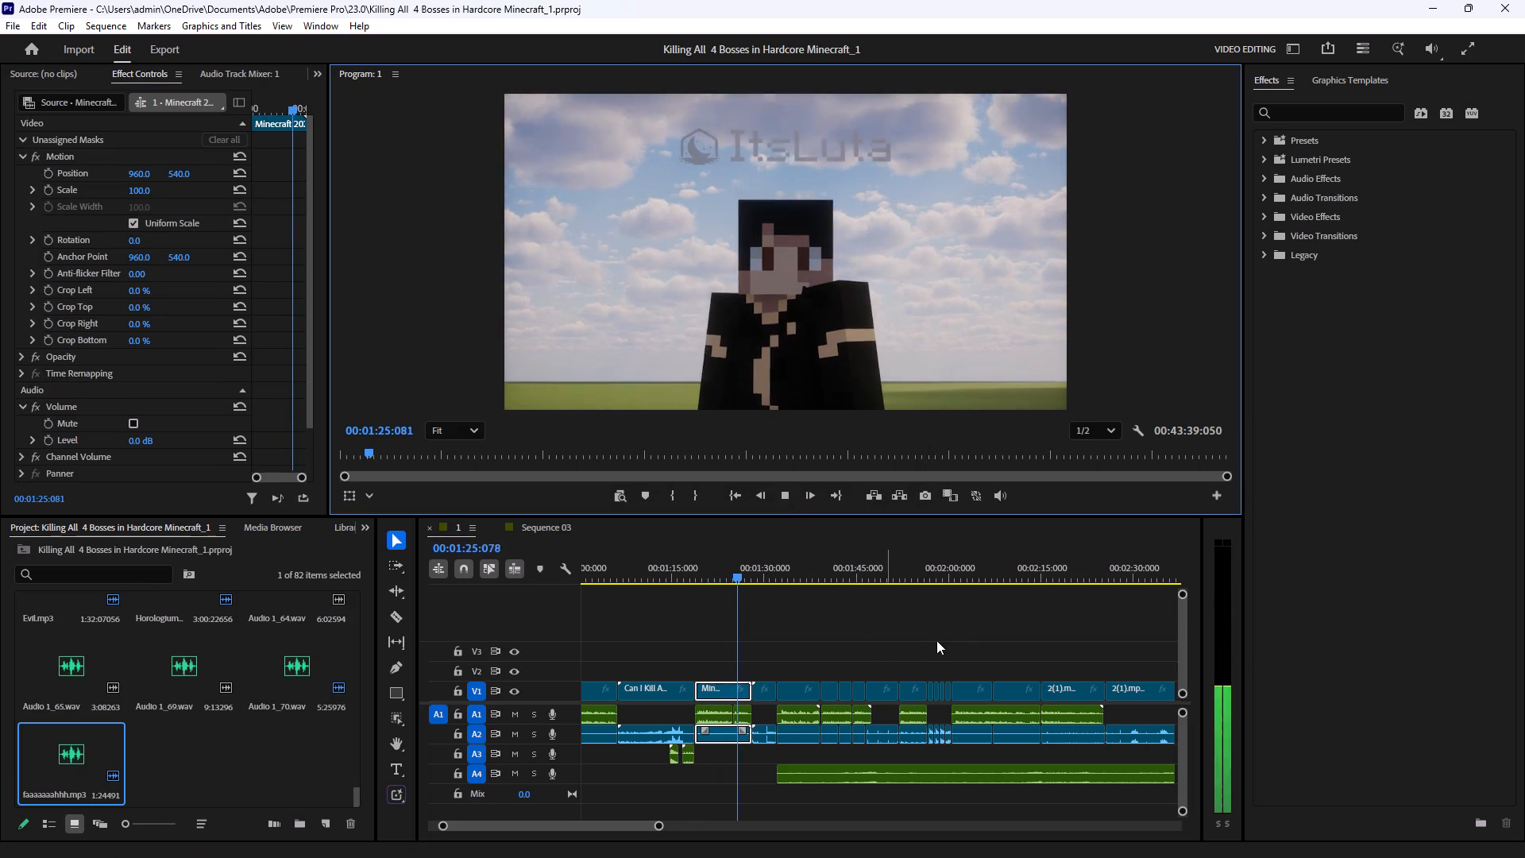
click(936, 640)
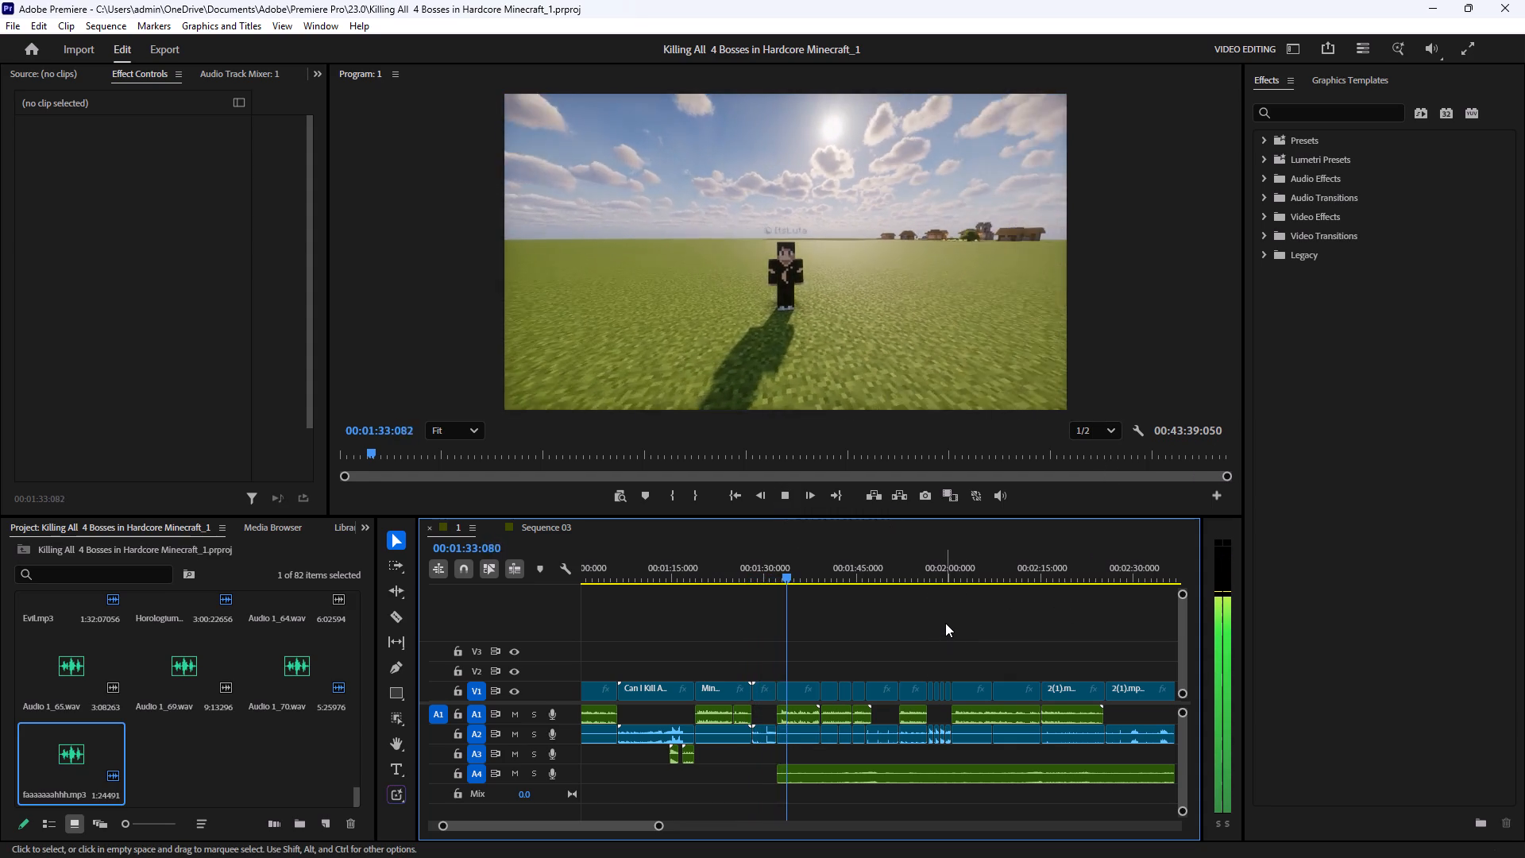
click(945, 622)
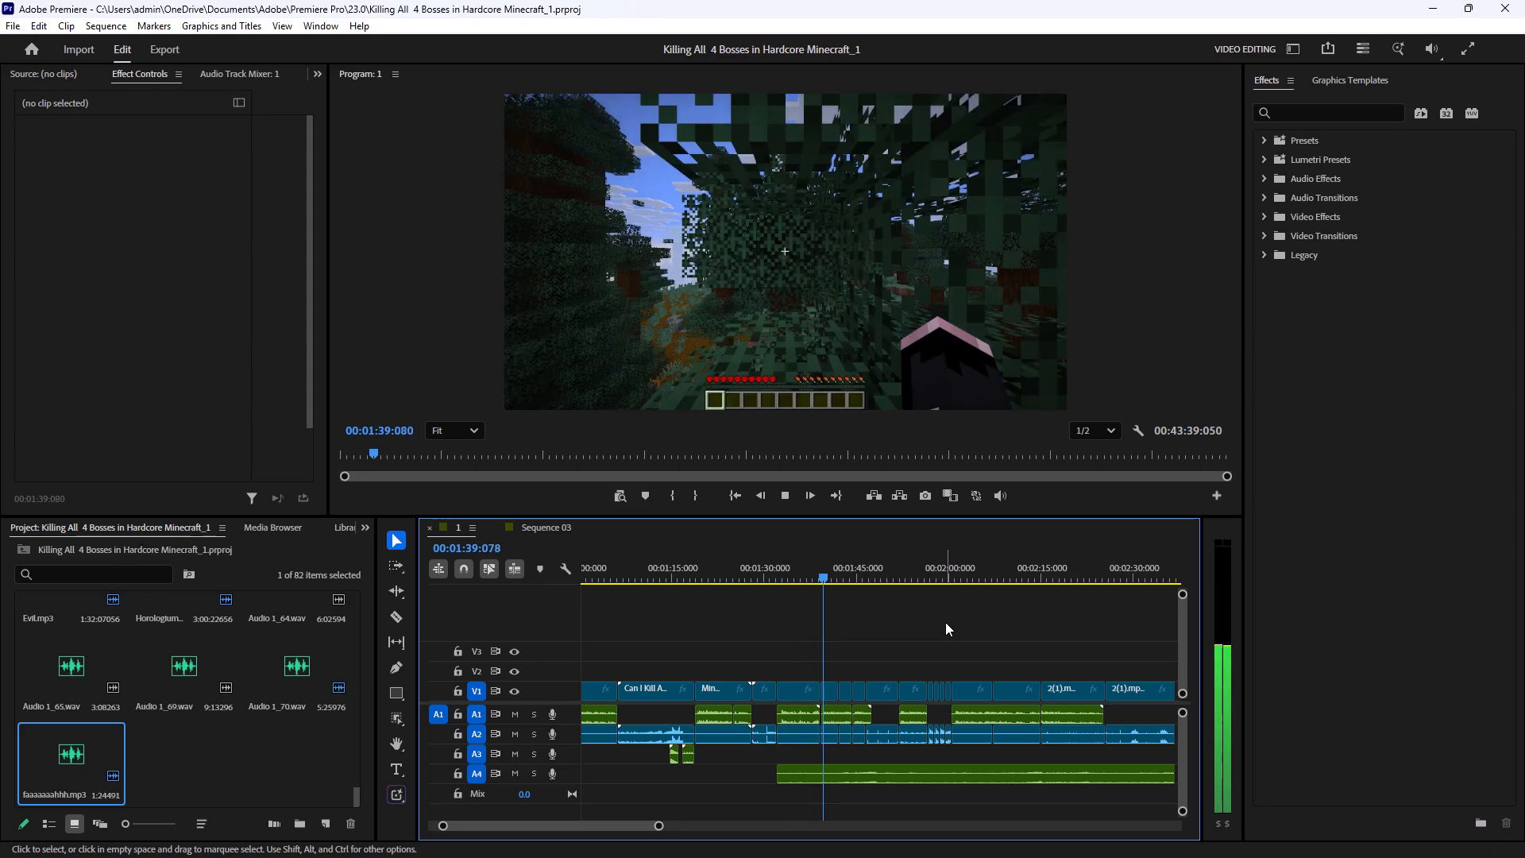
click(930, 644)
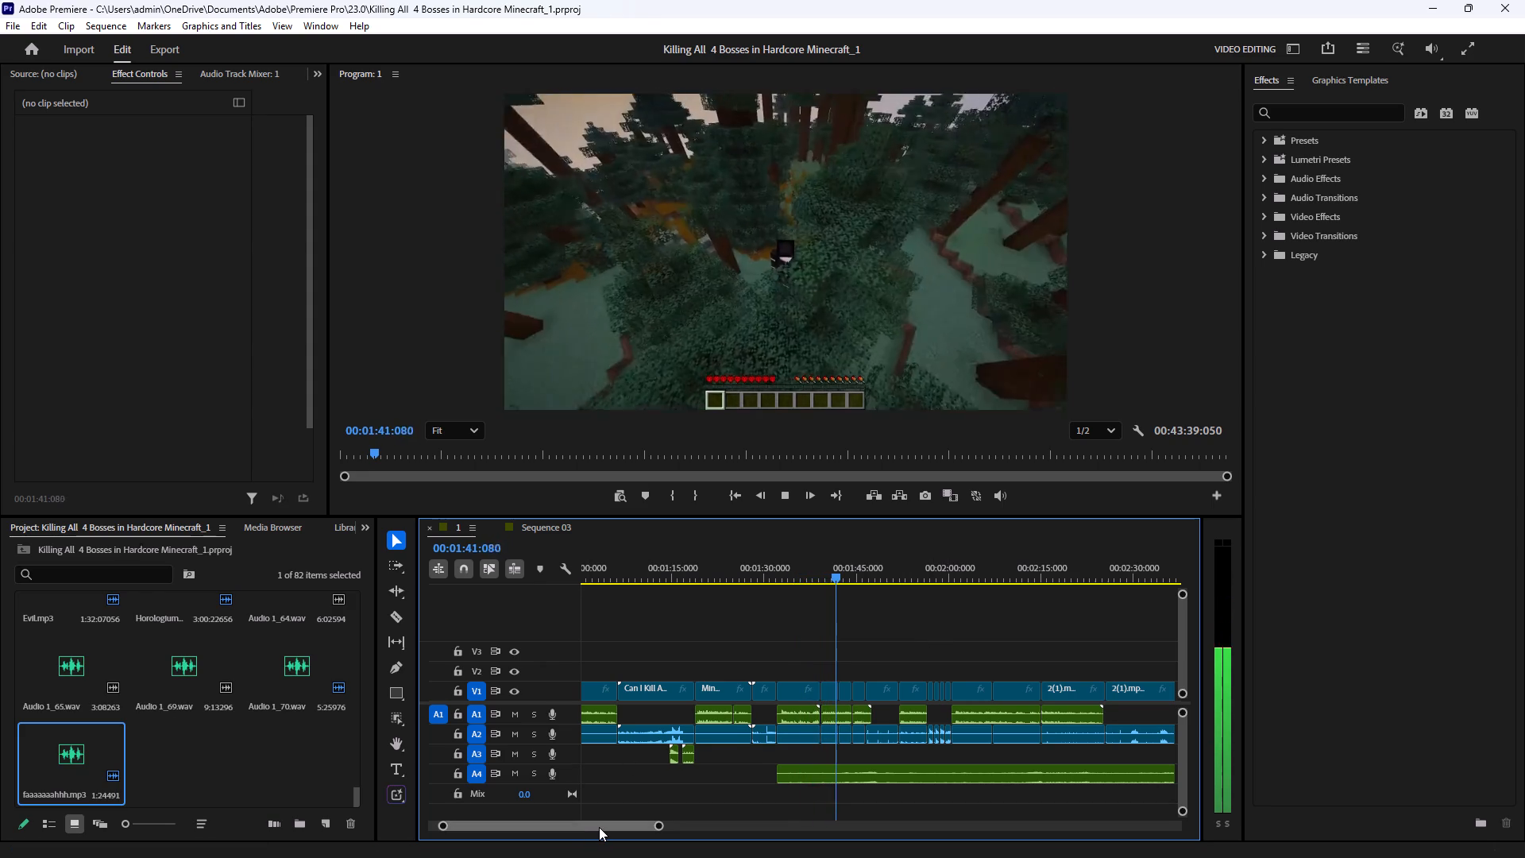
click(599, 827)
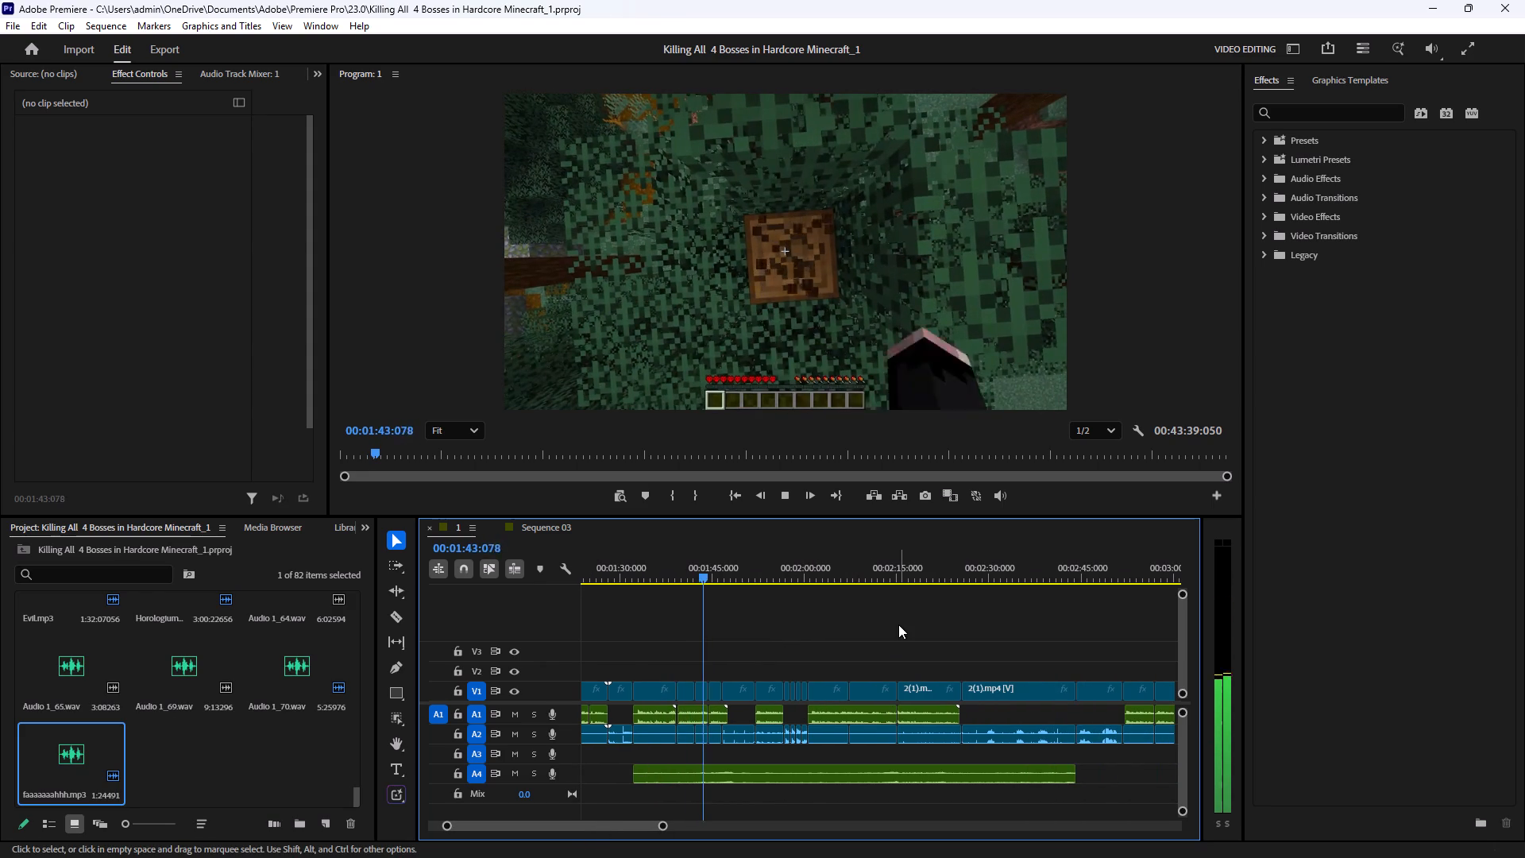
click(896, 623)
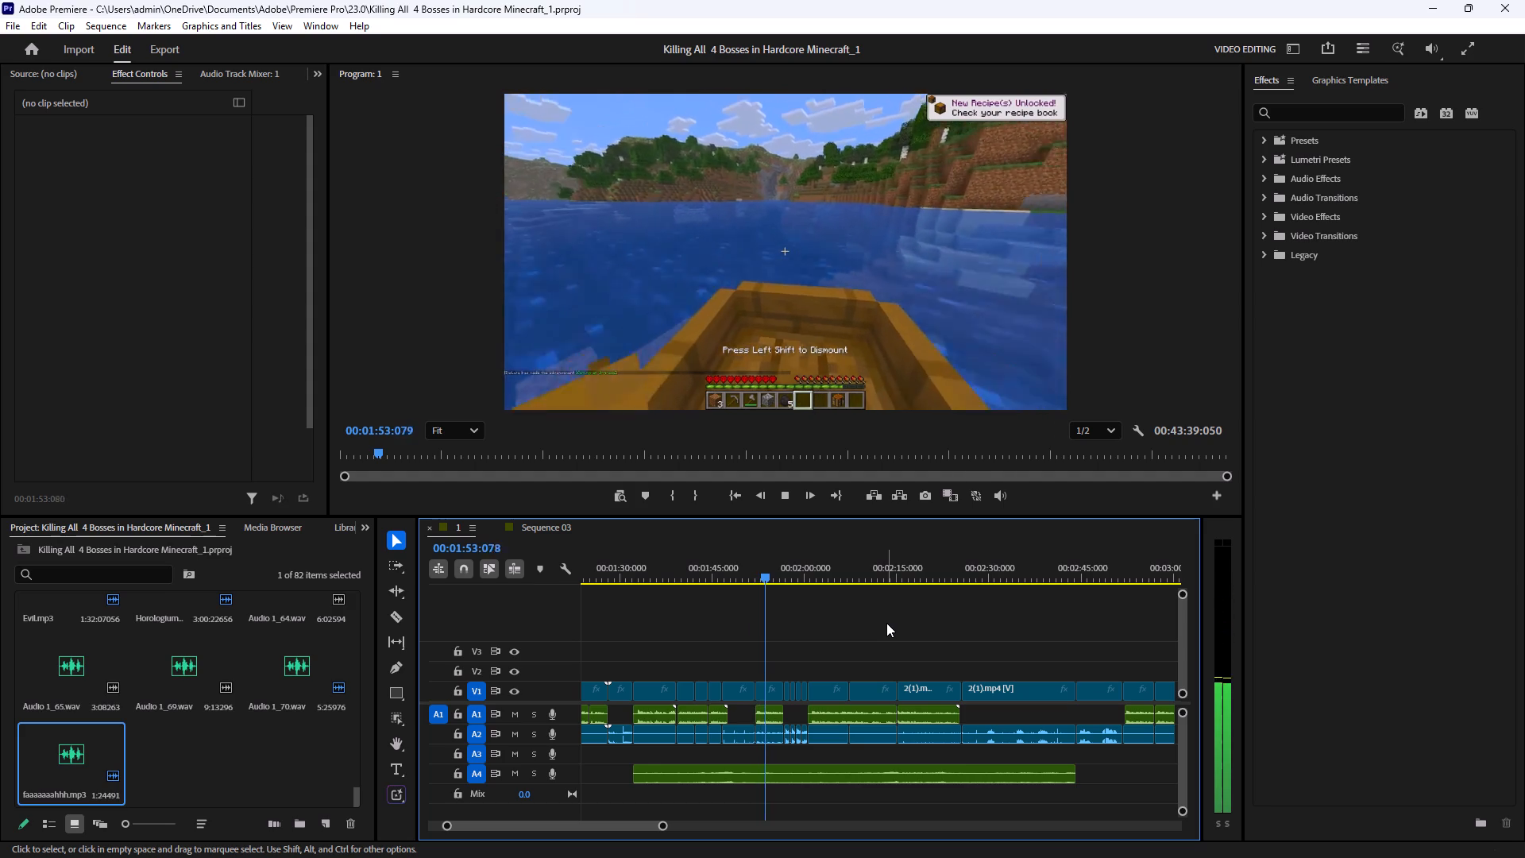
click(886, 623)
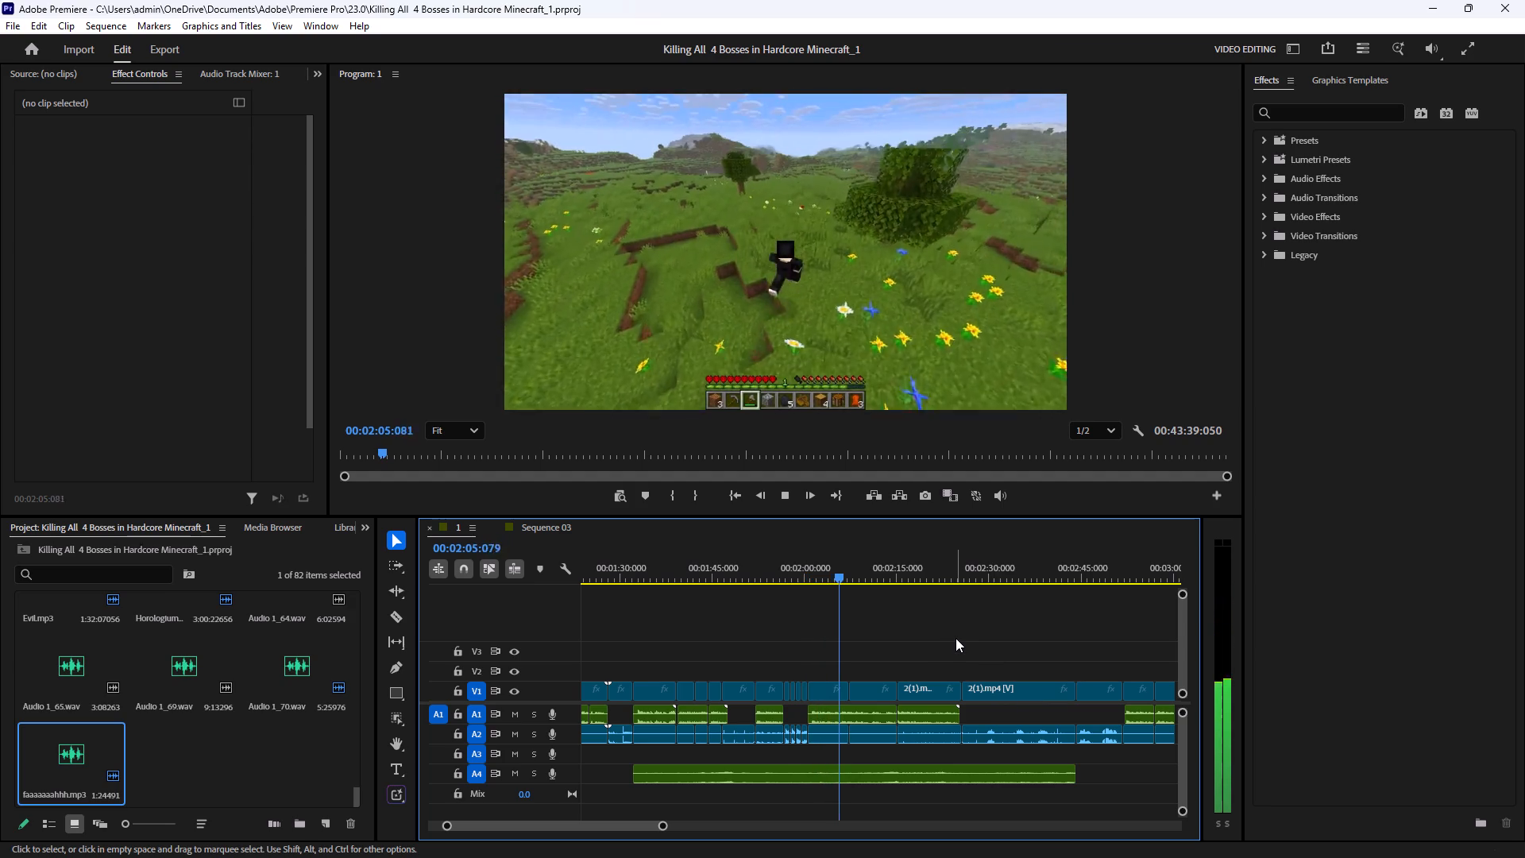
click(975, 630)
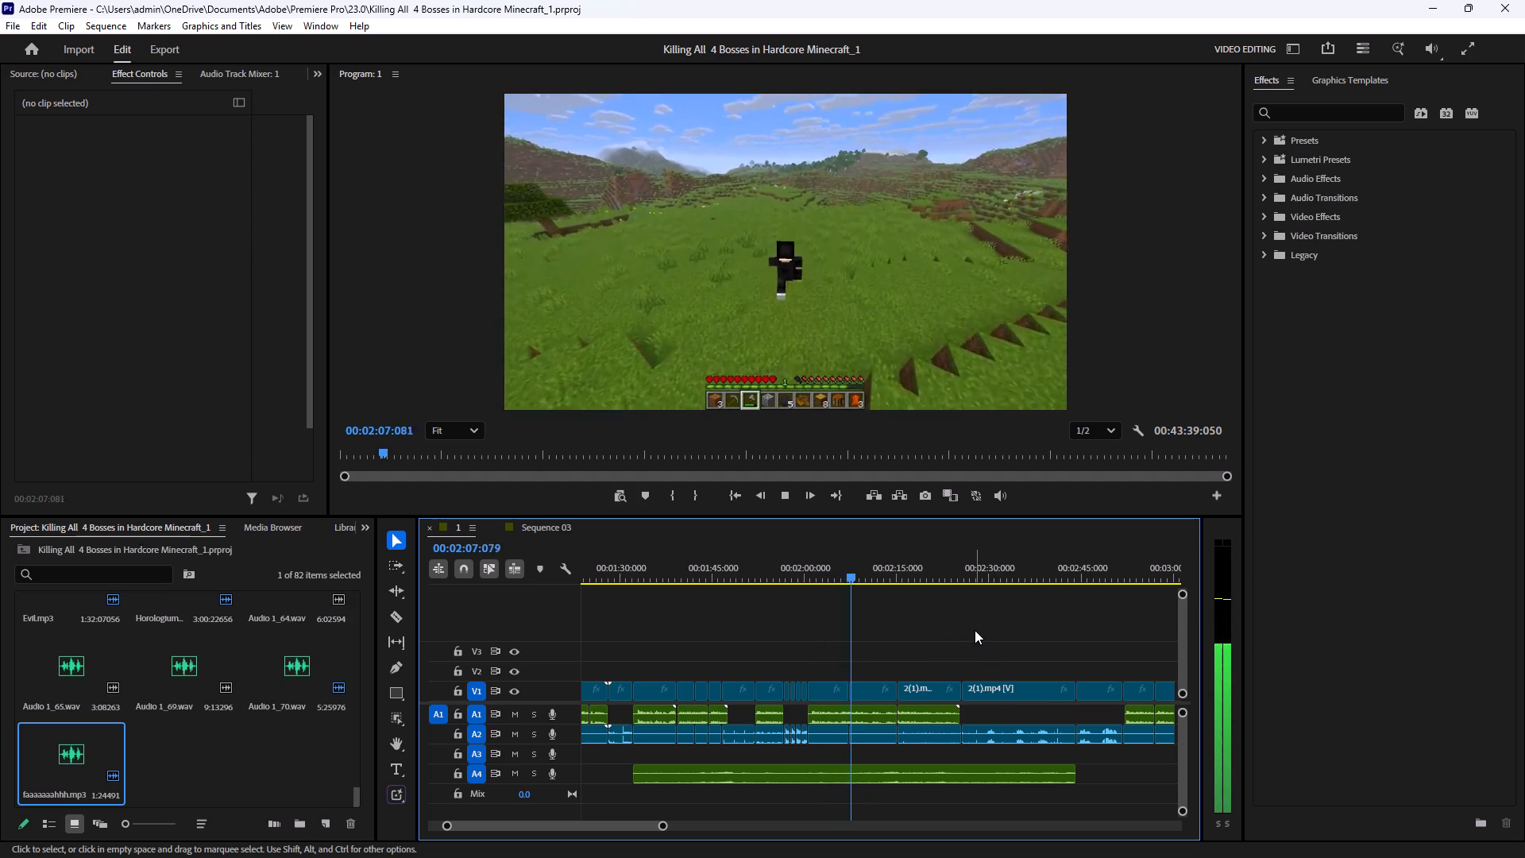
click(975, 629)
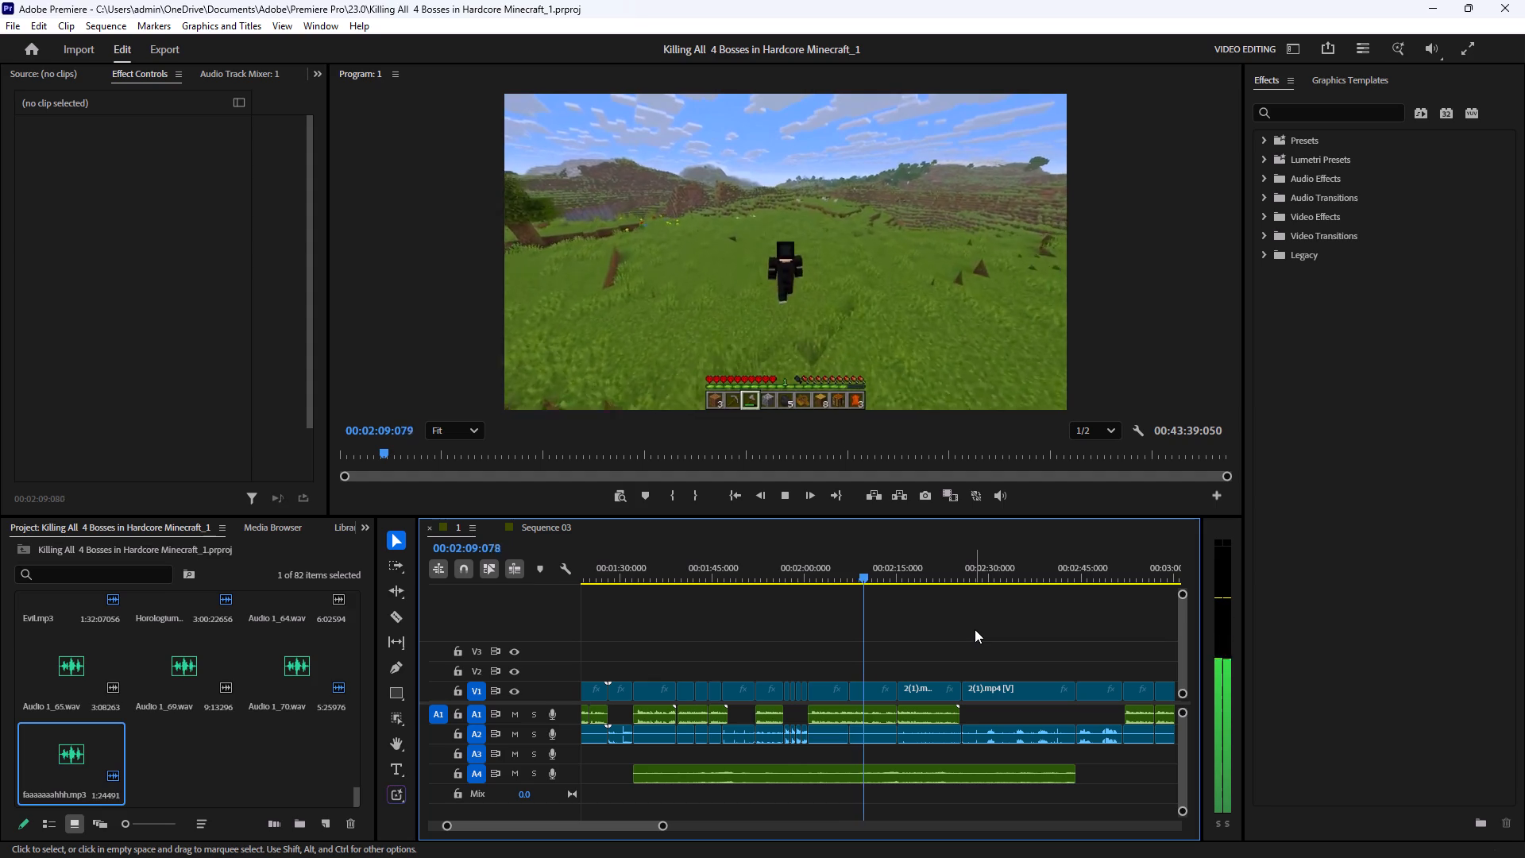
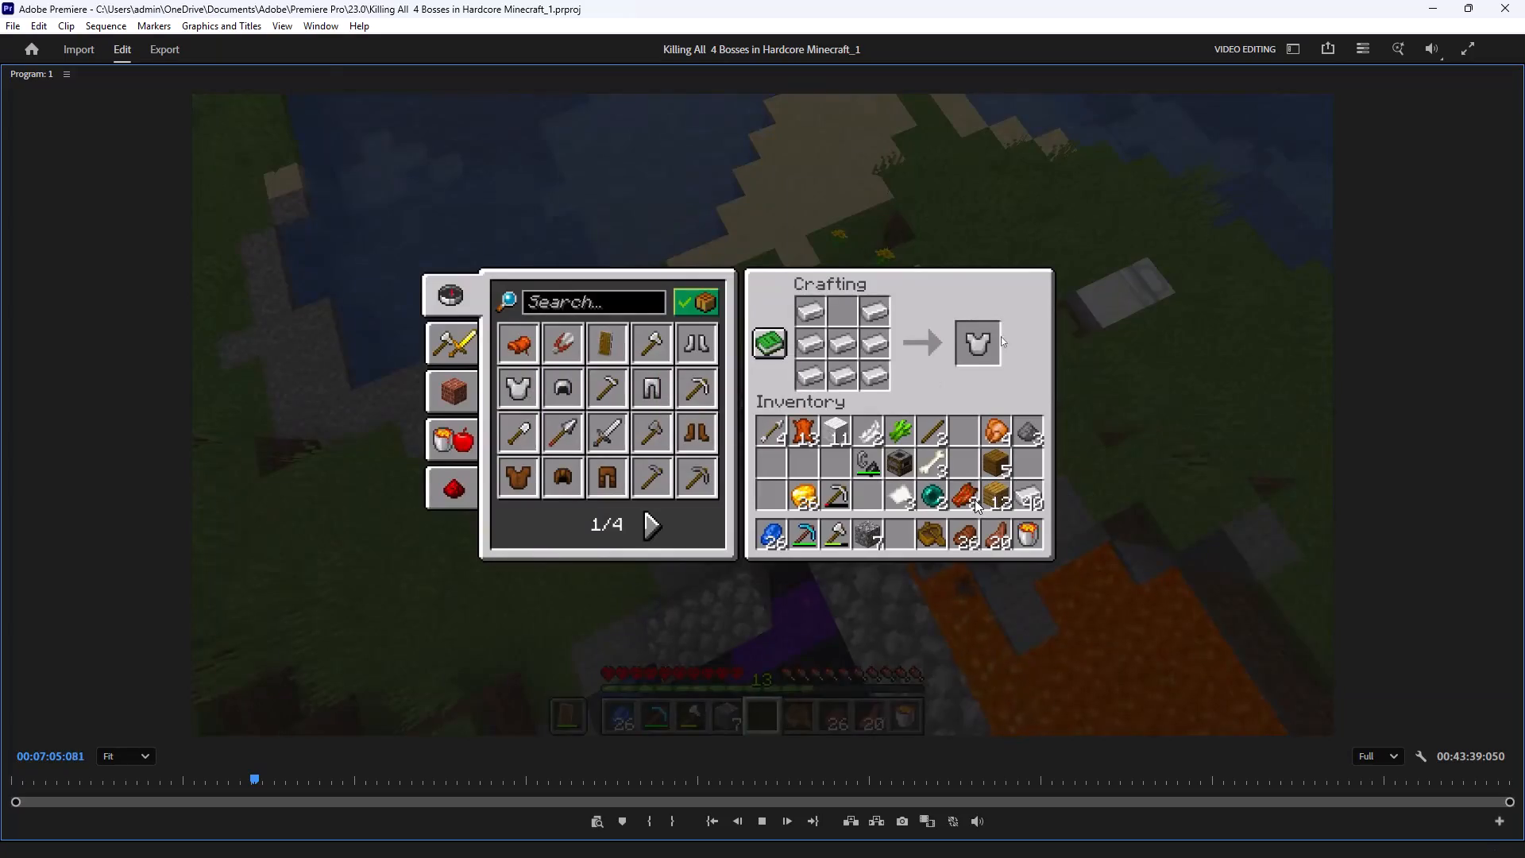
Continue playing the sequence from about 00:07:05 to review the armor crafting, enchanting and Nether portal footage.
click(975, 500)
key(grave)
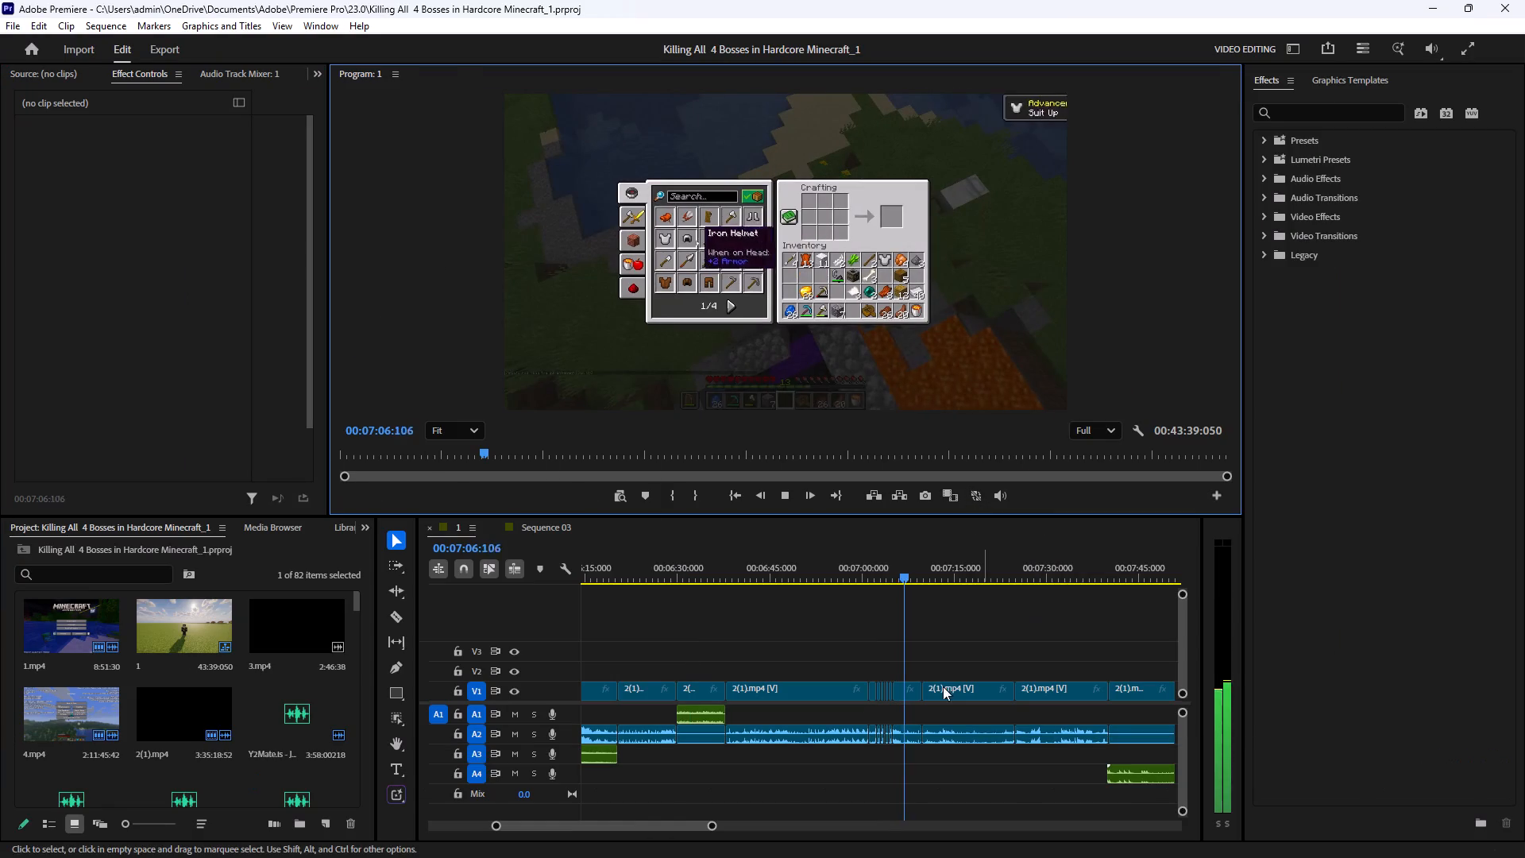
click(647, 825)
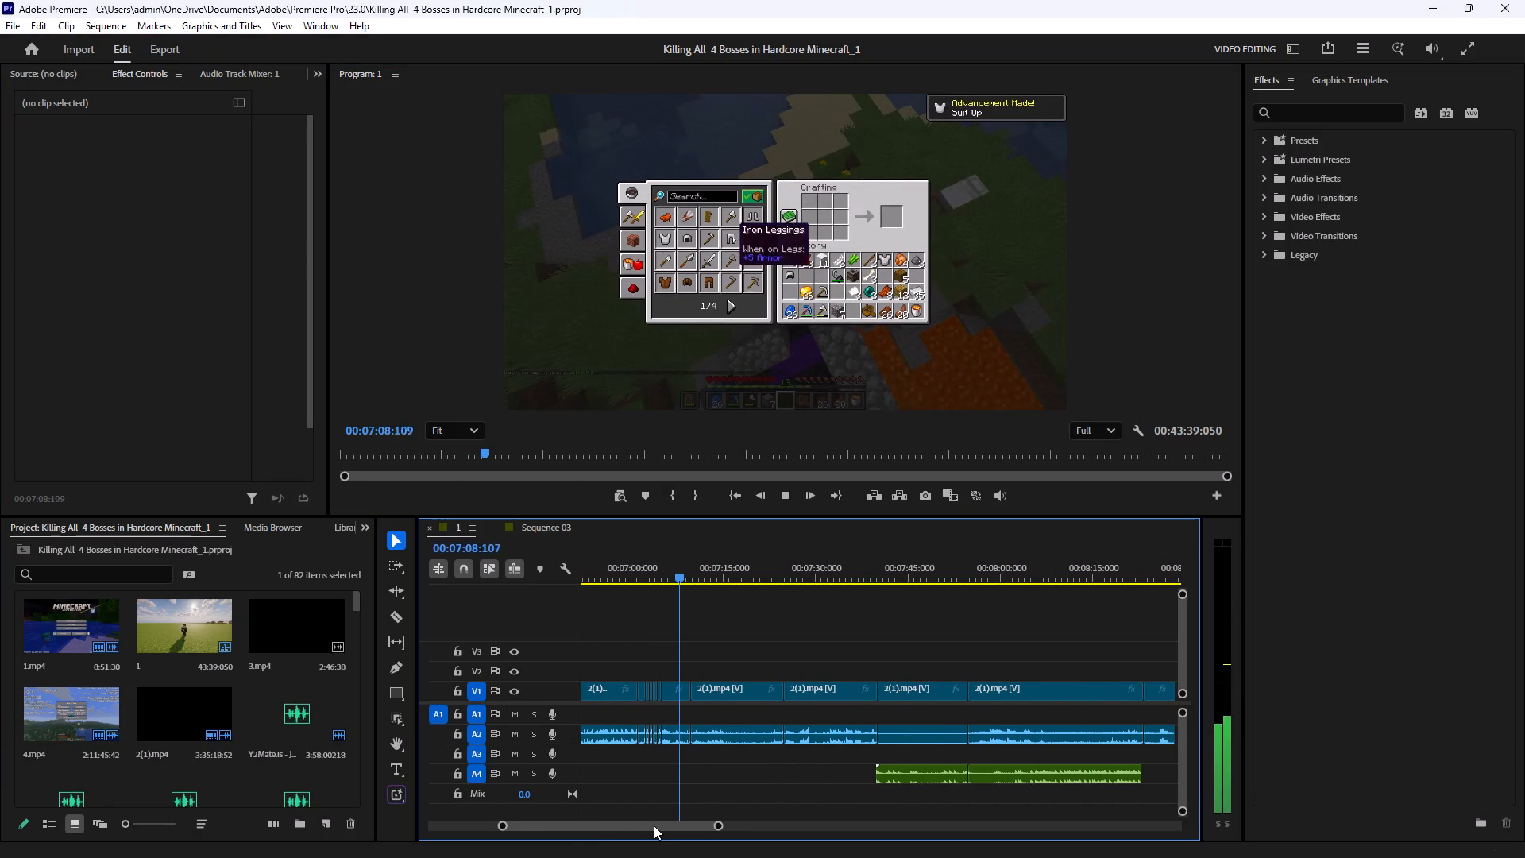
click(847, 611)
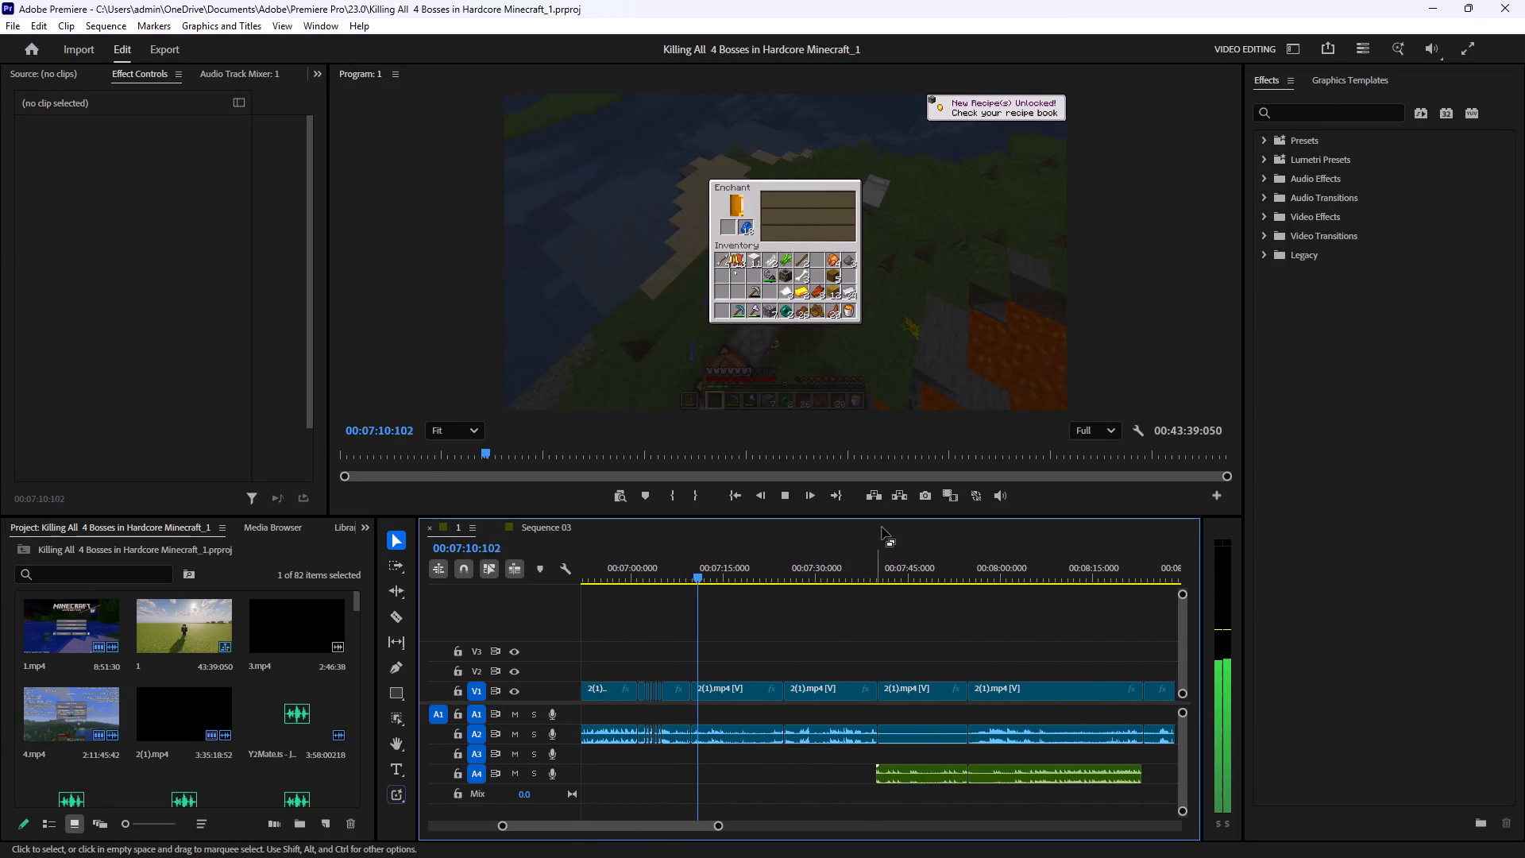
click(947, 256)
key(grave)
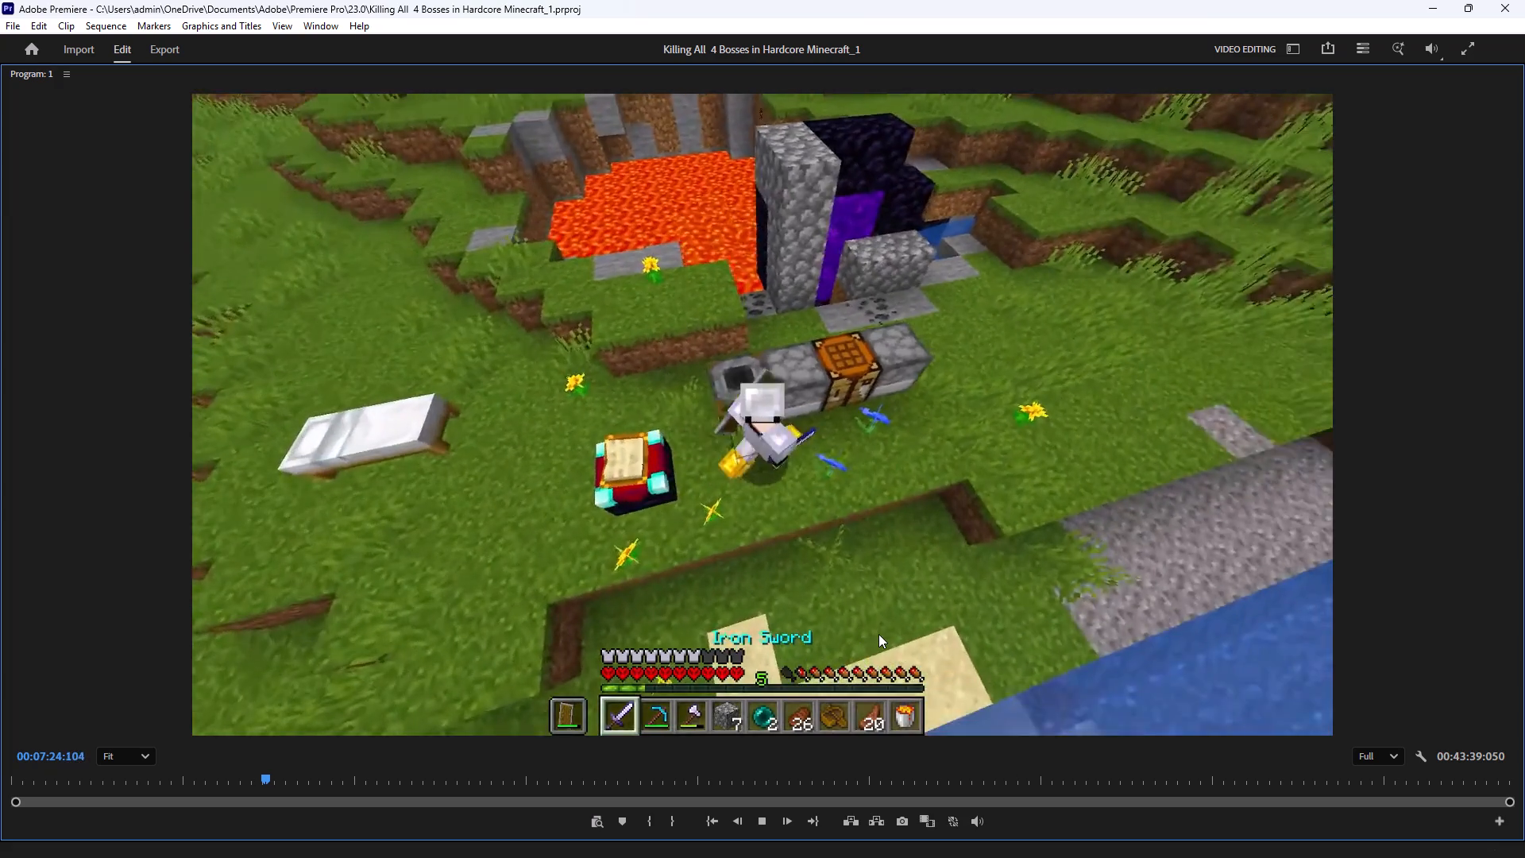
key(grave)
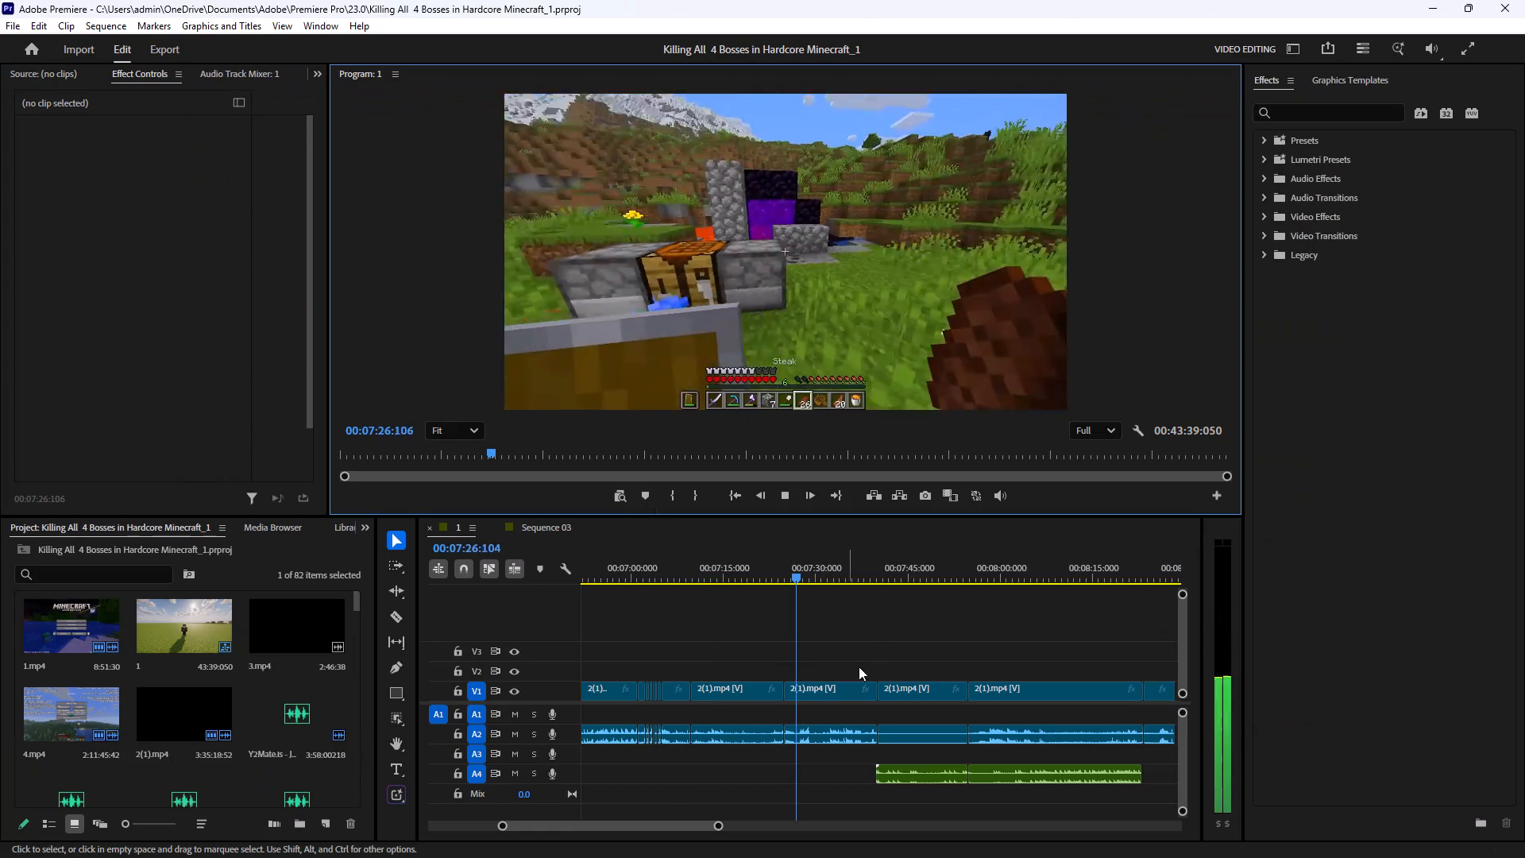
drag(675, 824, 675, 825)
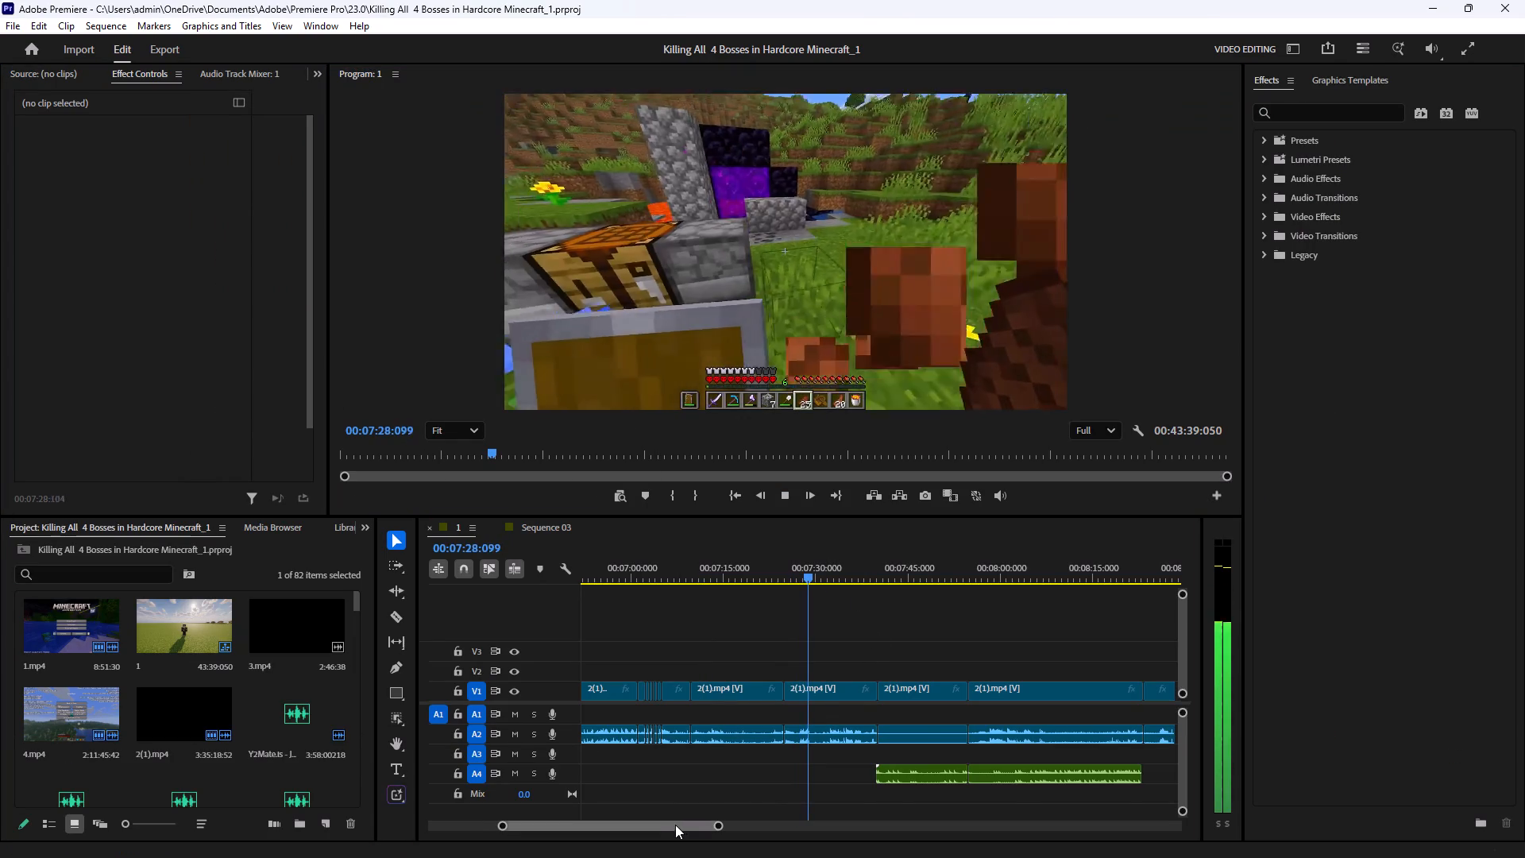
drag(675, 825, 680, 832)
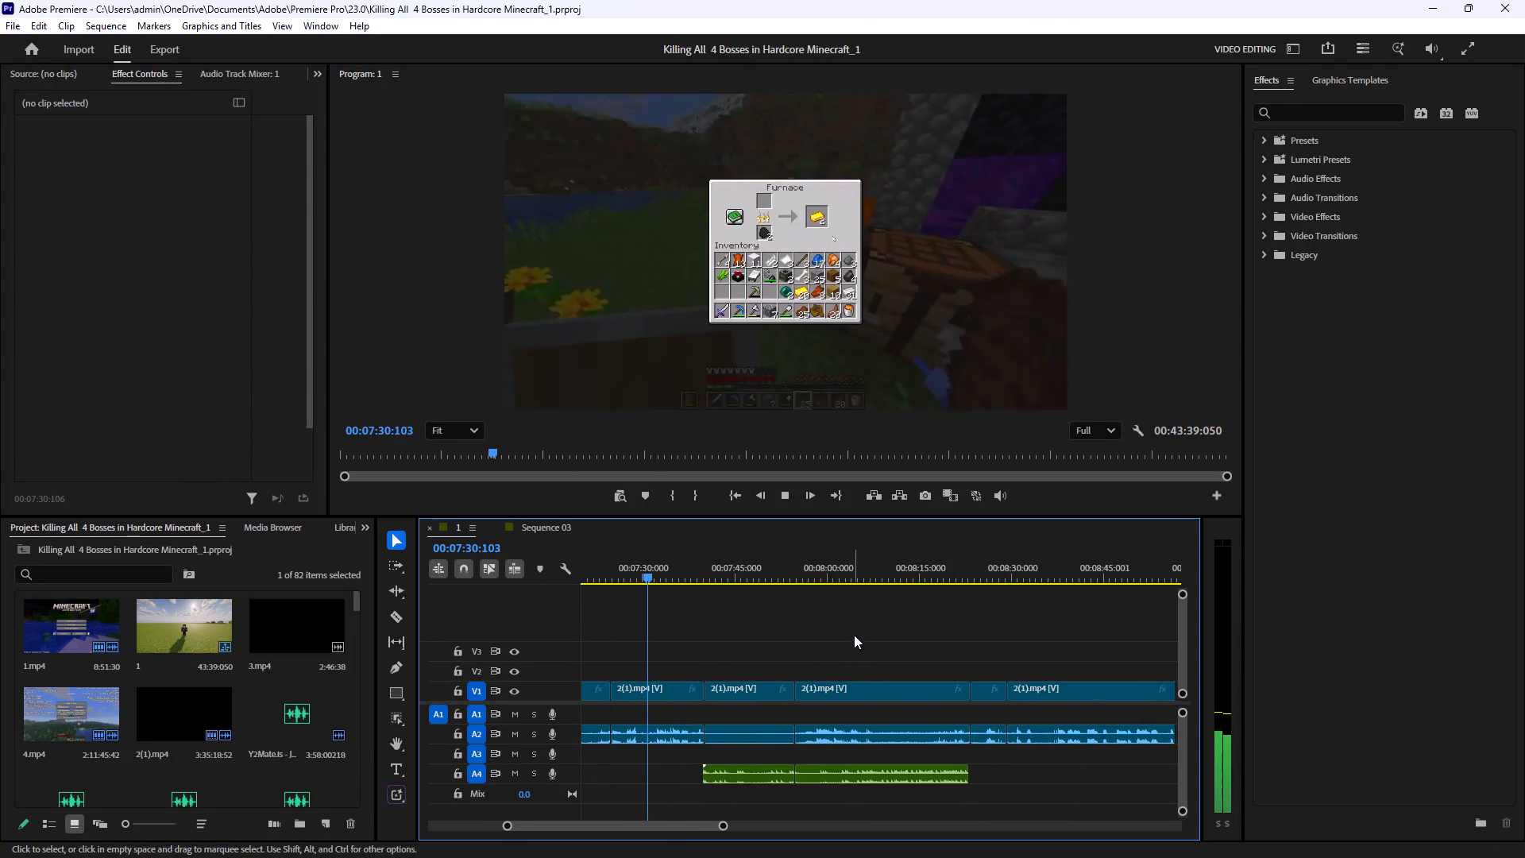
click(854, 629)
click(779, 381)
key(grave)
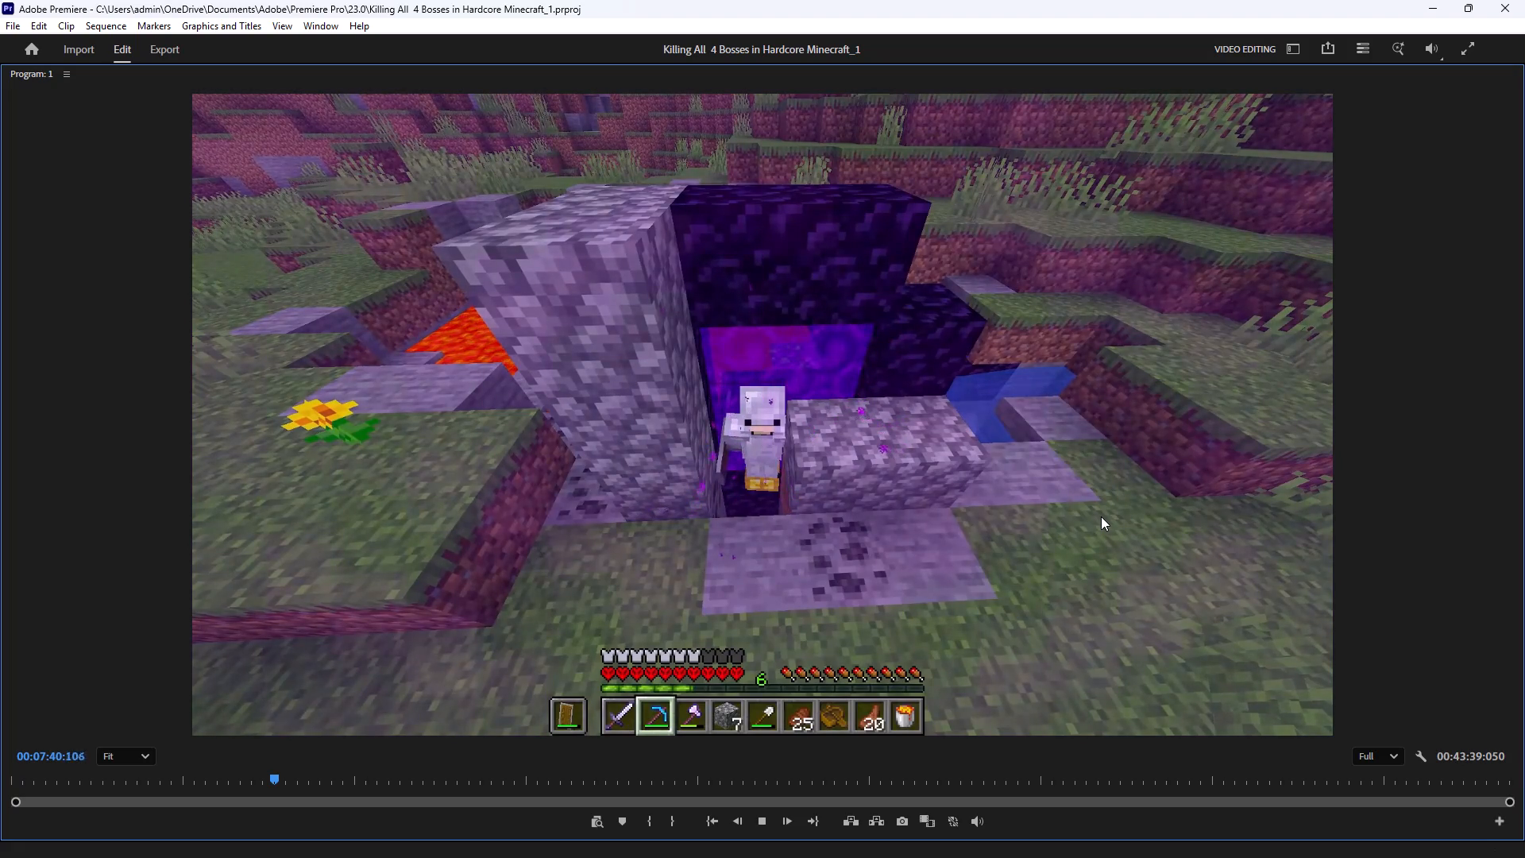
key(grave)
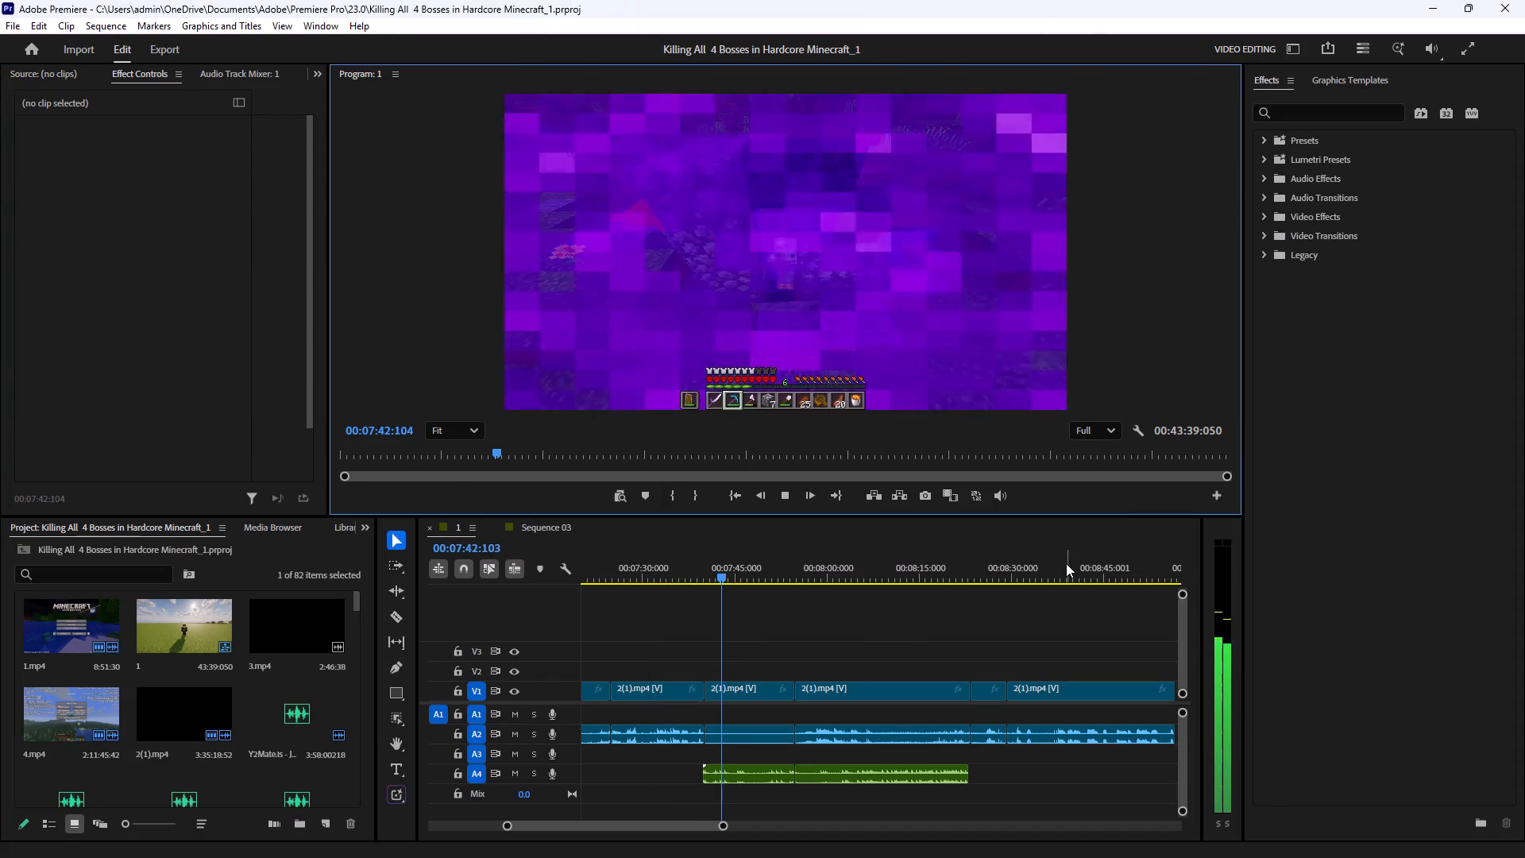
Review the Nether arrival and warped forest footage from about 00:07:42, stopping playback at 00:08:36:045.
click(895, 637)
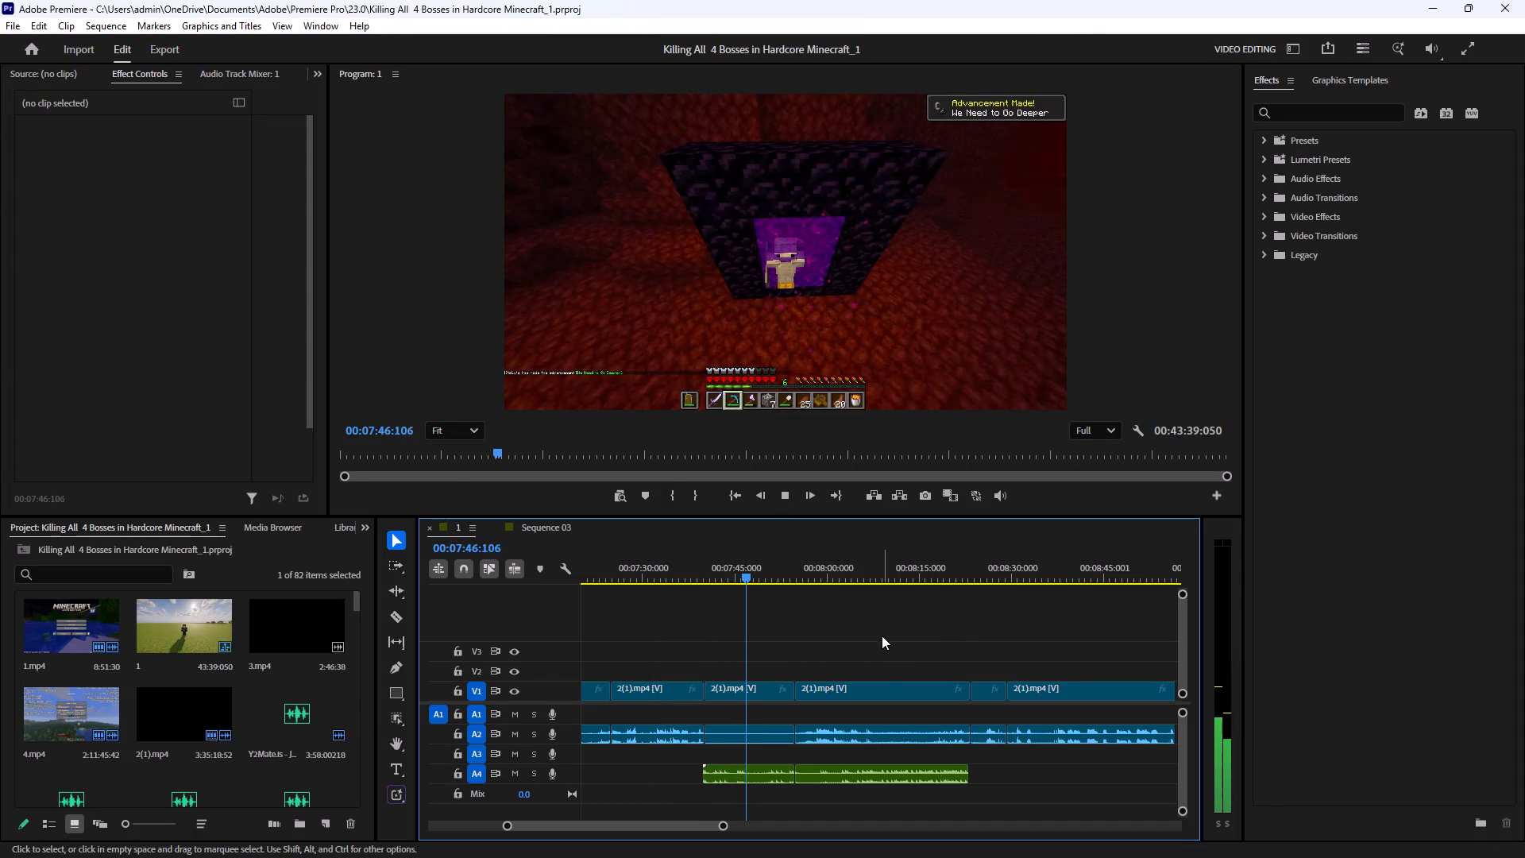
click(882, 634)
click(902, 311)
key(grave)
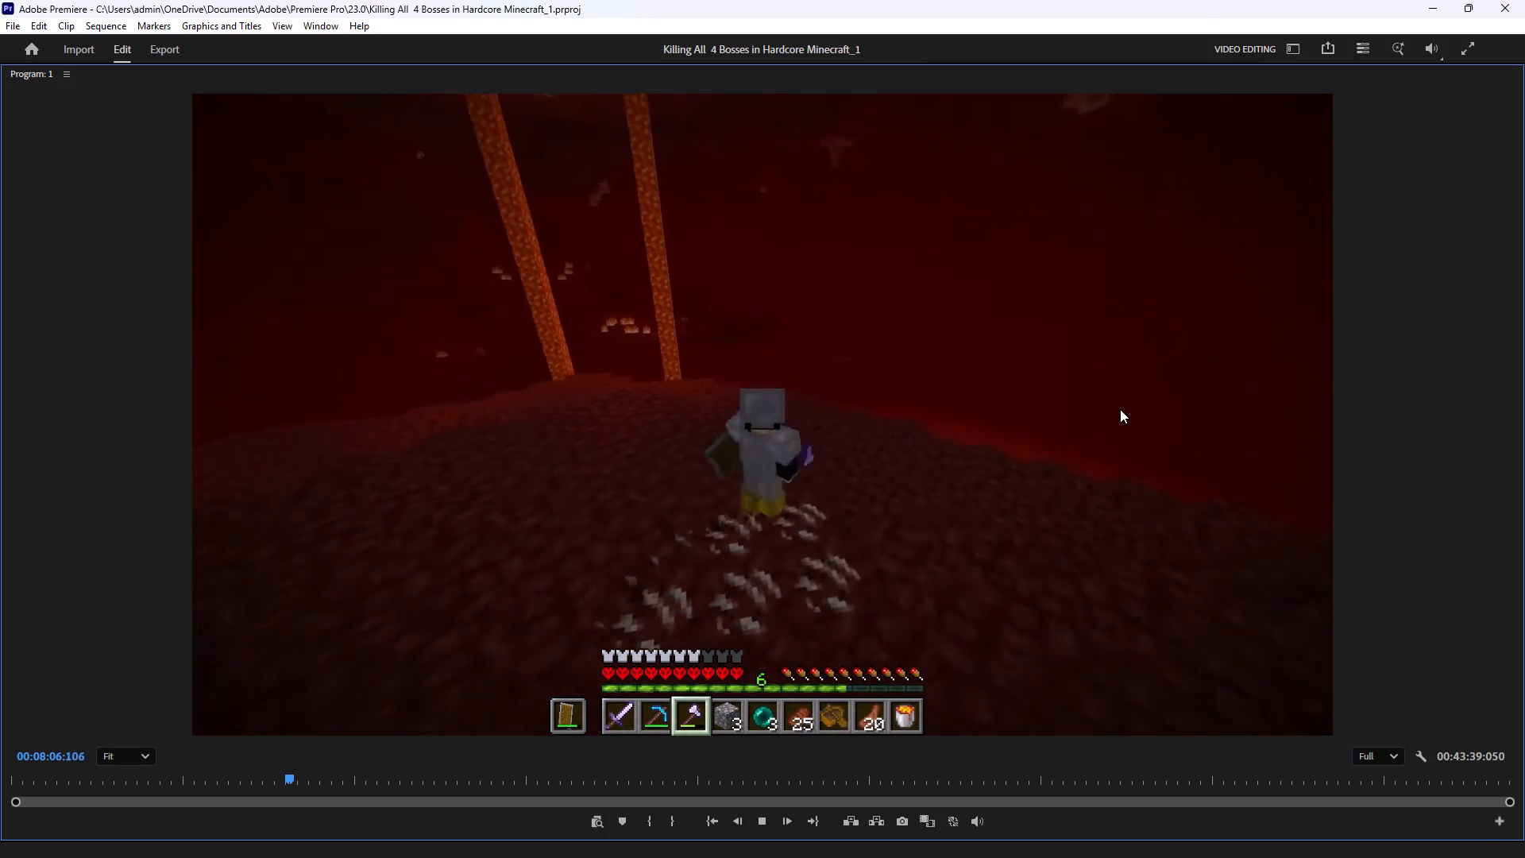
key(grave)
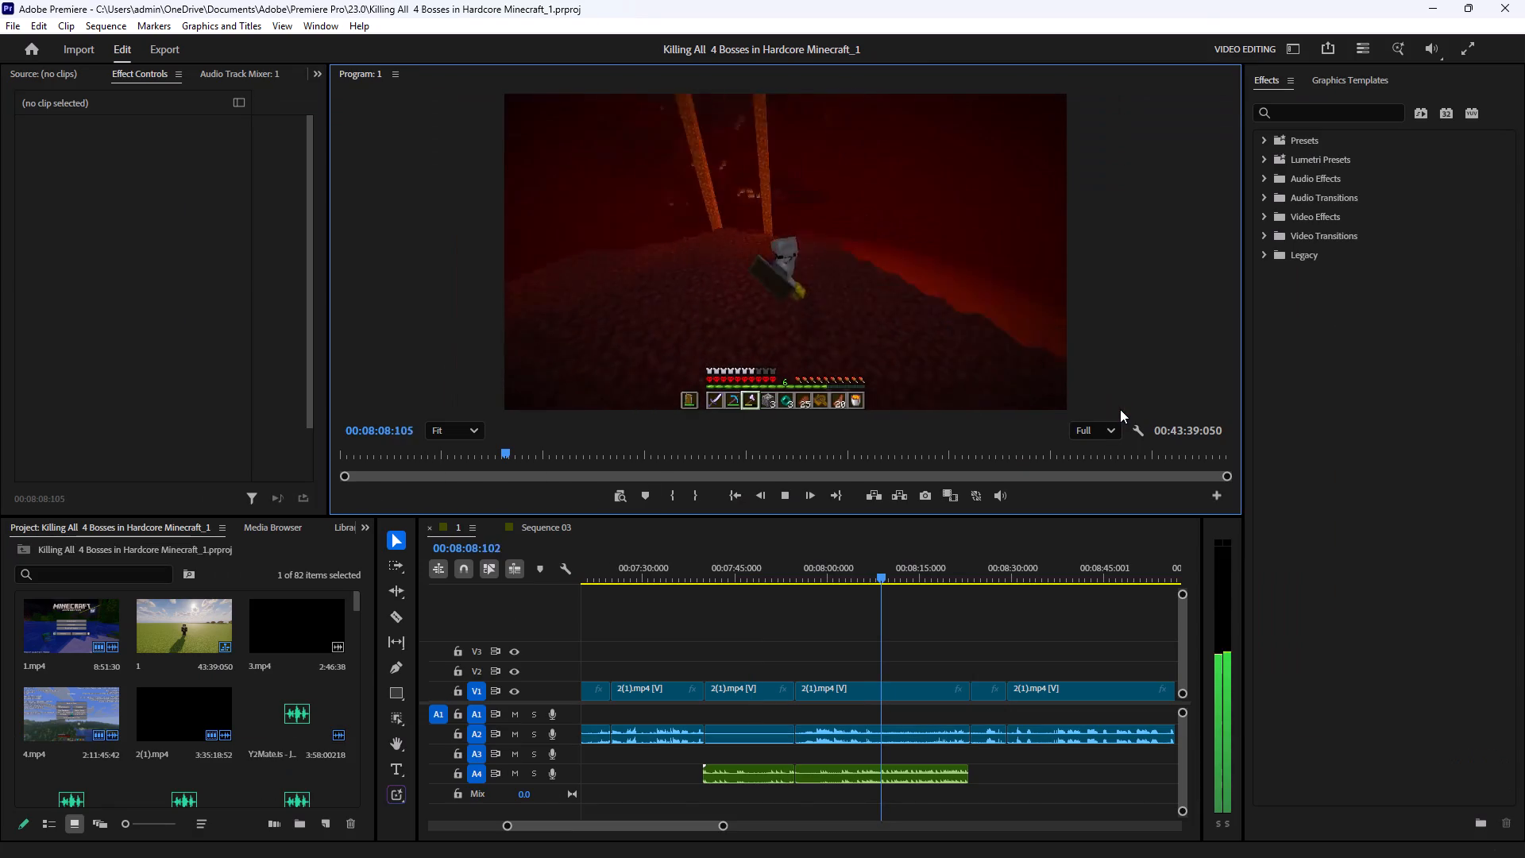
click(974, 606)
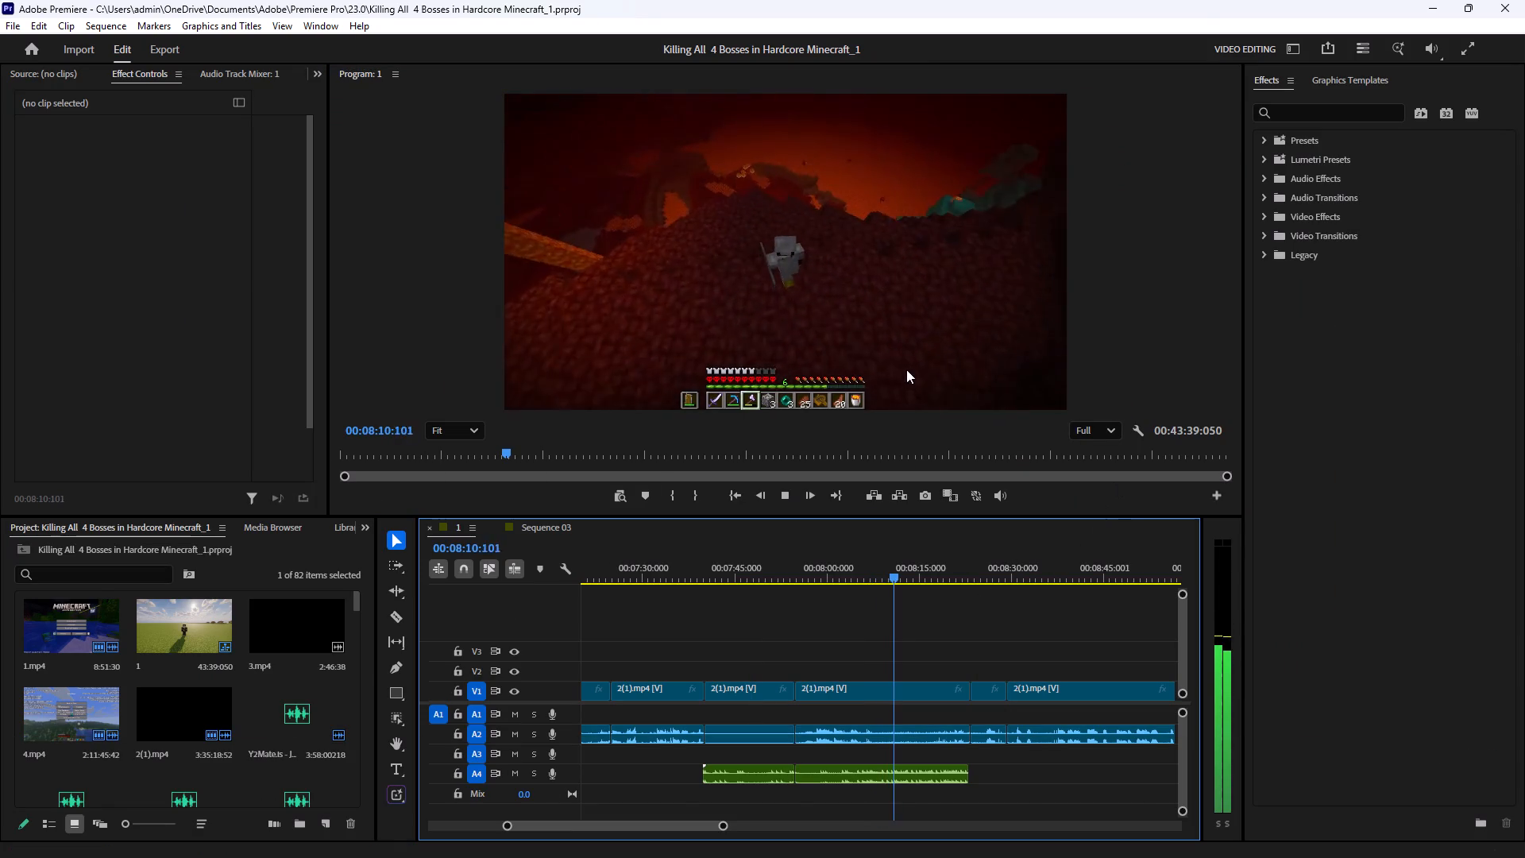
click(910, 359)
key(grave)
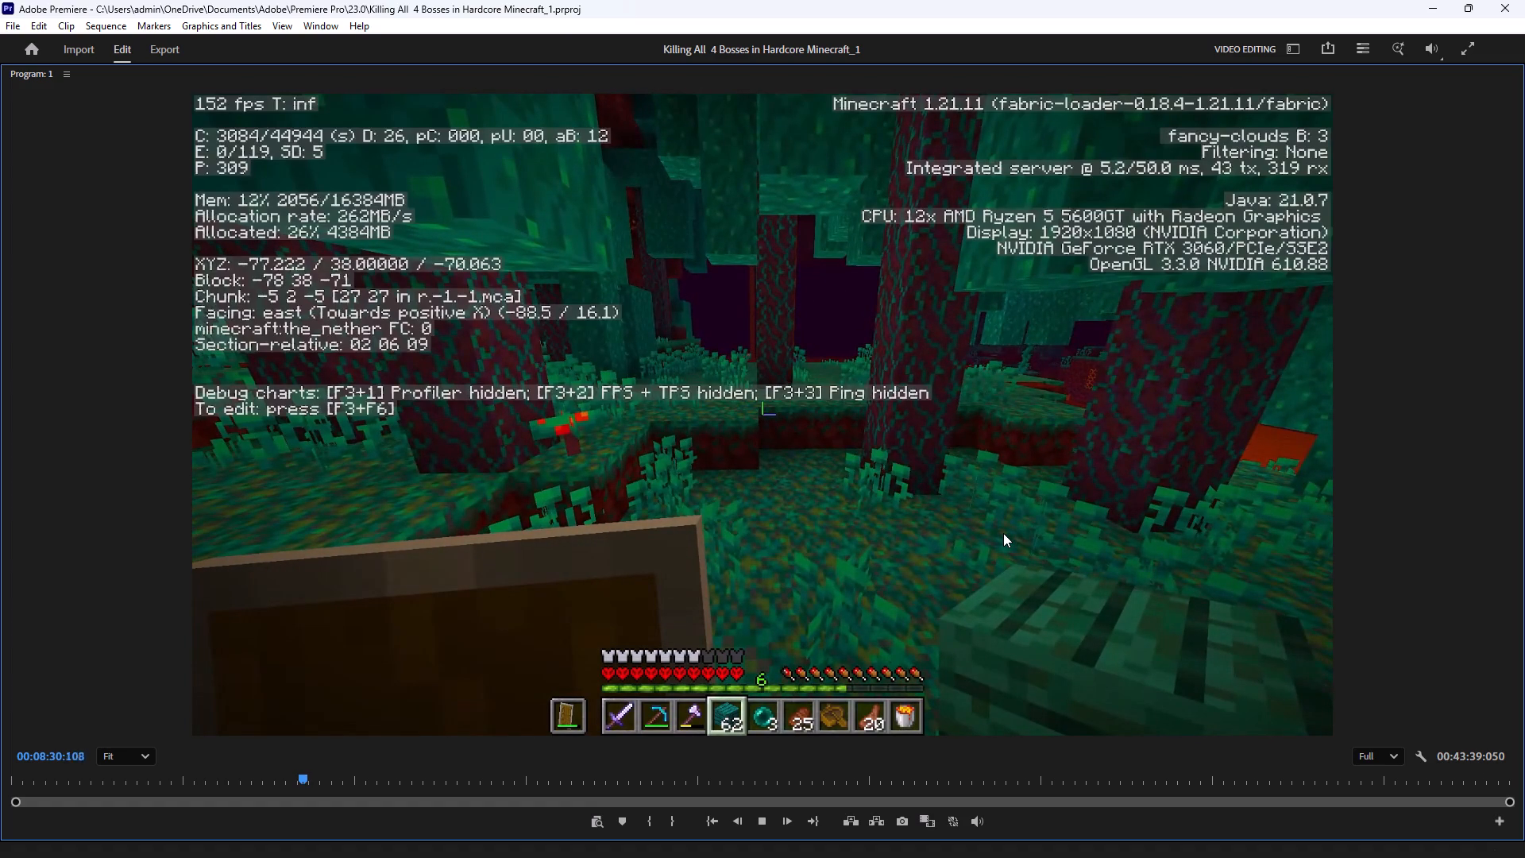
key(grave)
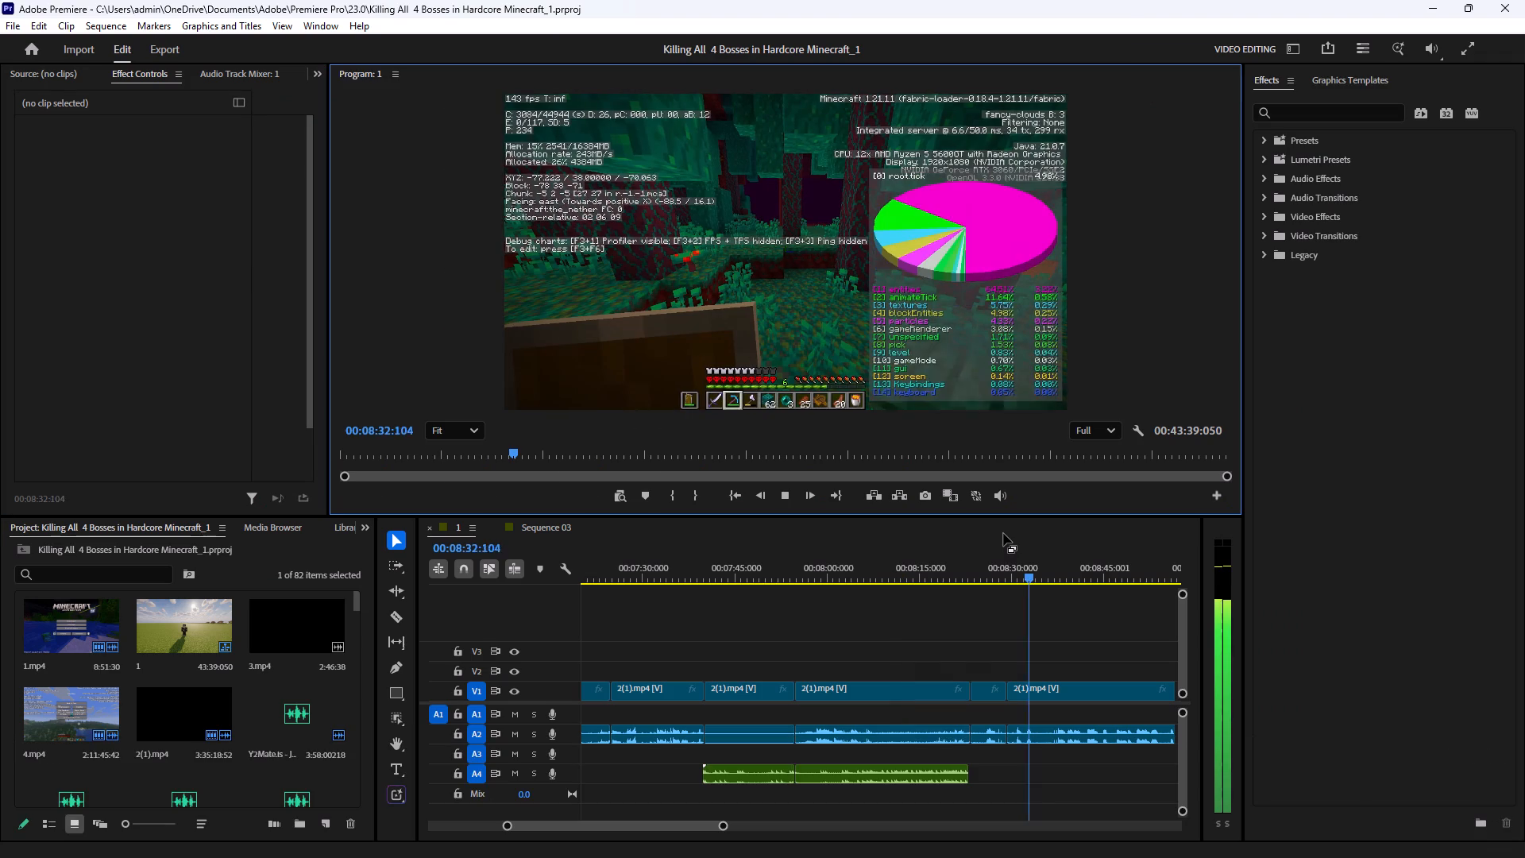
click(938, 628)
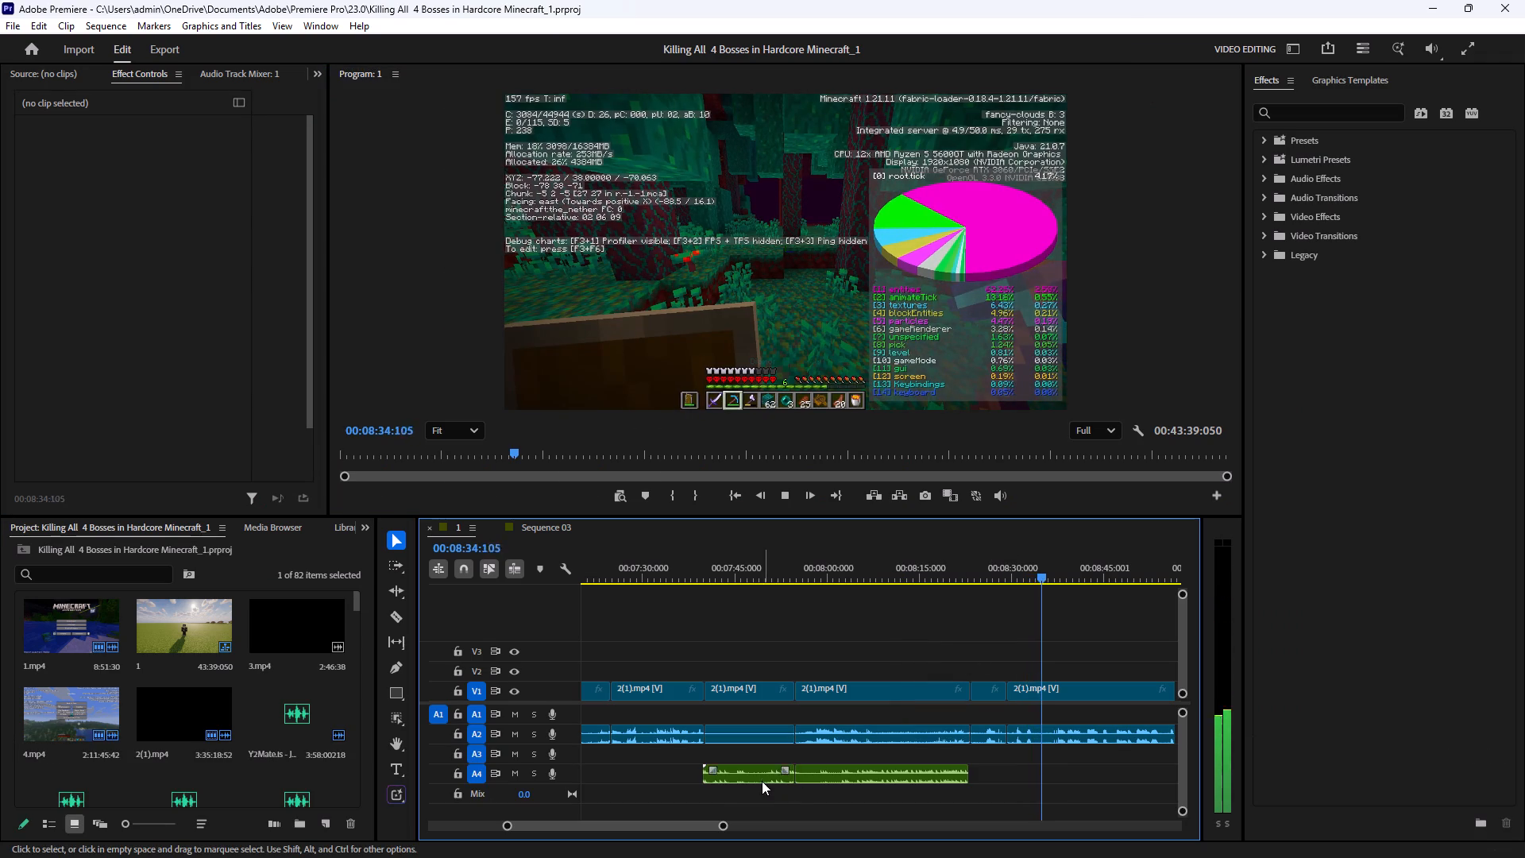
click(777, 497)
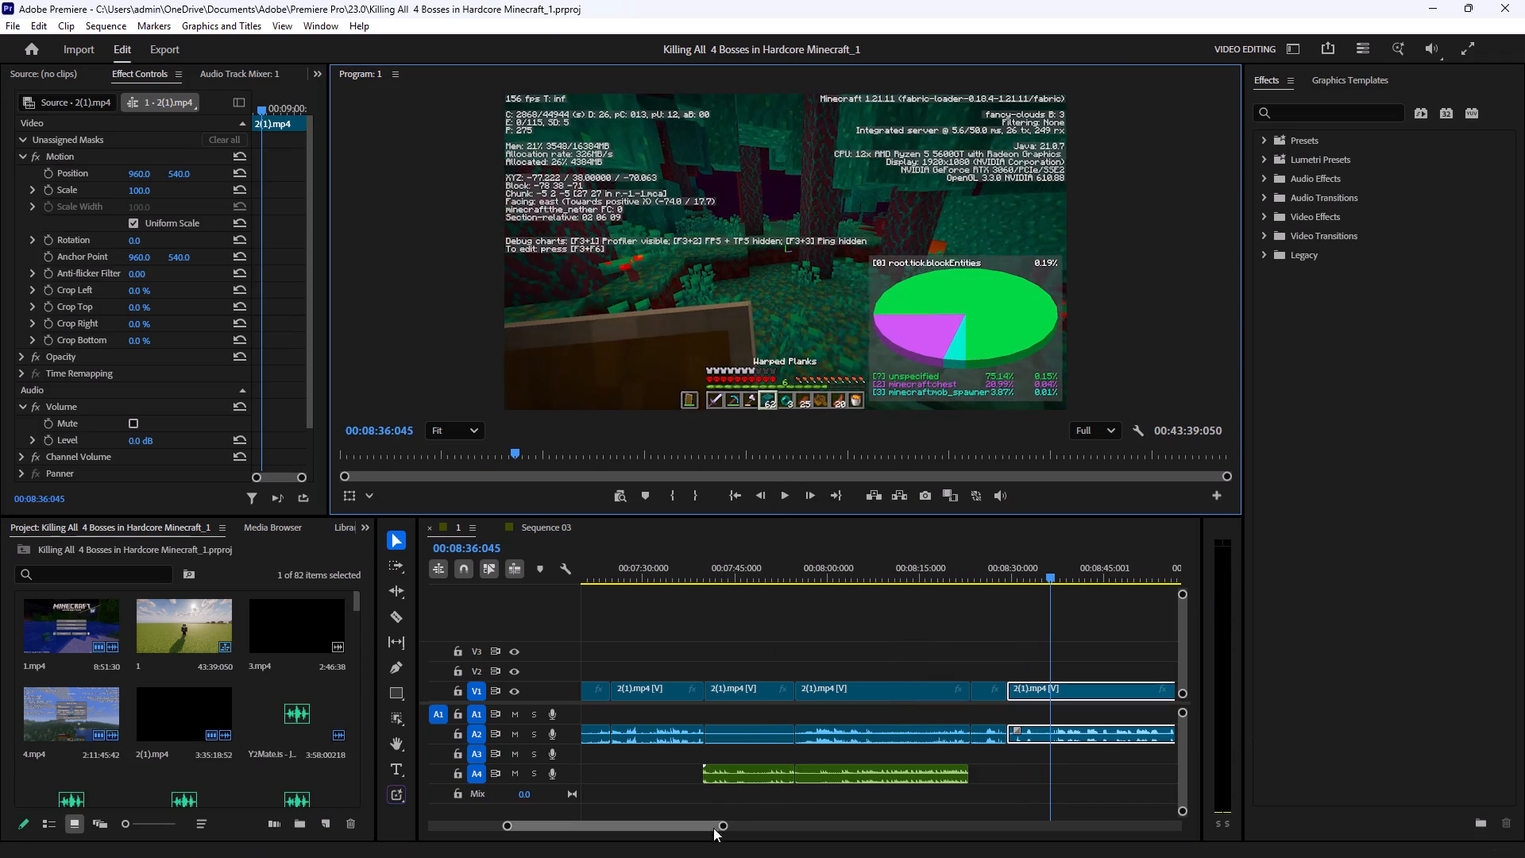
Resume playback from 00:08:36:045 to review the debug pie chart scene and the walk to the lava lake.
click(726, 824)
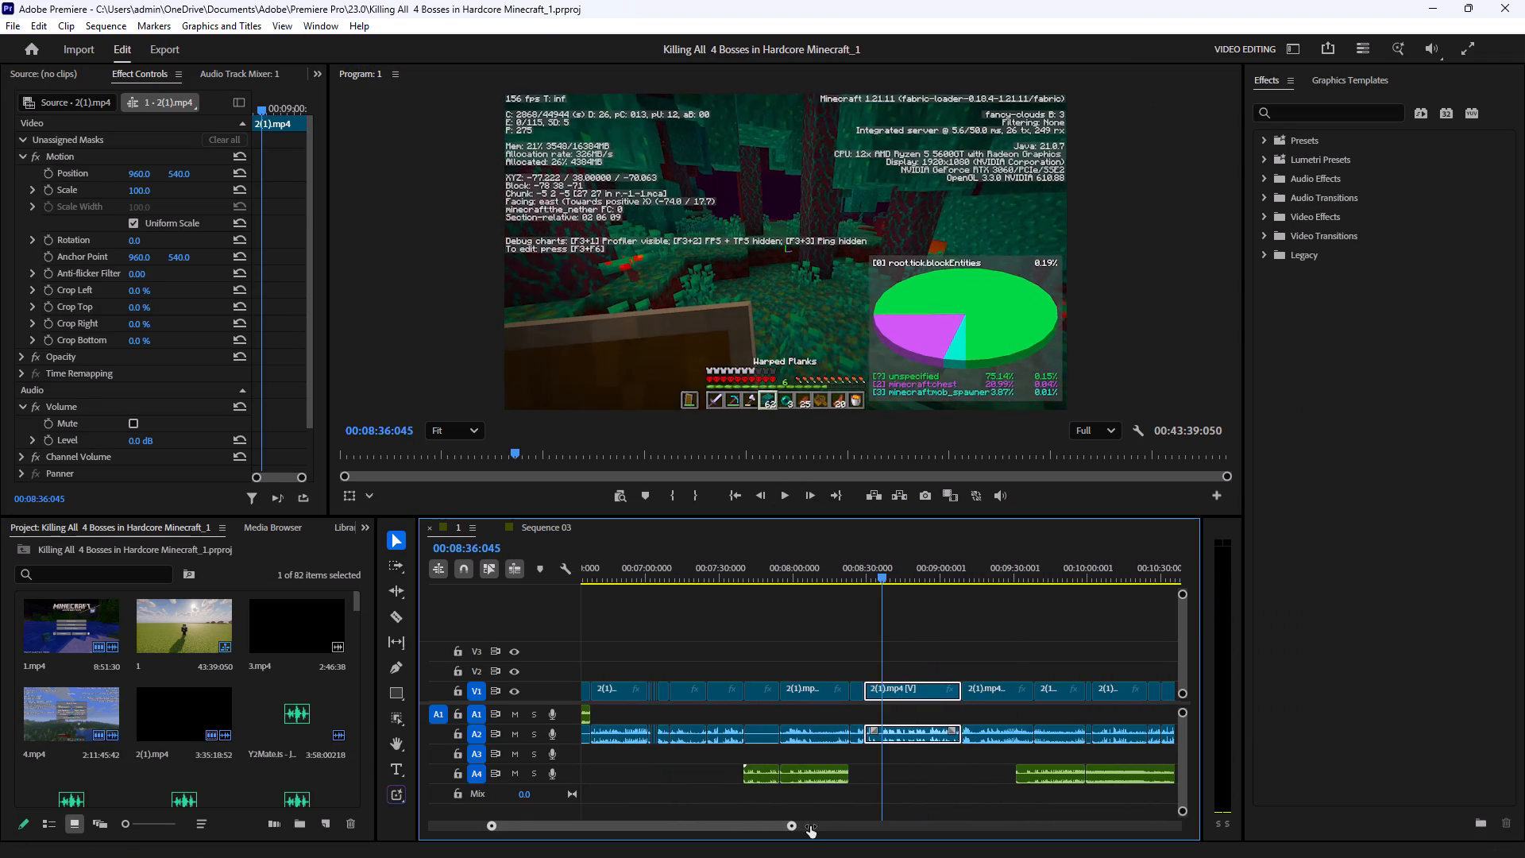
click(782, 494)
click(972, 632)
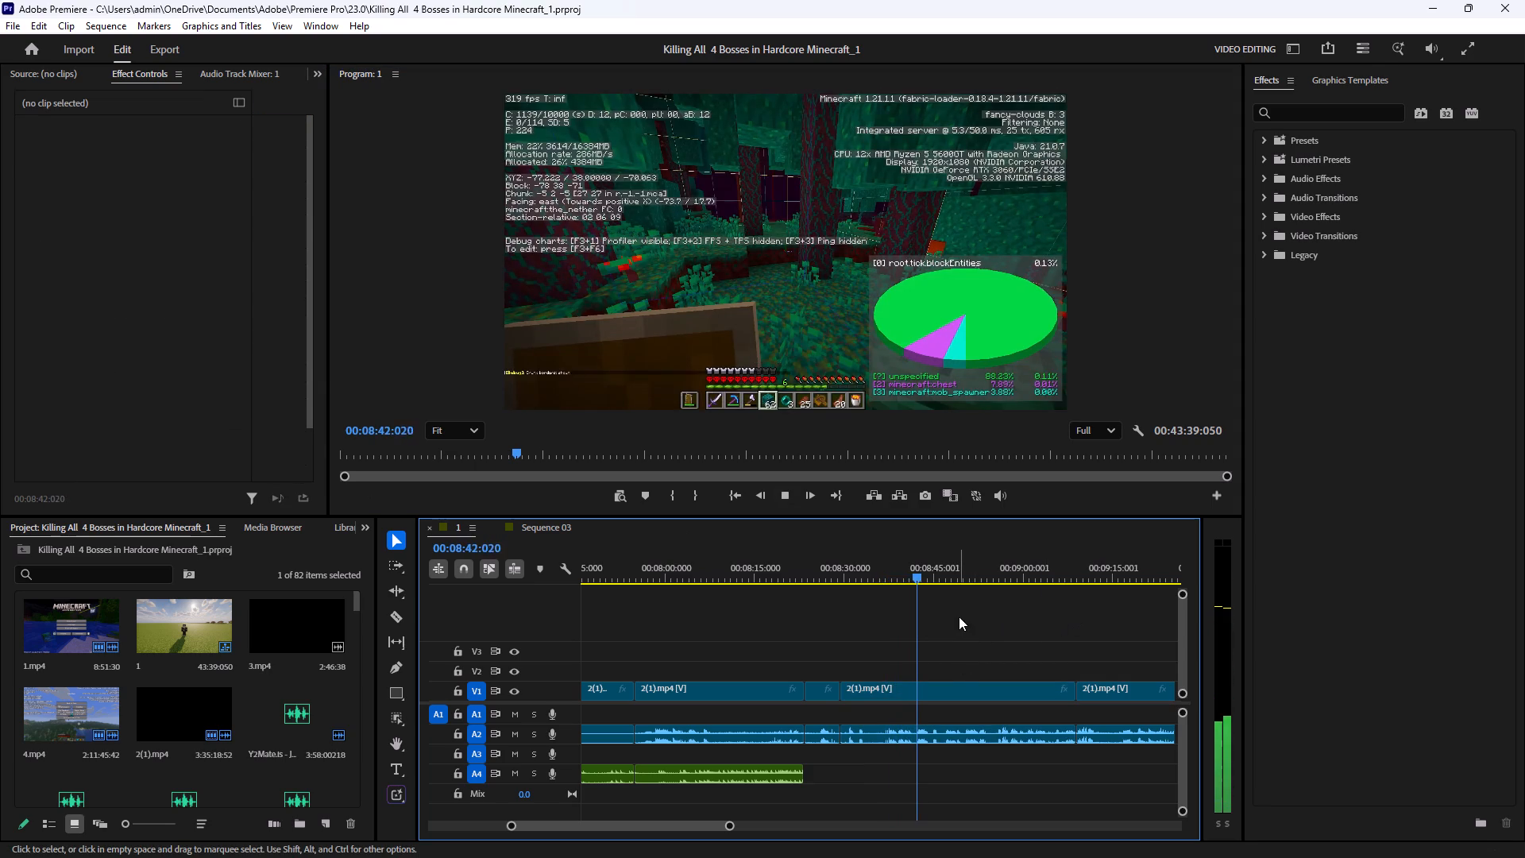
click(817, 322)
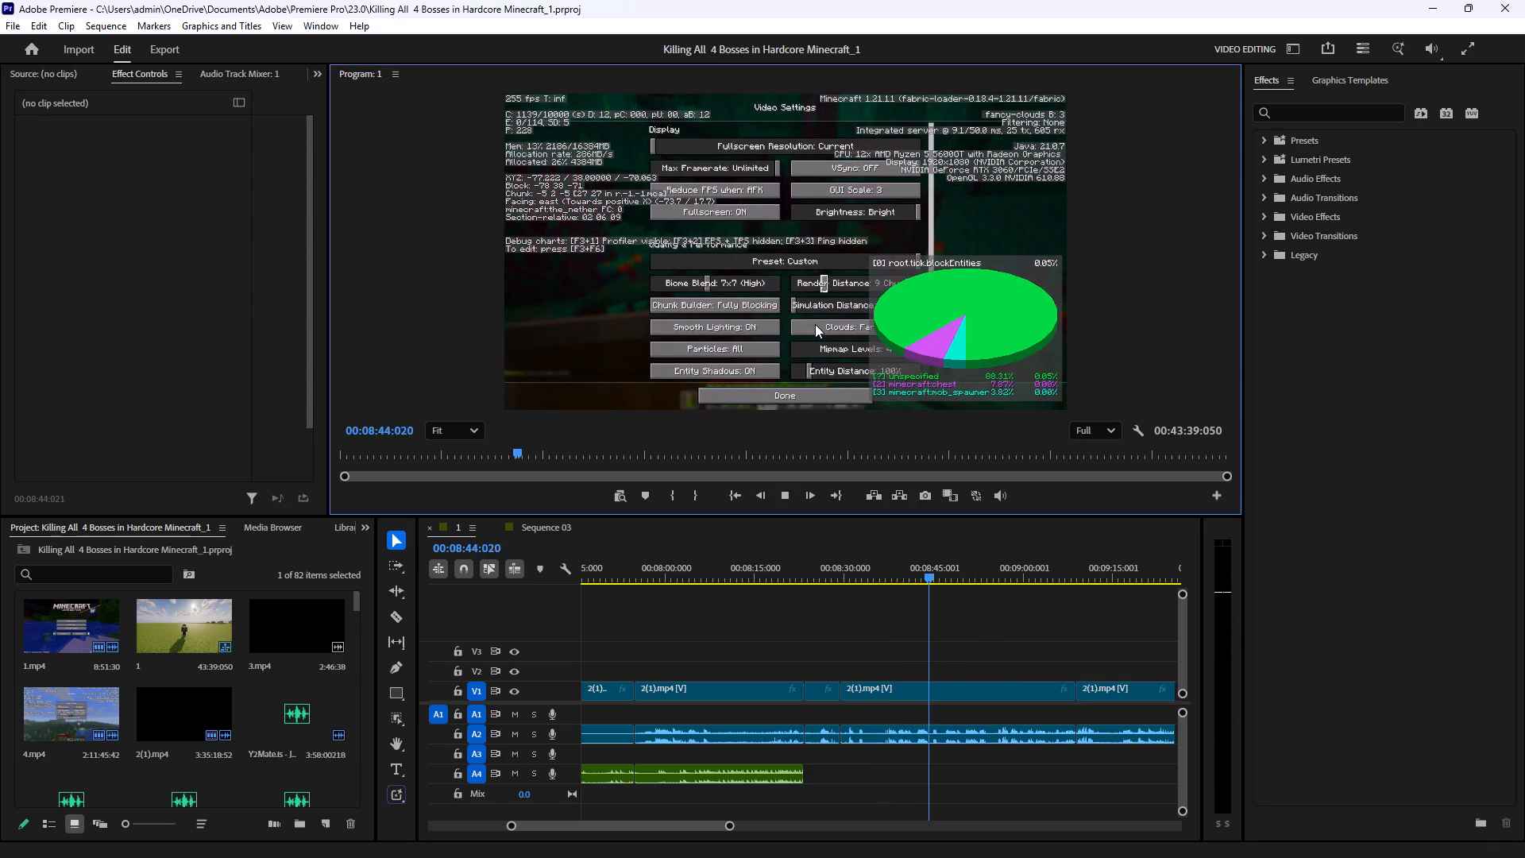
key(grave)
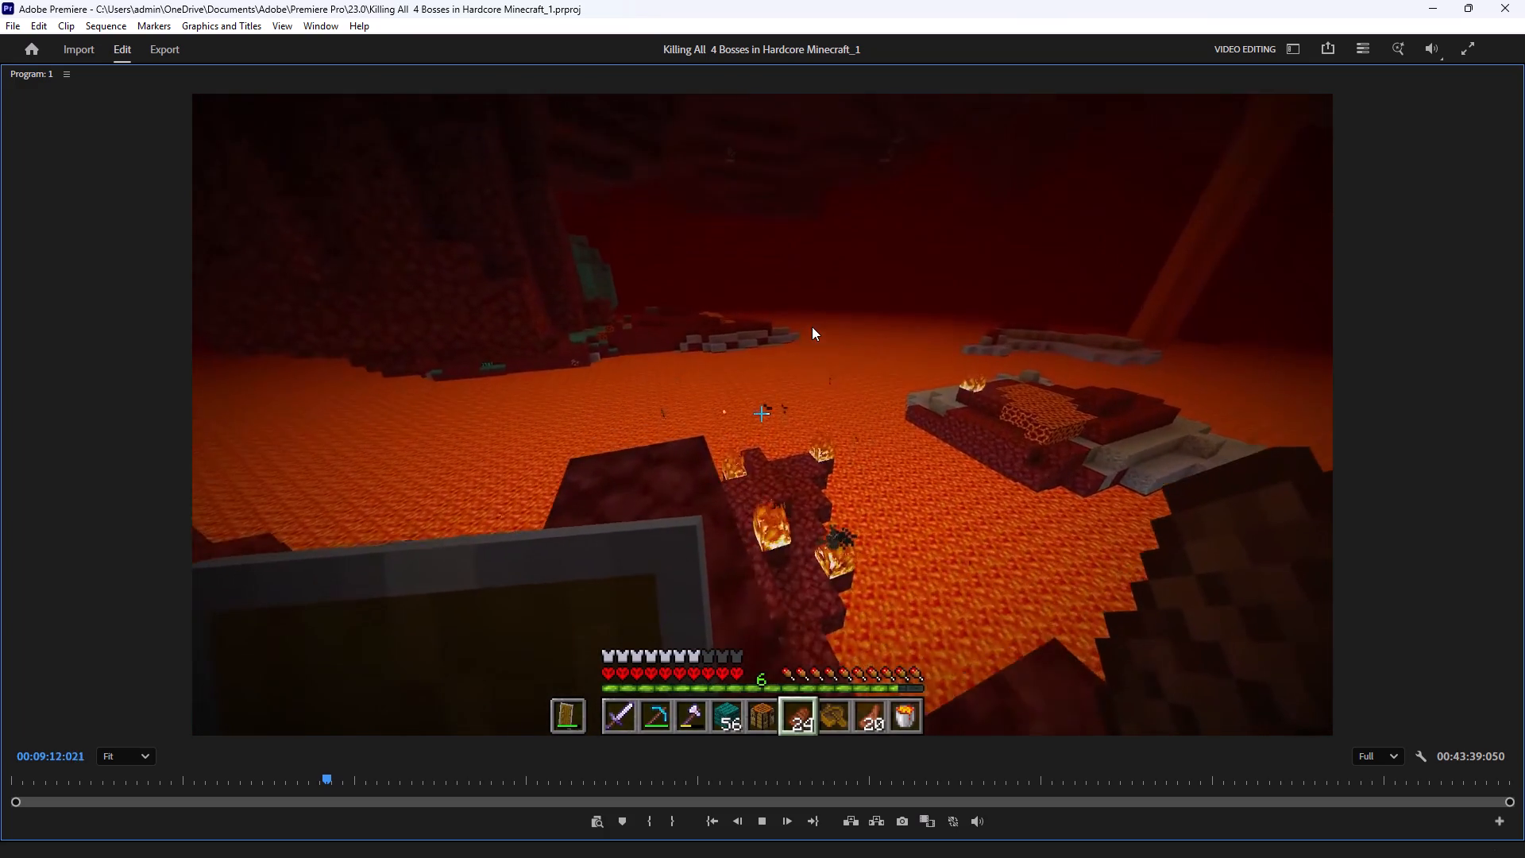
click(812, 327)
key(grave)
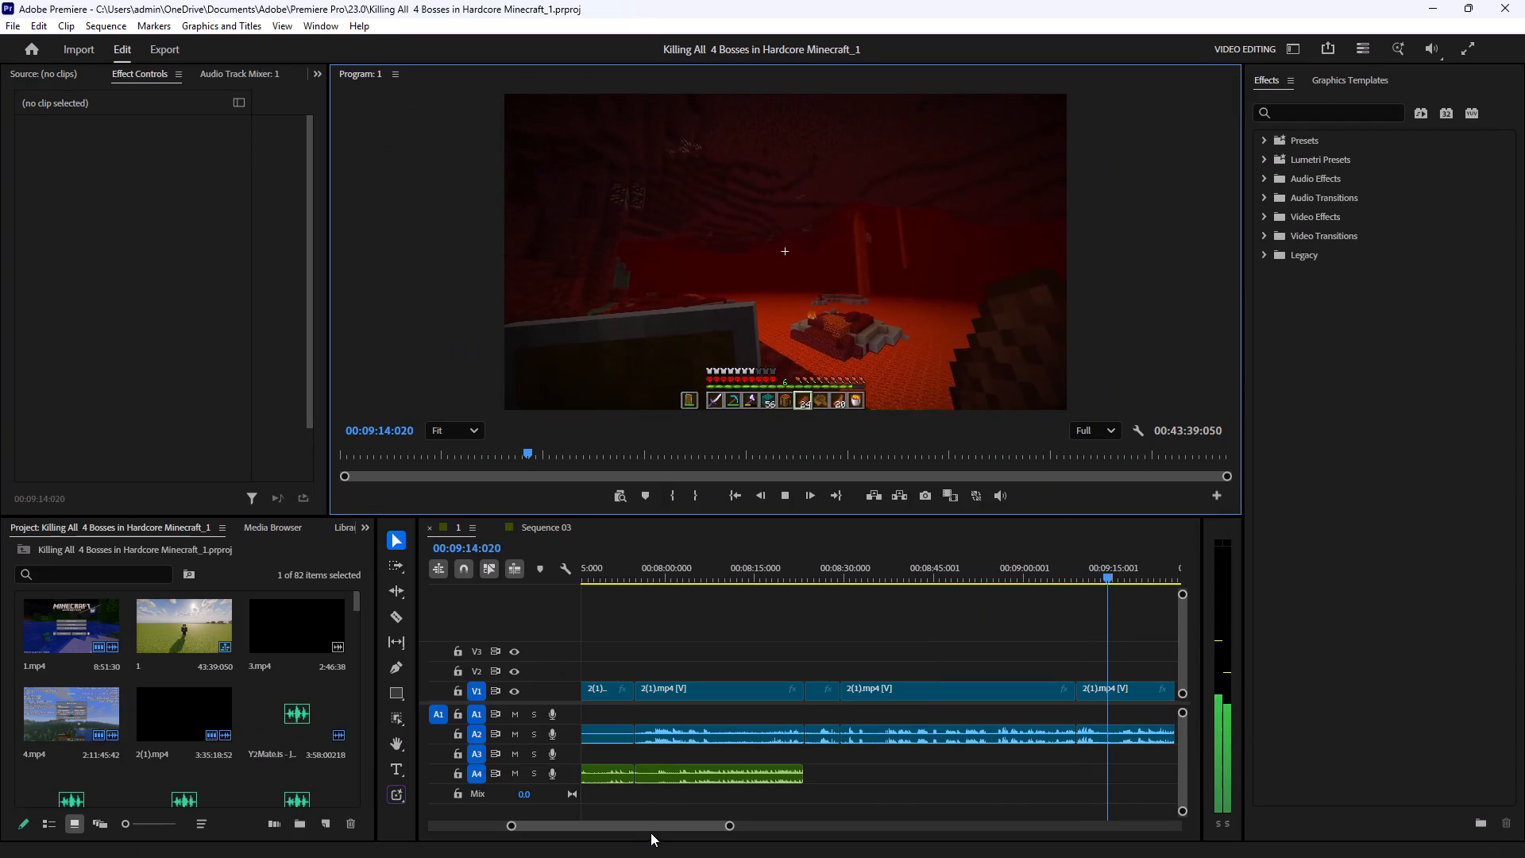
Continue playback from about 00:09:14 to review the lava crossing footage and its audio on the timeline up to about 00:10:03.
click(658, 820)
drag(654, 825, 666, 829)
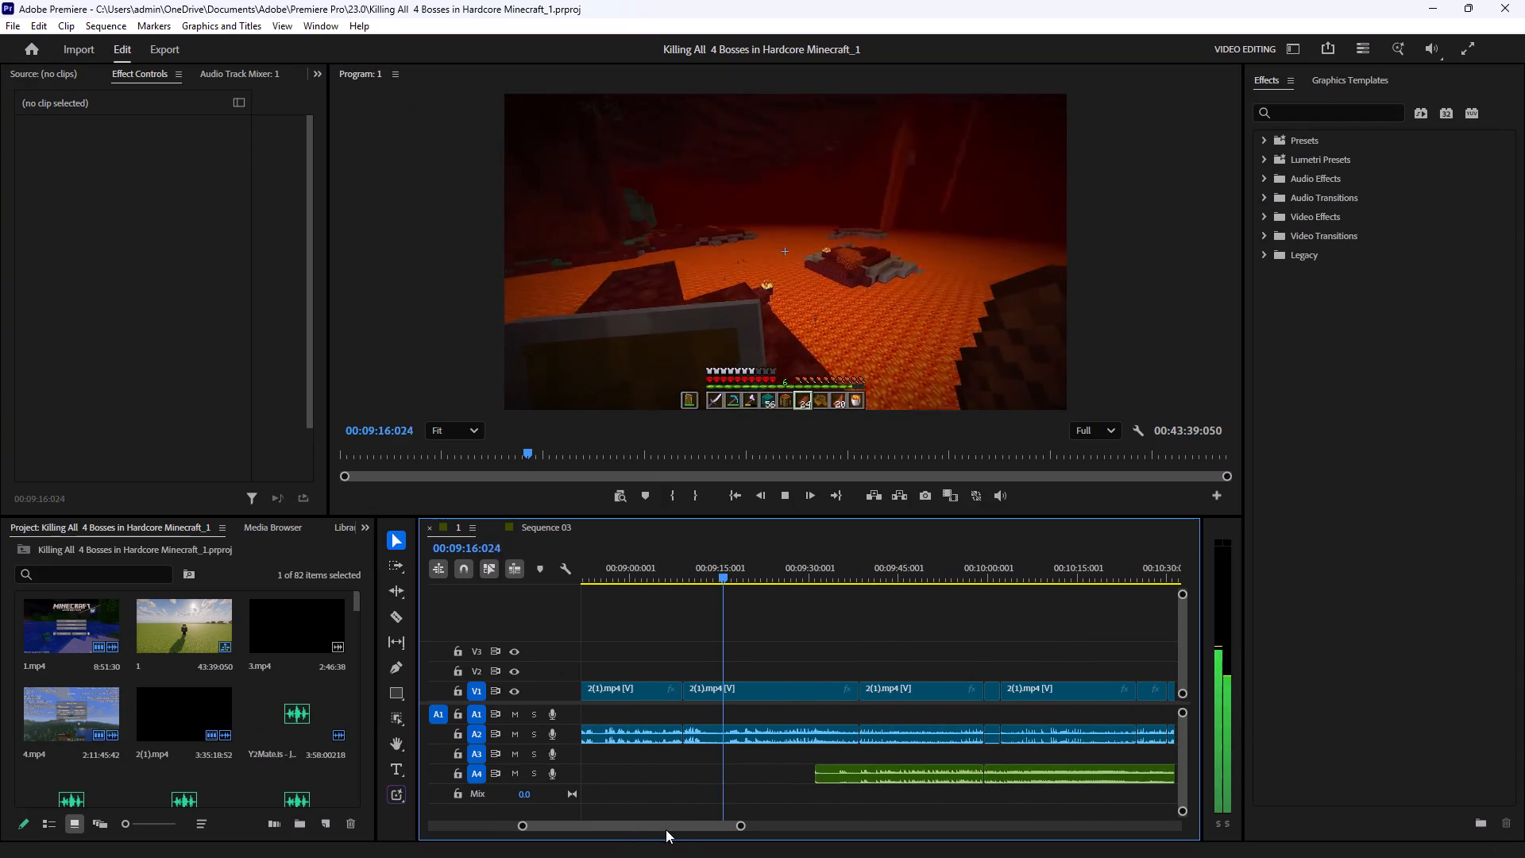
drag(666, 829, 670, 832)
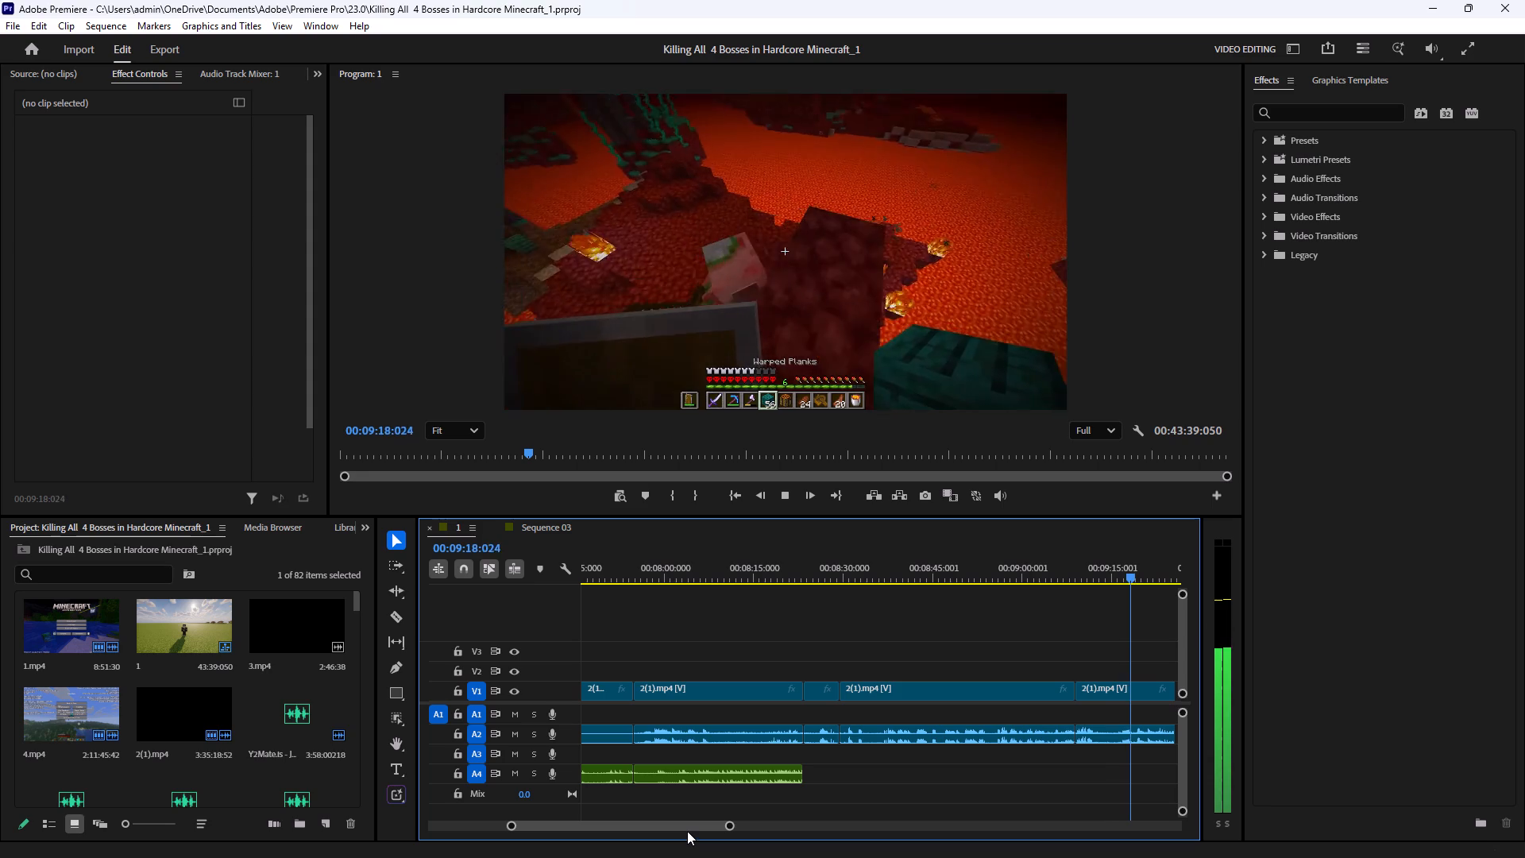
click(687, 831)
drag(694, 822, 702, 823)
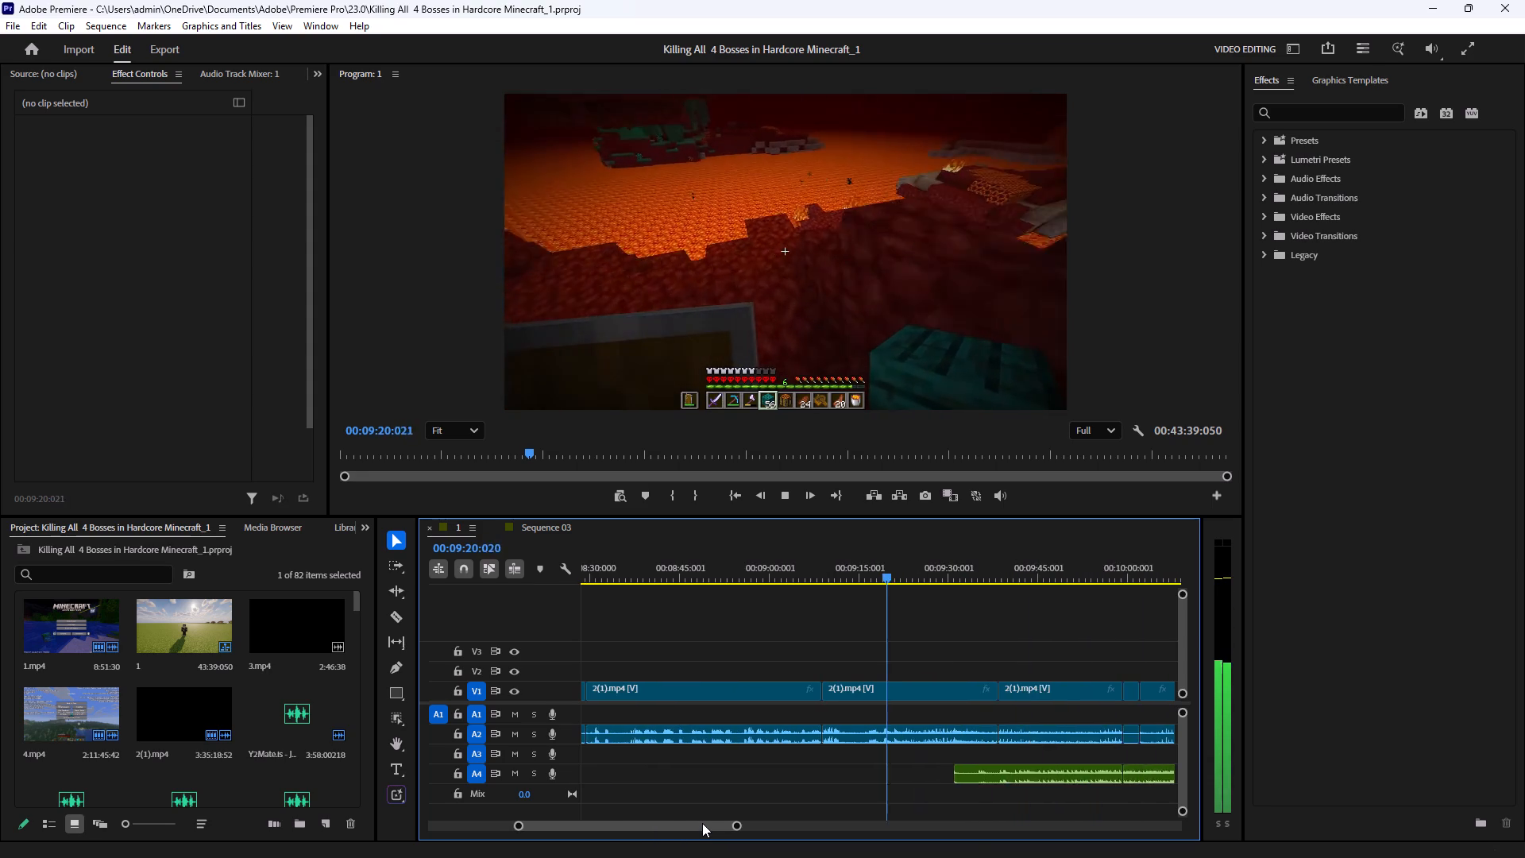
drag(702, 823, 707, 825)
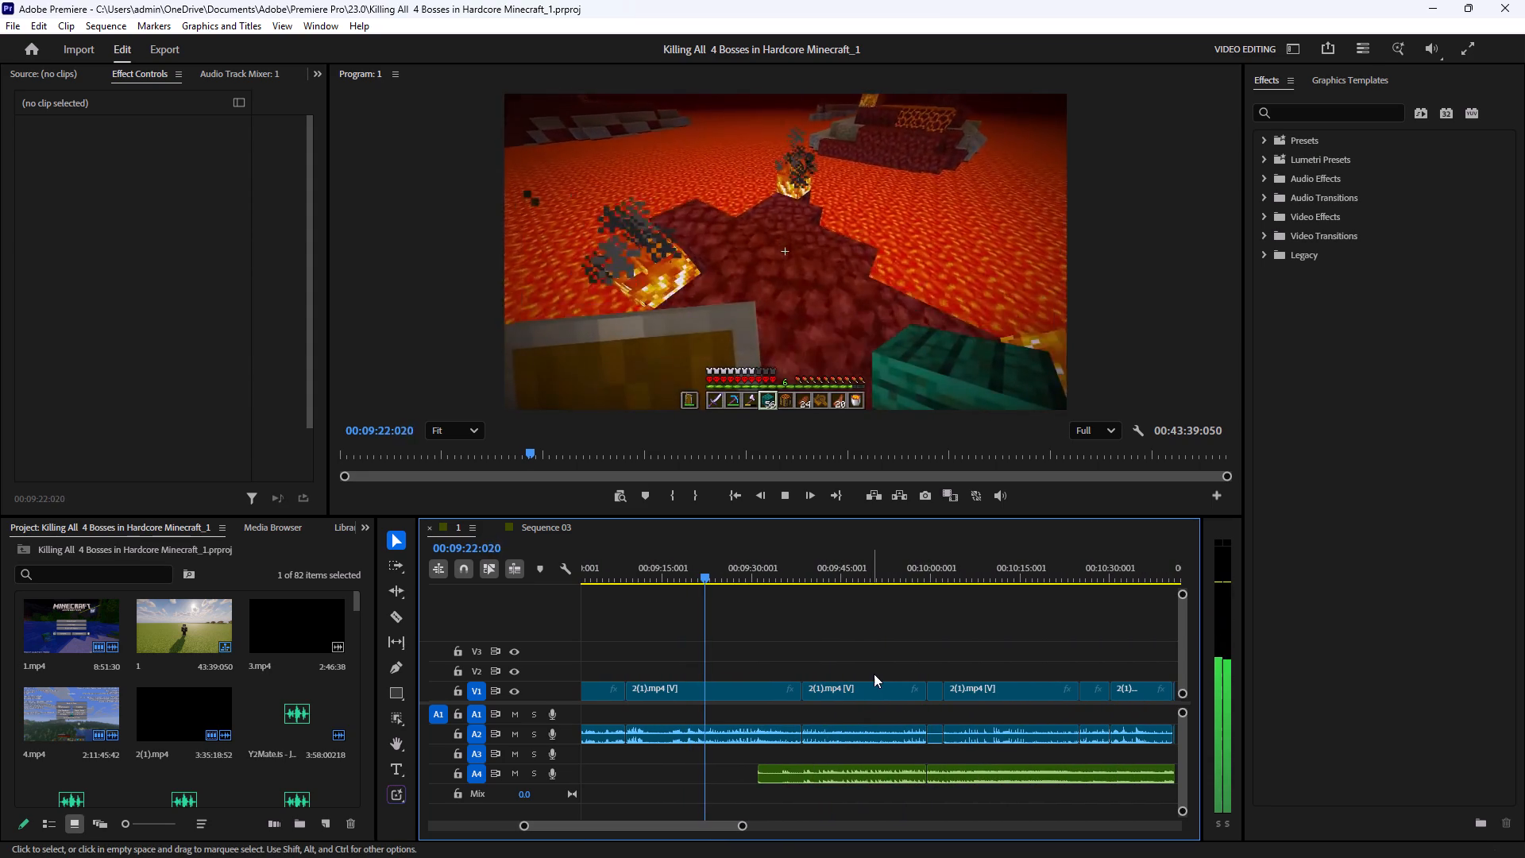
click(874, 624)
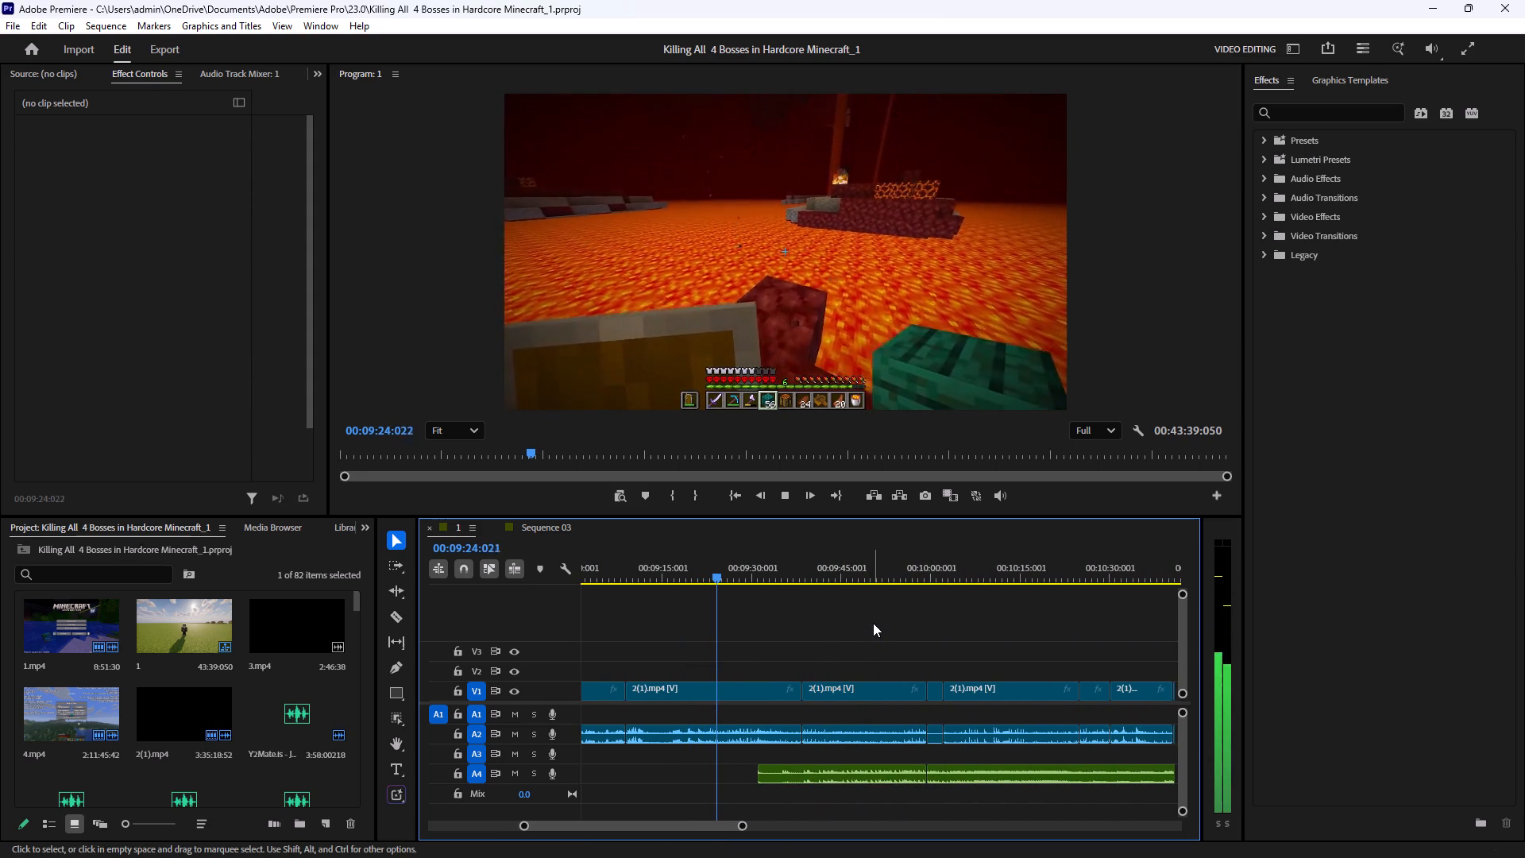
key(grave)
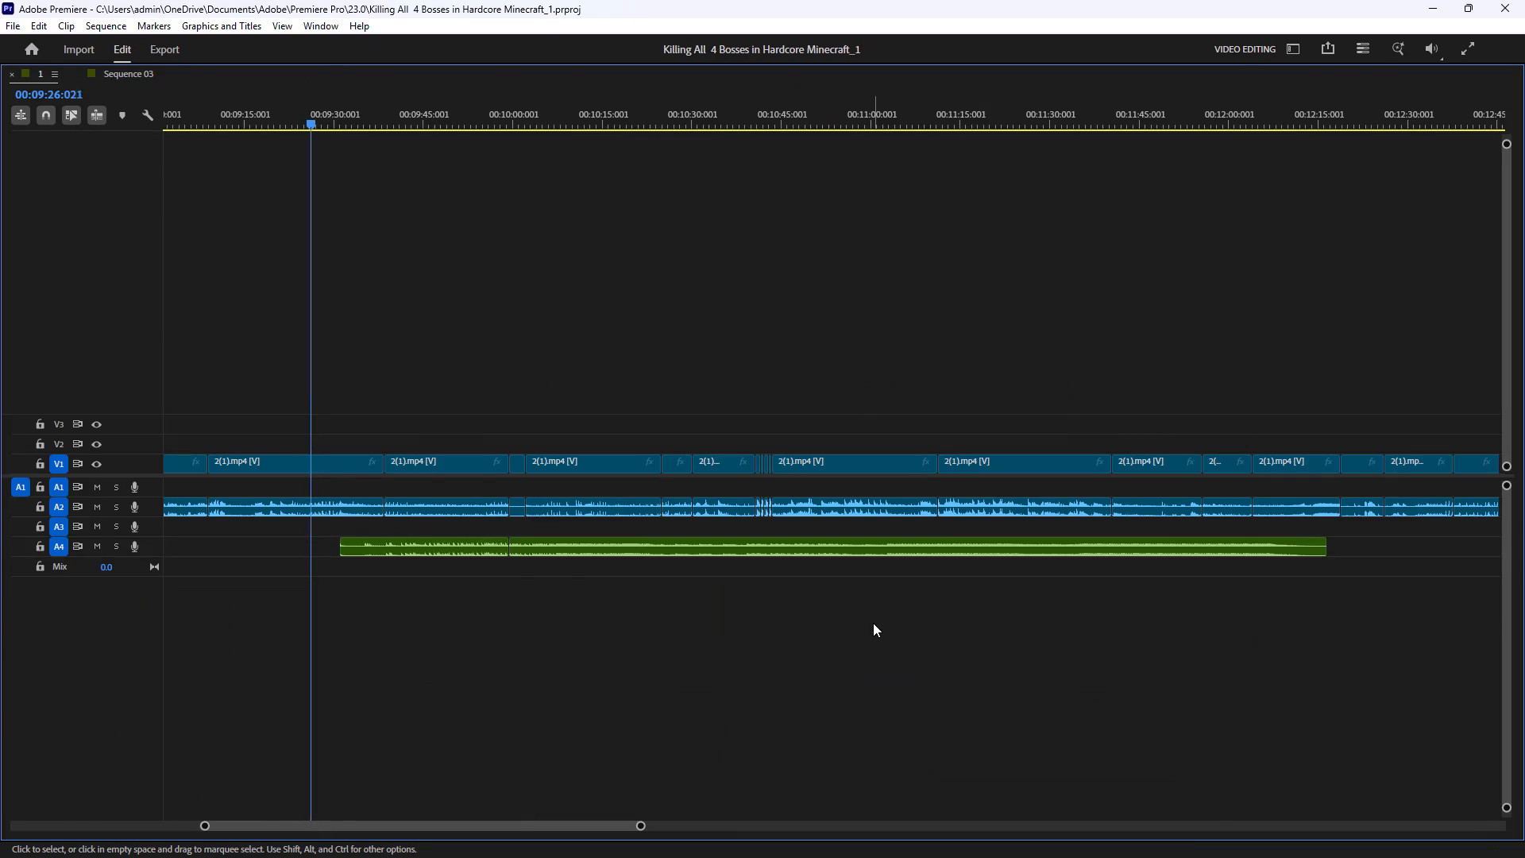
key(grave)
click(871, 347)
key(grave)
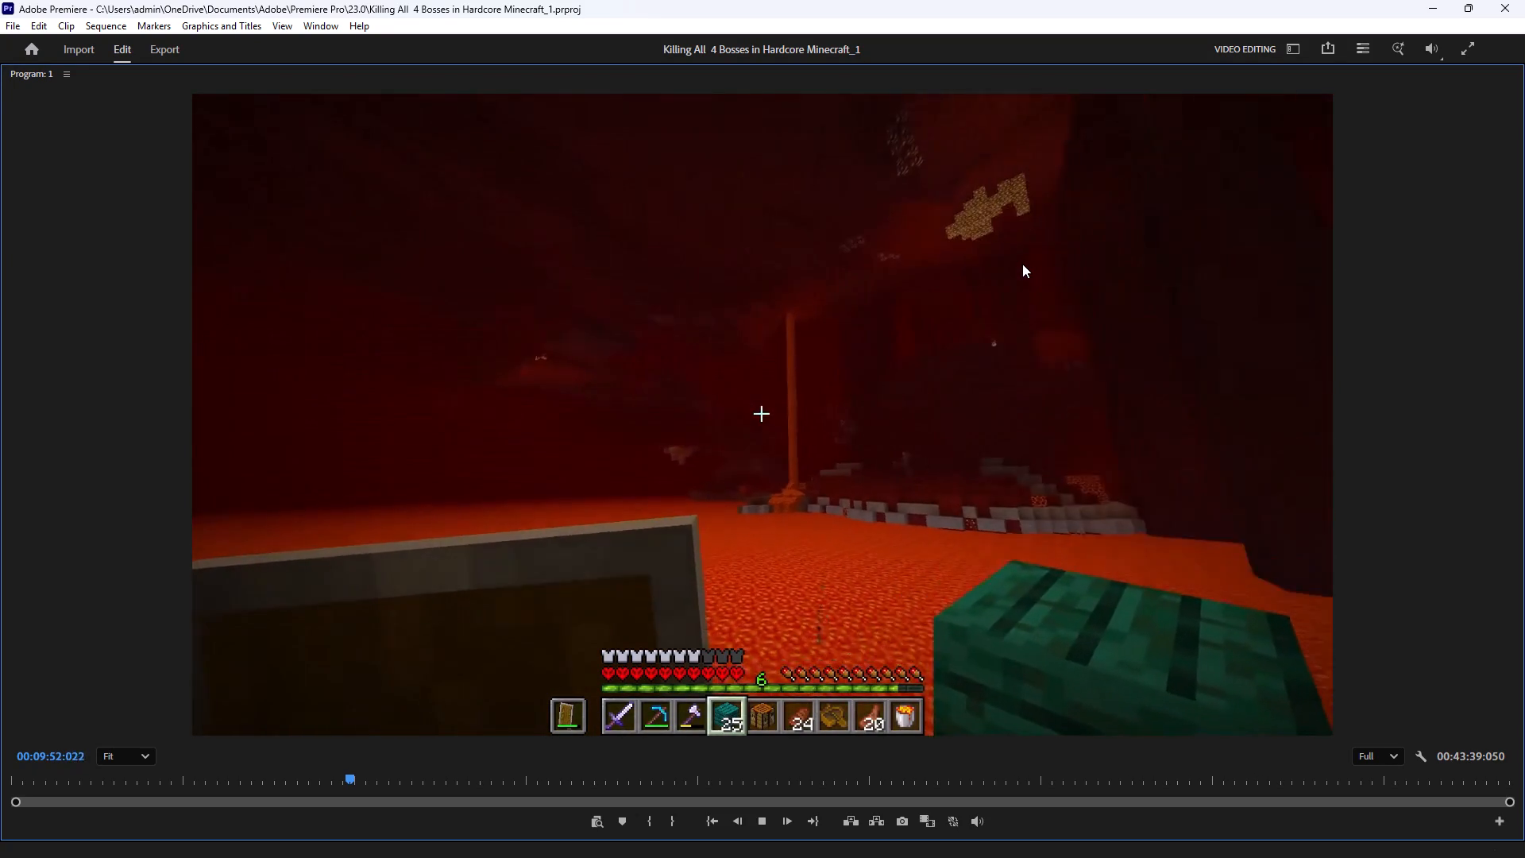
click(967, 427)
key(grave)
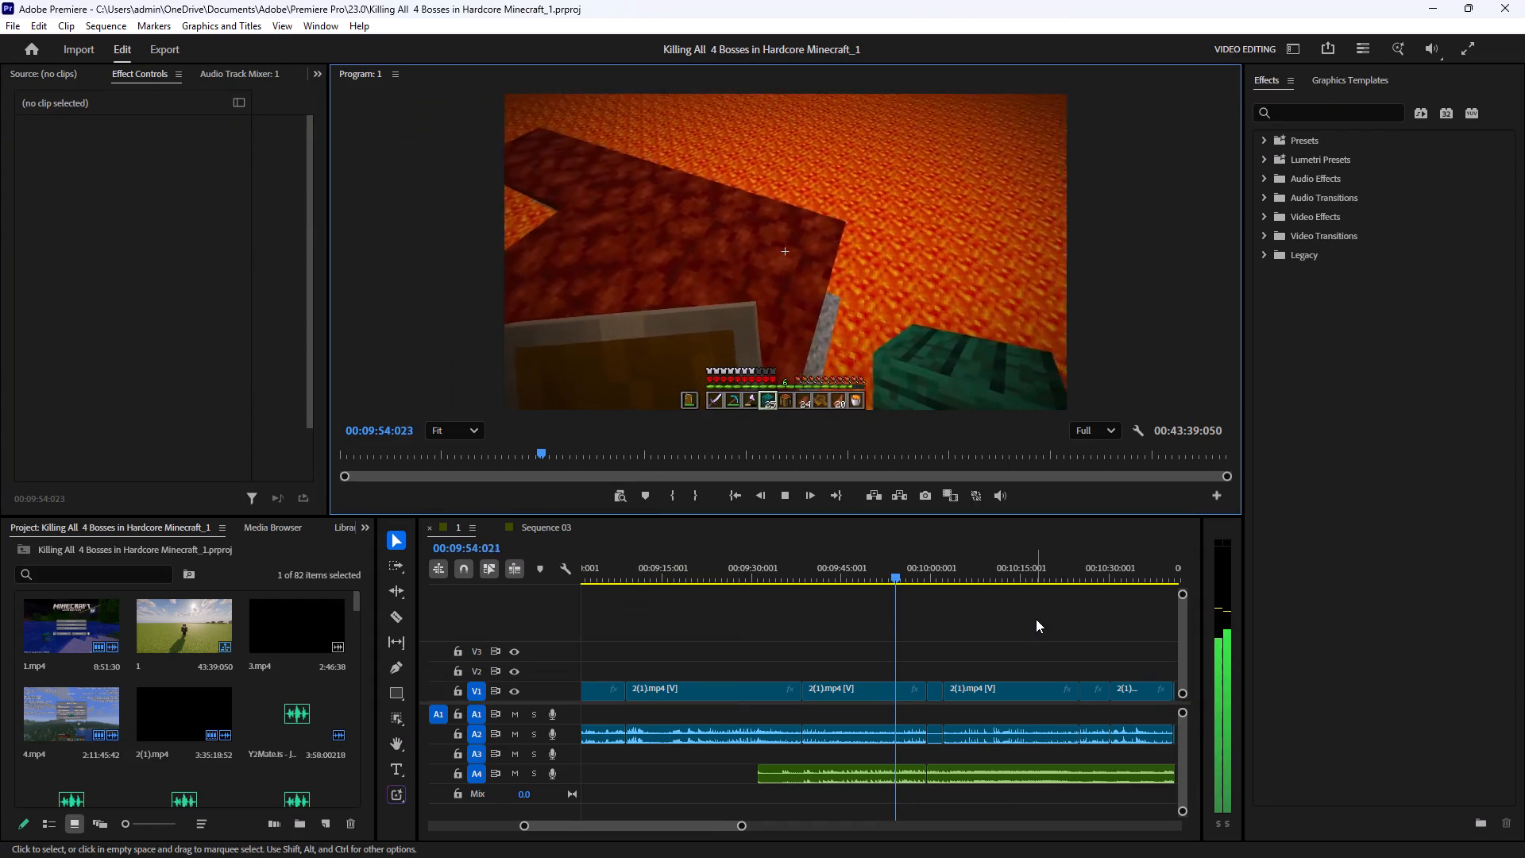
click(1036, 619)
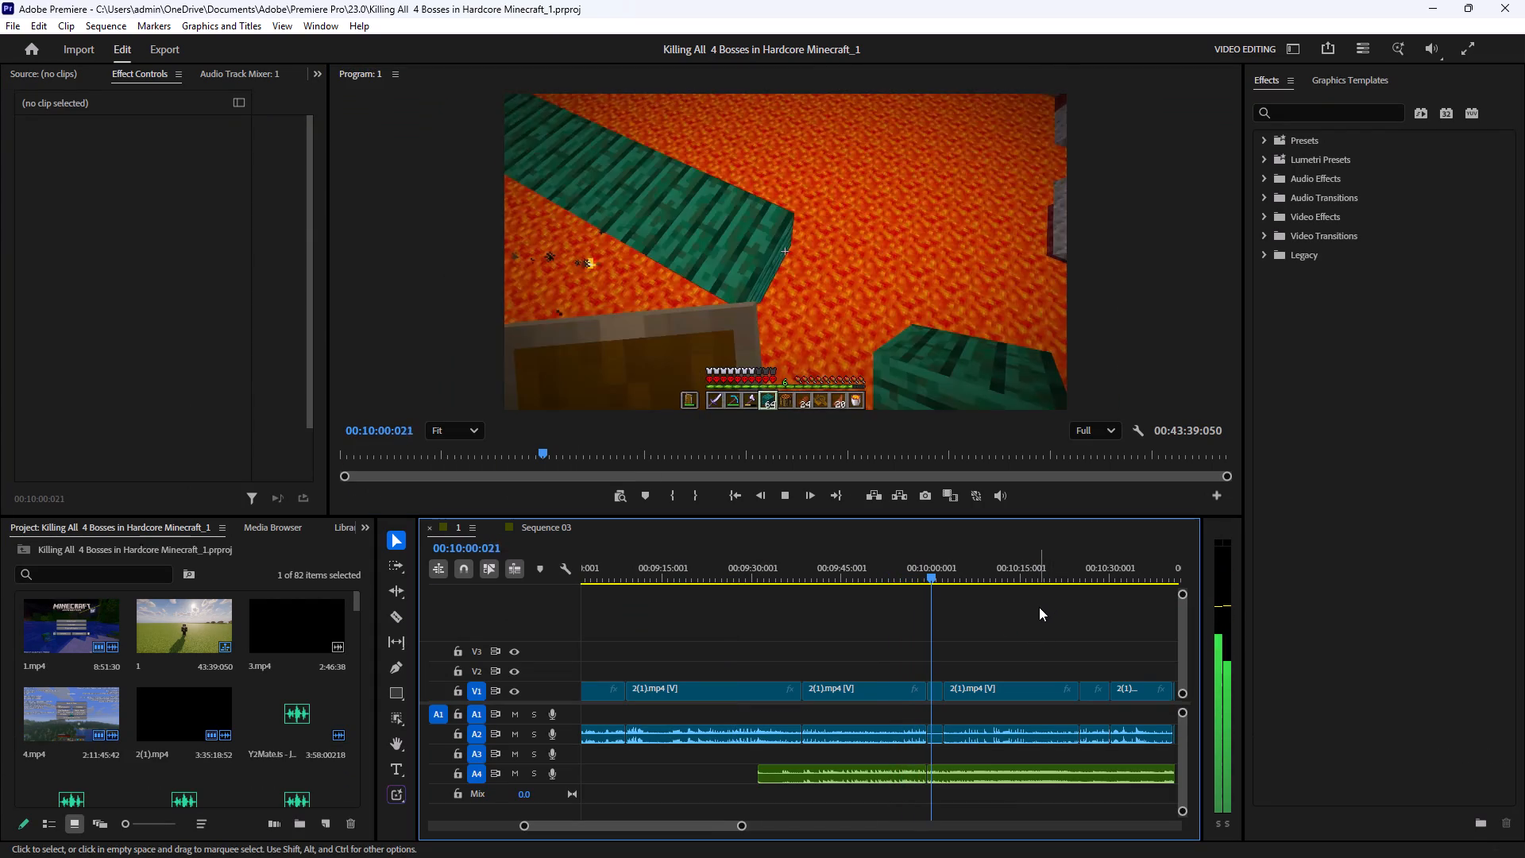
click(929, 325)
key(grave)
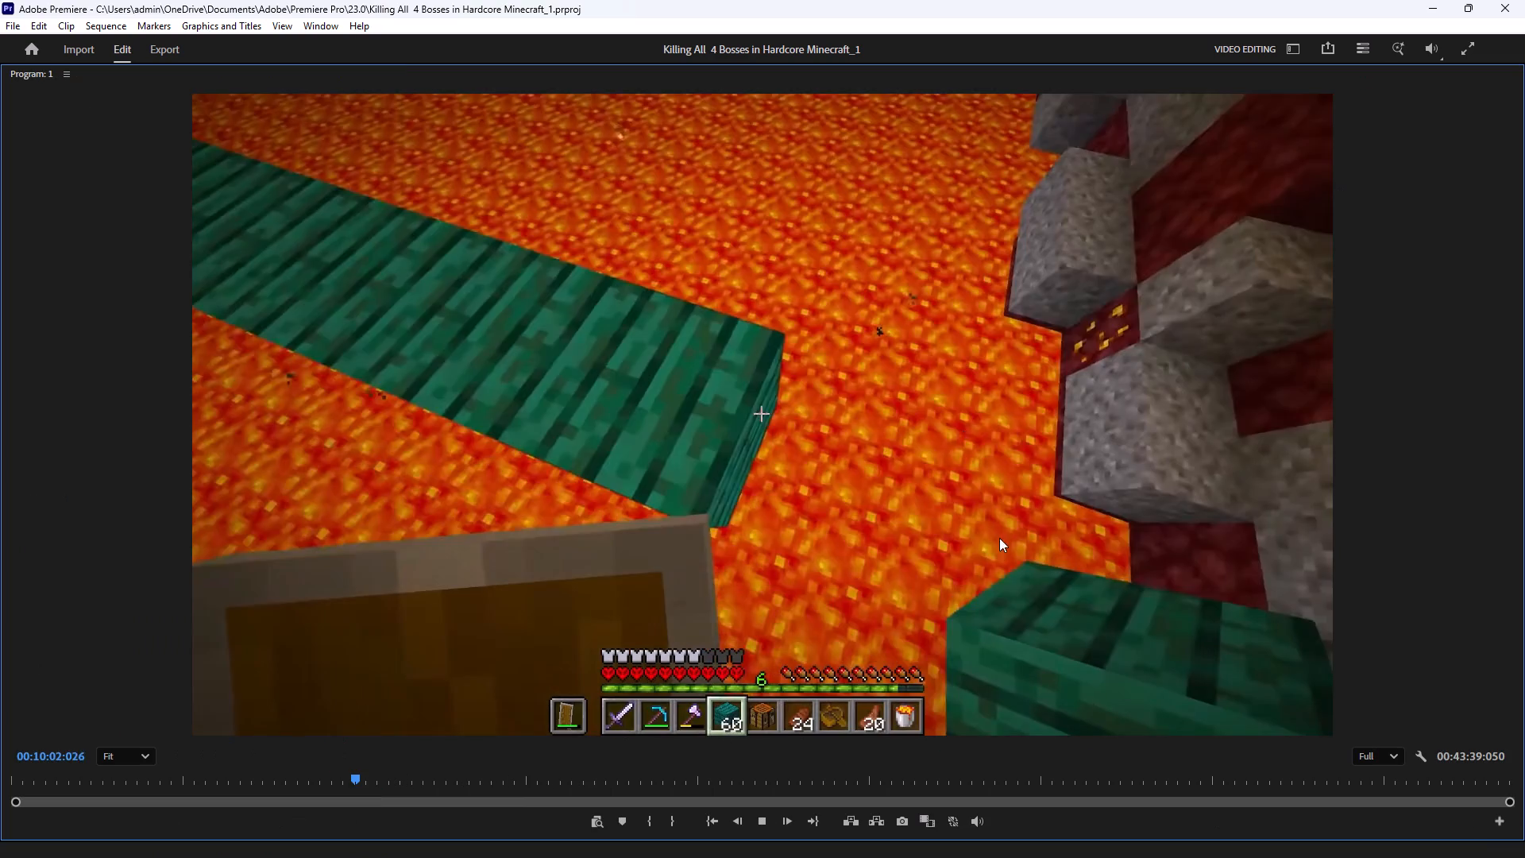
key(space)
key(space)
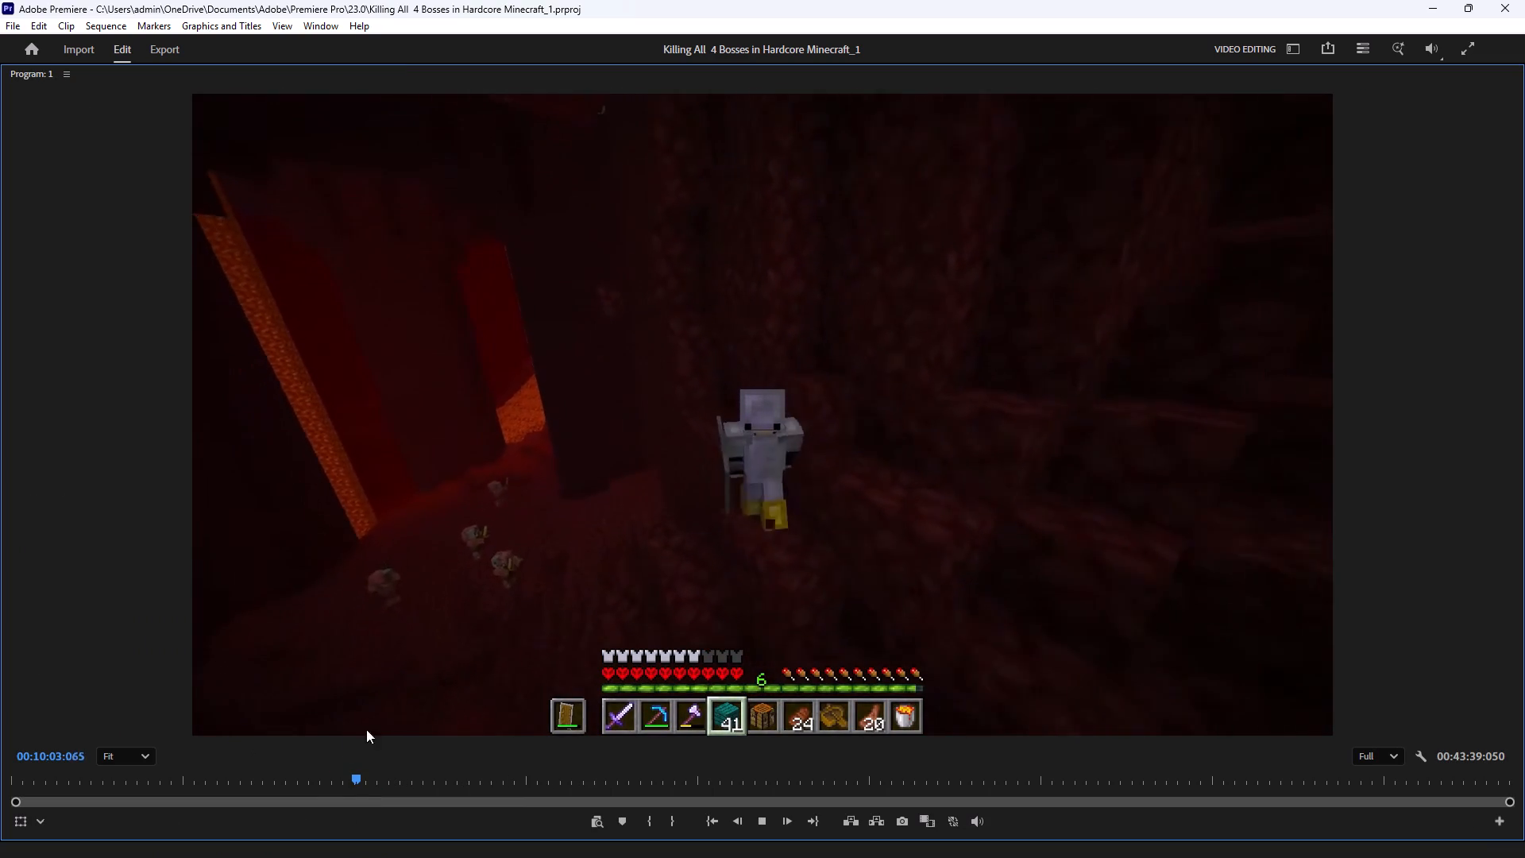
Replay the lava bridging footage from about 00:09:41, checking the transition around 00:10:00 and stopping playback at 00:10:05:091.
click(346, 777)
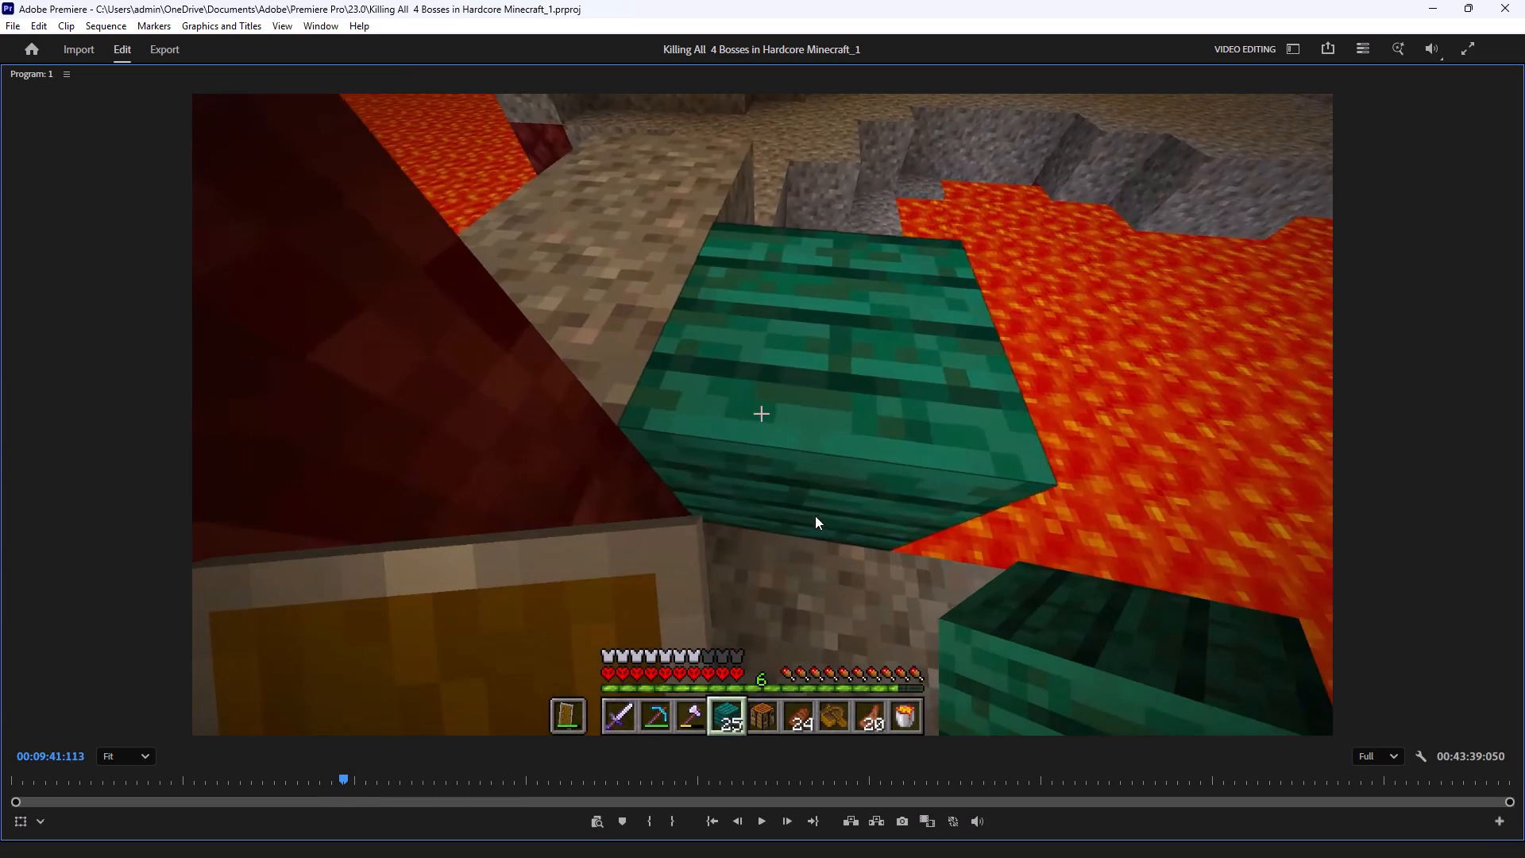
key(space)
key(grave)
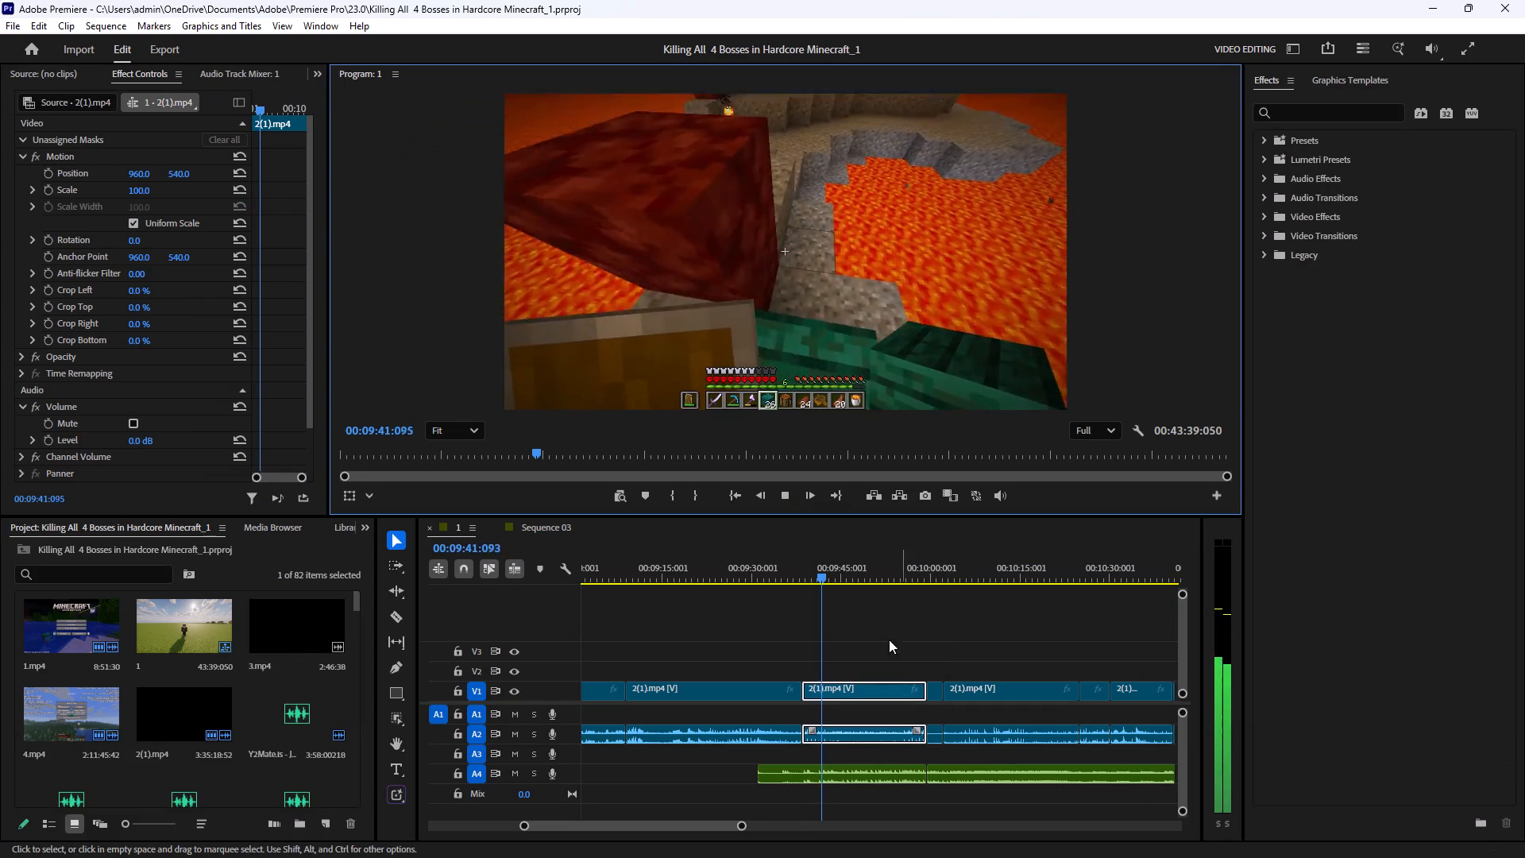
drag(878, 570, 921, 605)
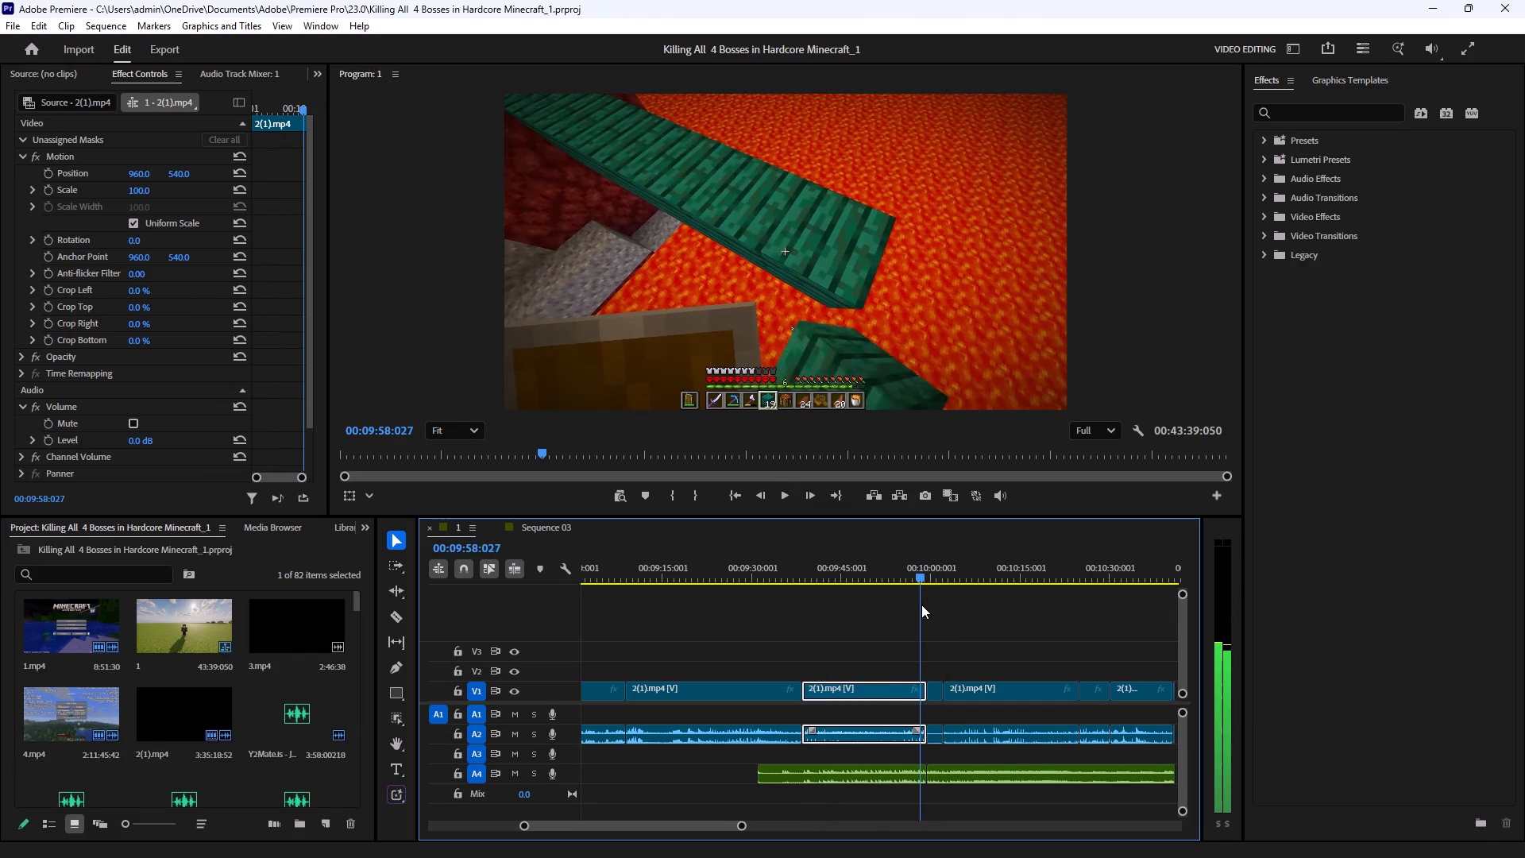
drag(921, 605, 905, 618)
click(1027, 630)
click(928, 284)
key(grave)
key(space)
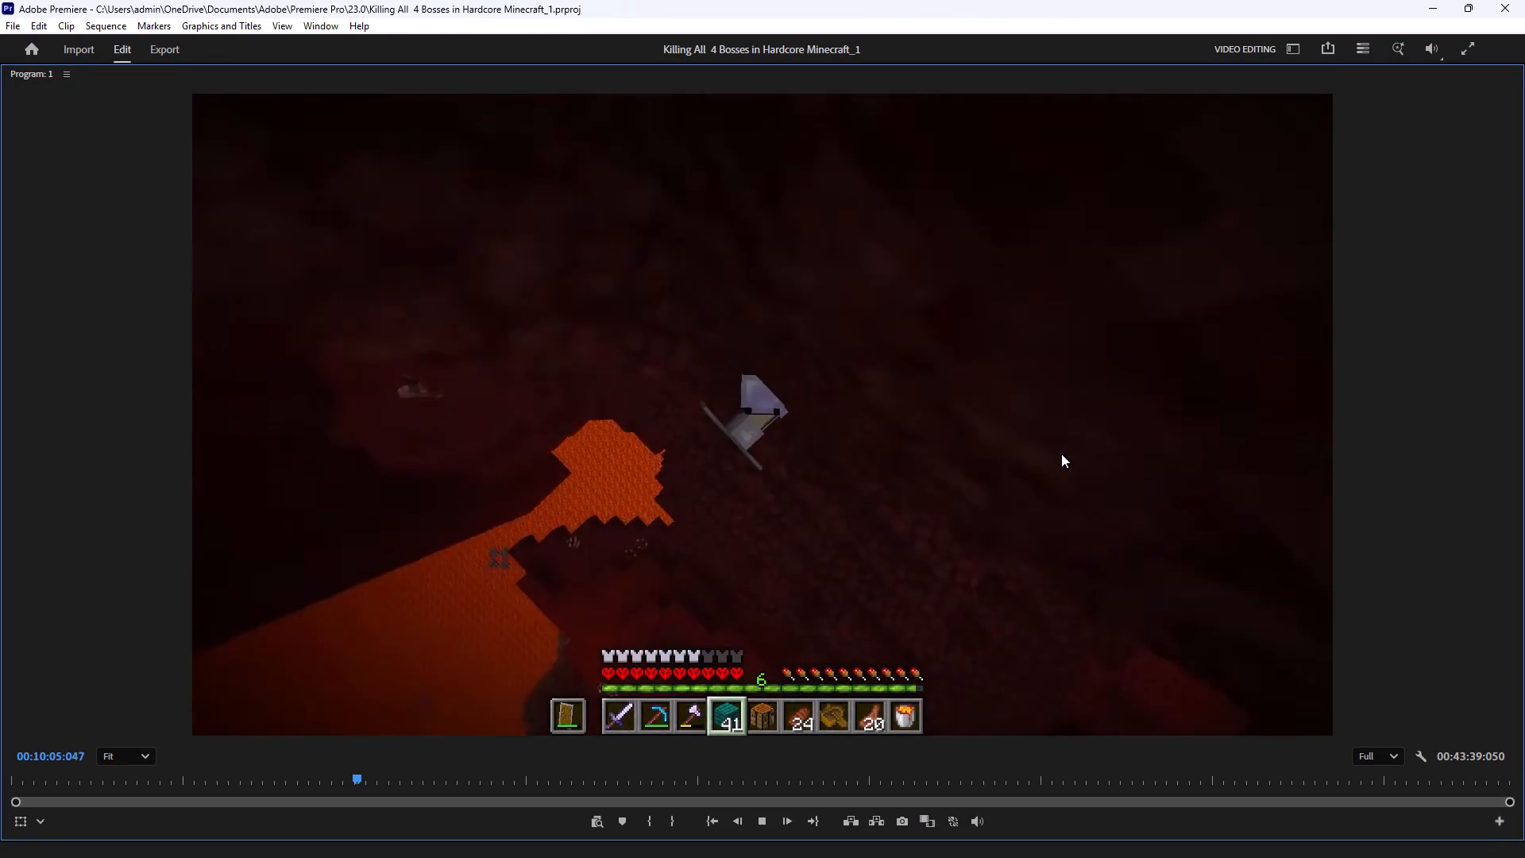
key(space)
Delete the short 2(1).mp4 clip around 00:10:00 on V1 together with its audio, and close the gap it leaves.
text(`)
drag(931, 650, 939, 688)
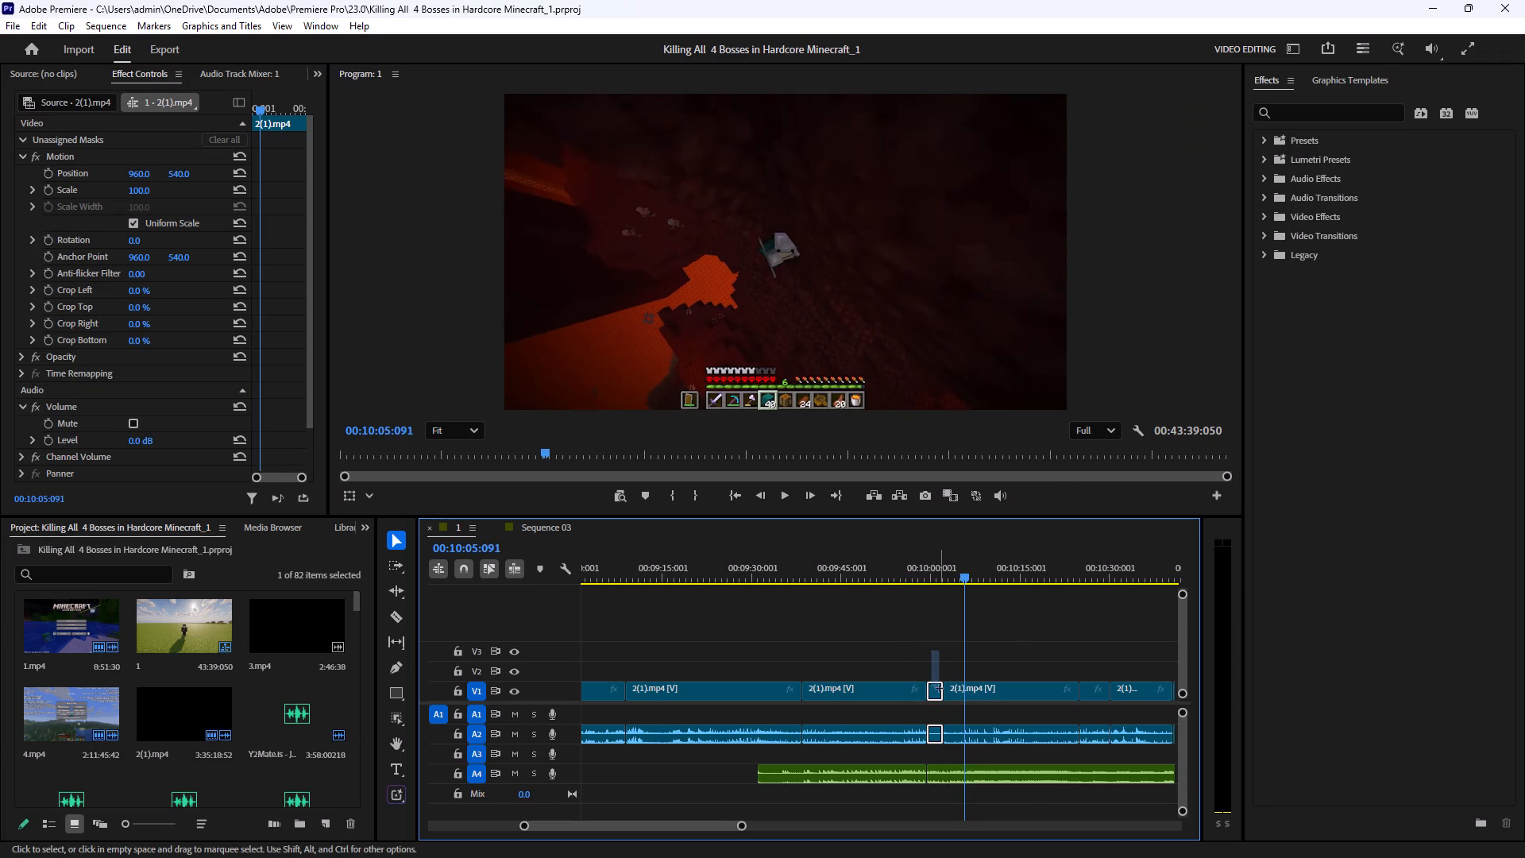
drag(939, 688, 939, 704)
key(BackSpace)
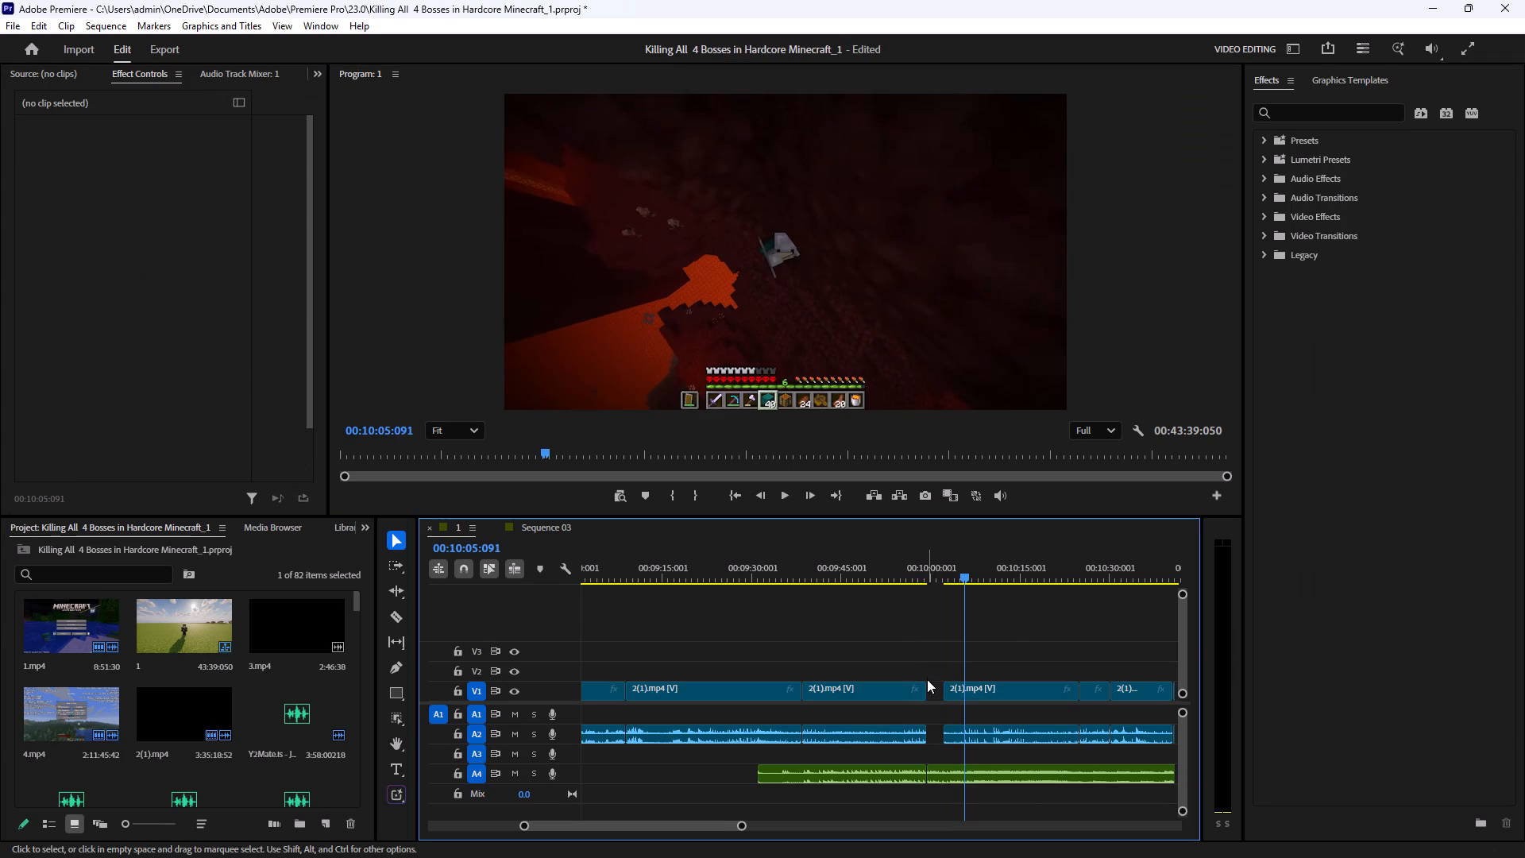
click(935, 691)
key(BackSpace)
Play the sequence from 00:09:55:019 in the enlarged program view to check the new cut after the lava bridging scene.
click(904, 569)
click(1014, 615)
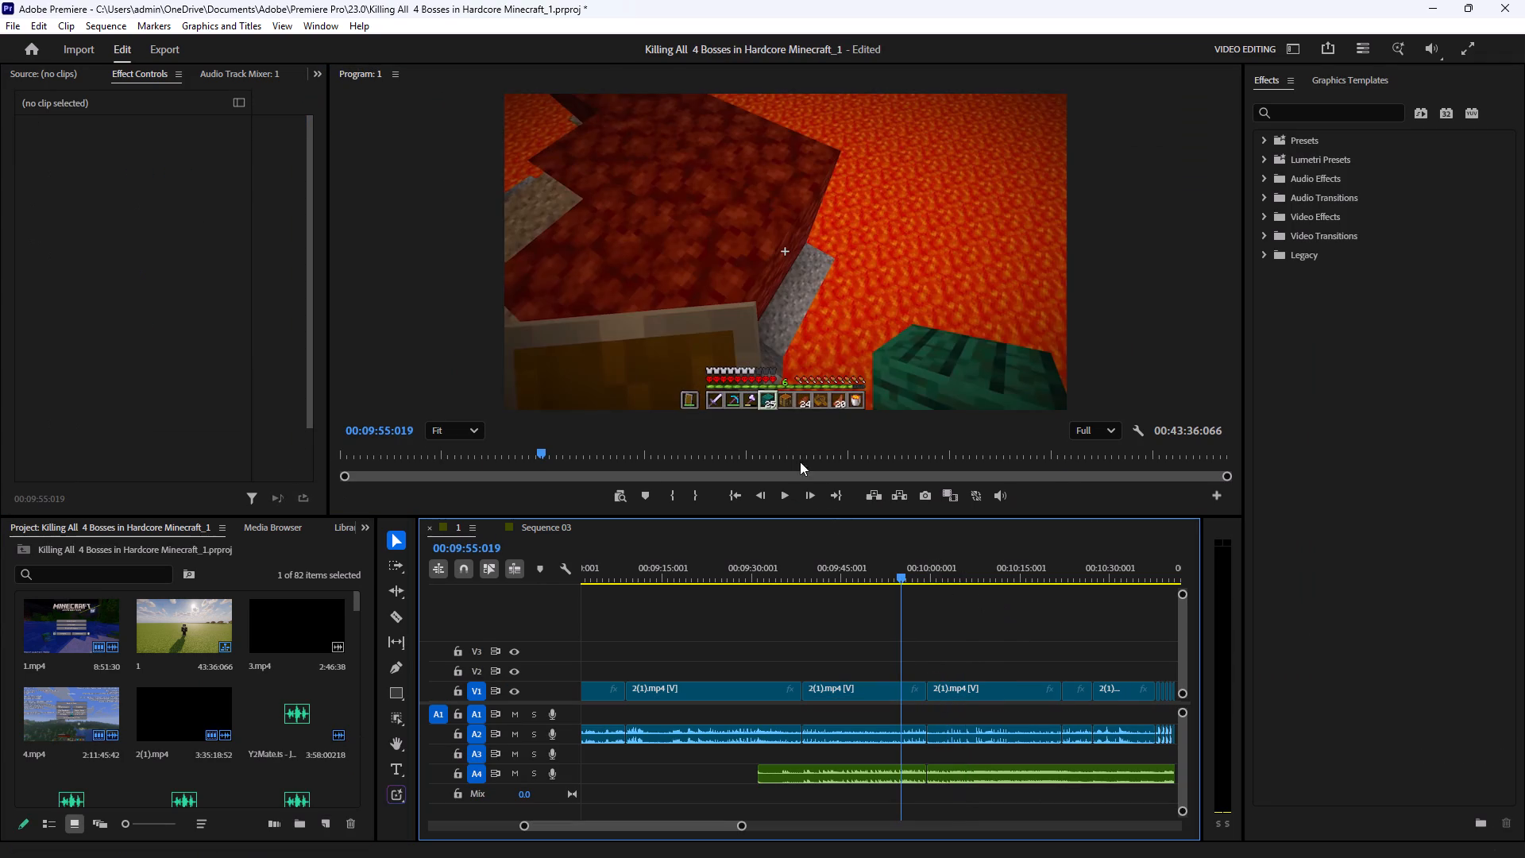
click(790, 392)
text(`)
key(space)
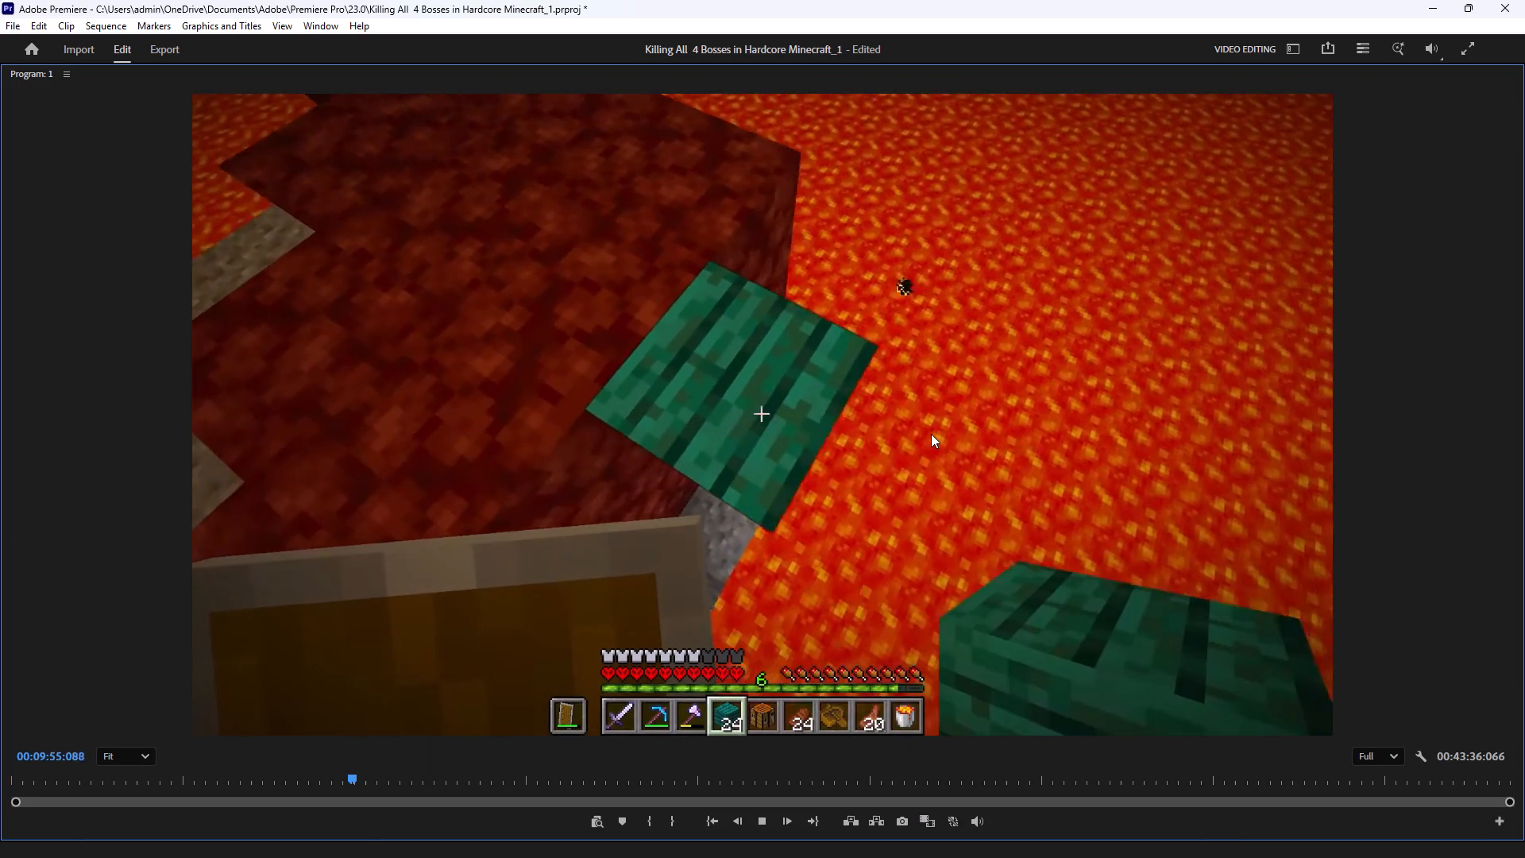
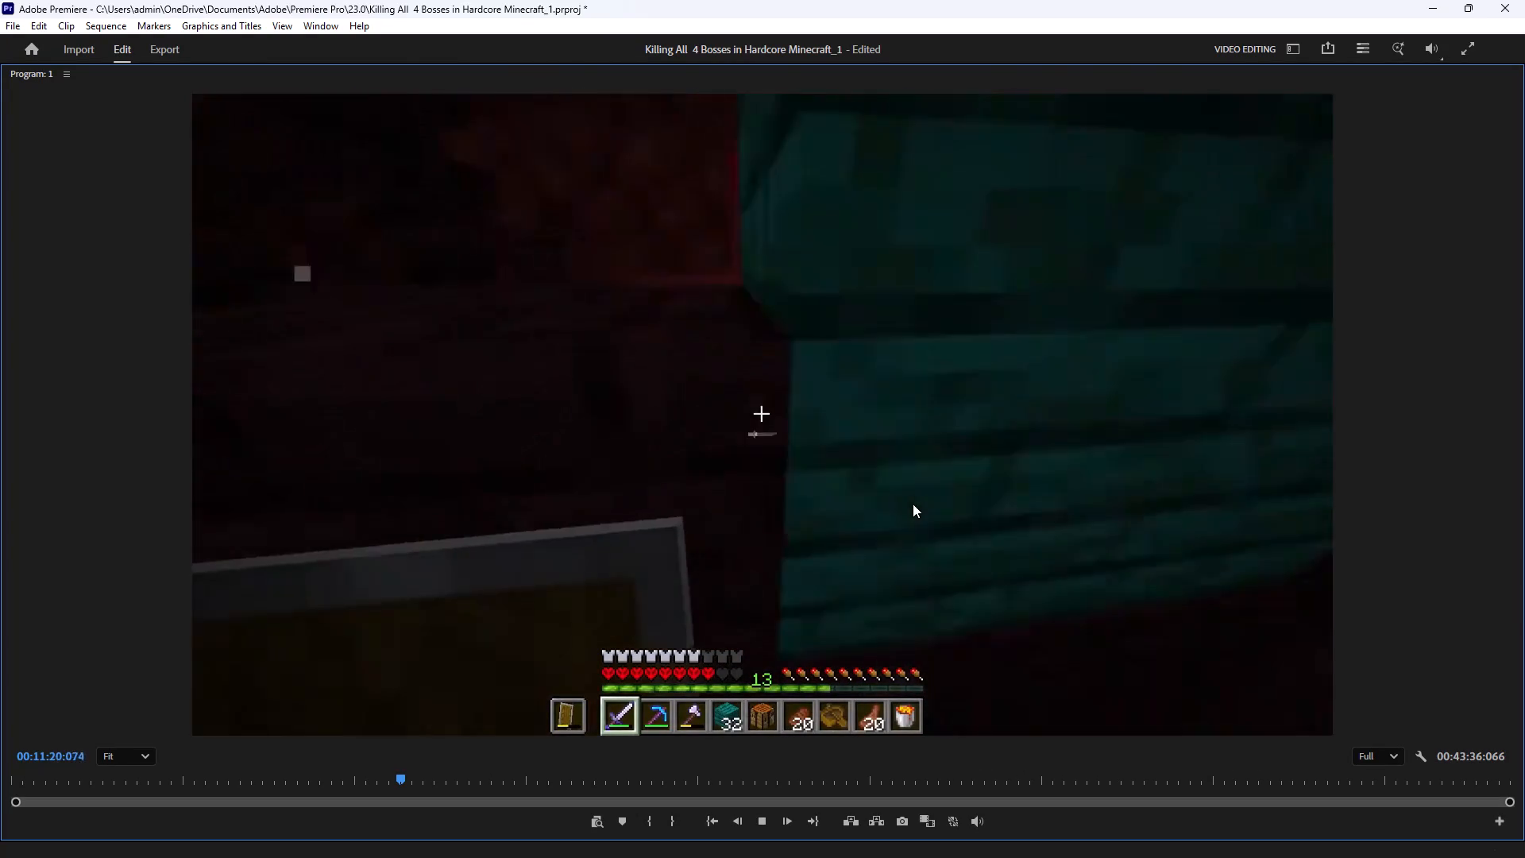
Review the Nether footage from about 00:11:20 to 00:11:50 in the enlarged program view, checking the surrounding clips and A4 audio on the timeline.
click(913, 504)
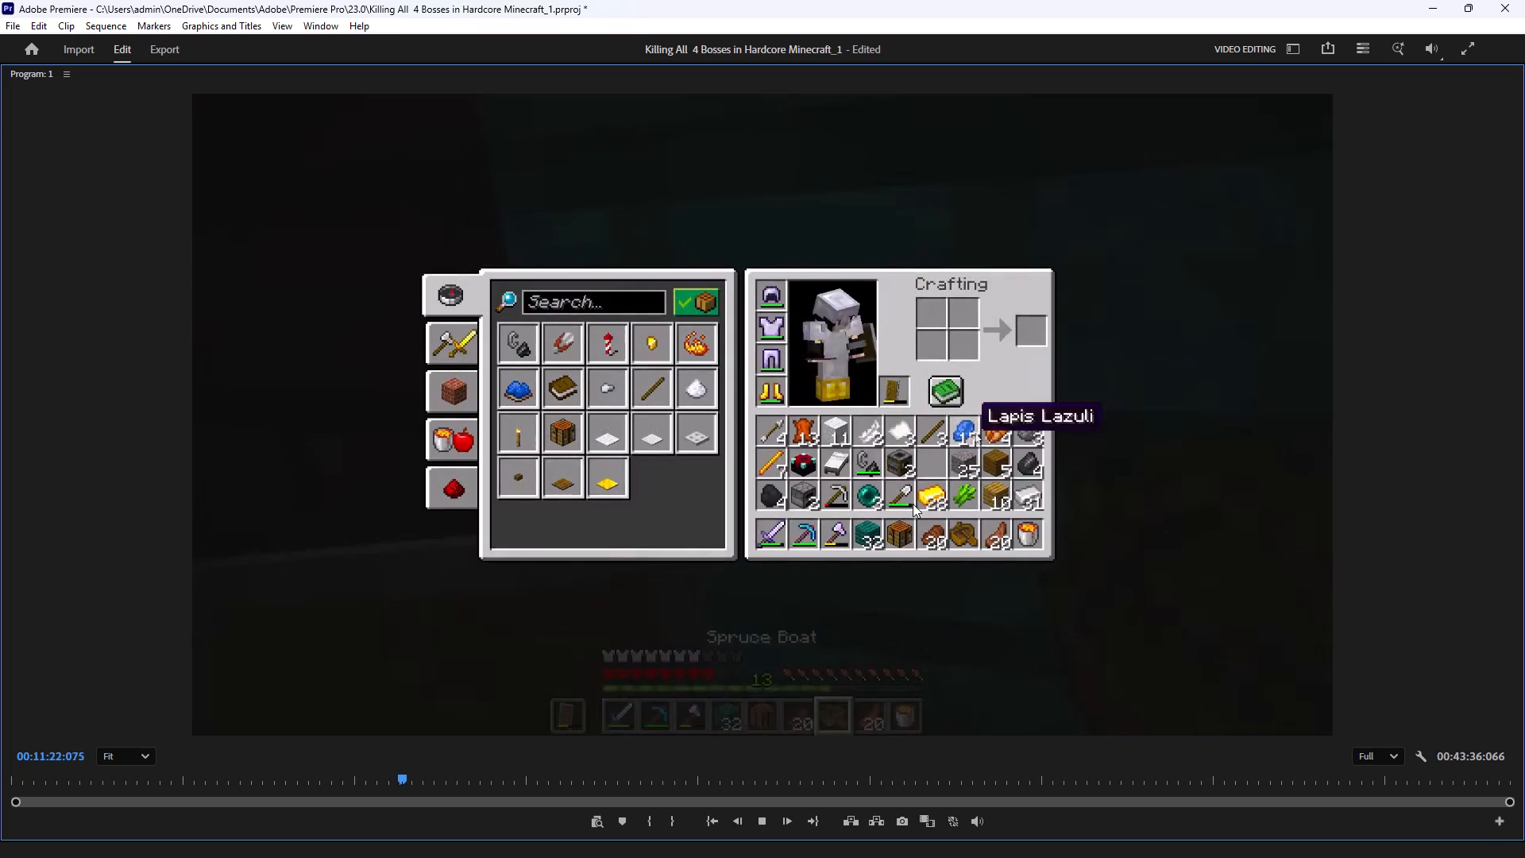
key(grave)
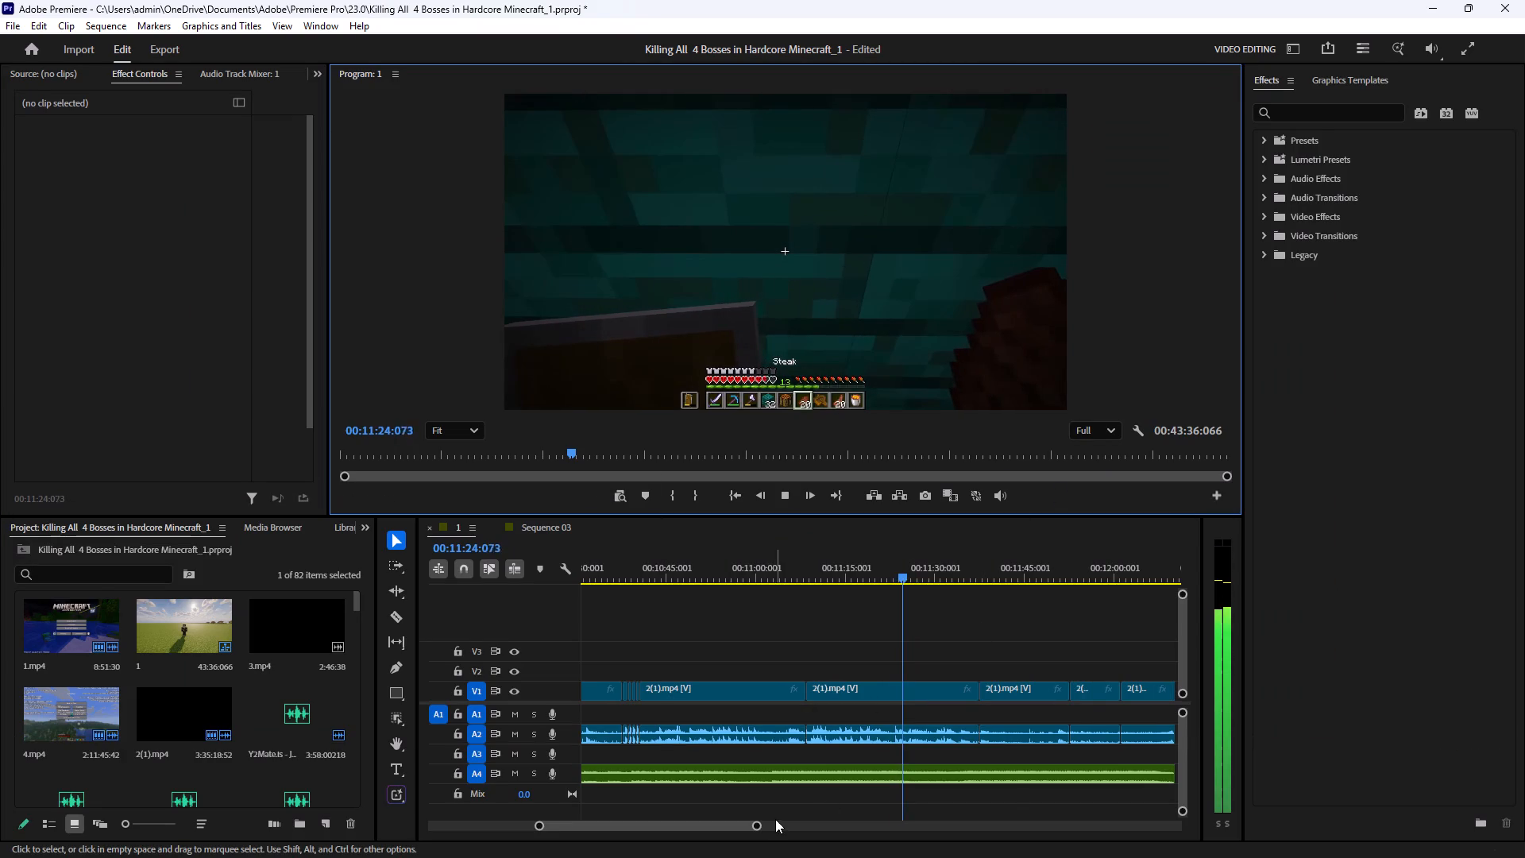
drag(735, 828, 742, 836)
click(906, 624)
key(grave)
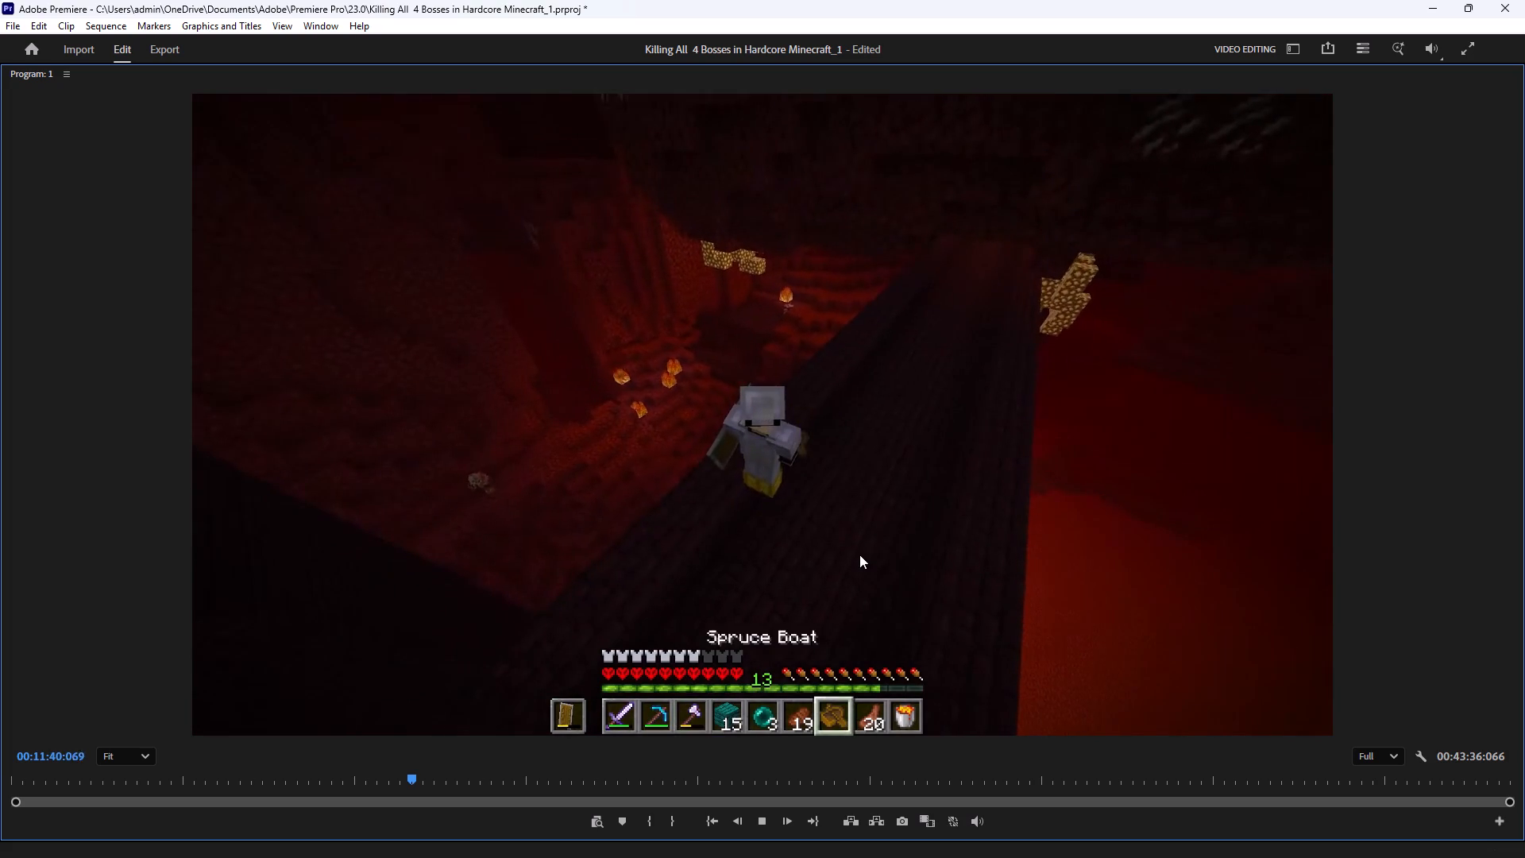
key(grave)
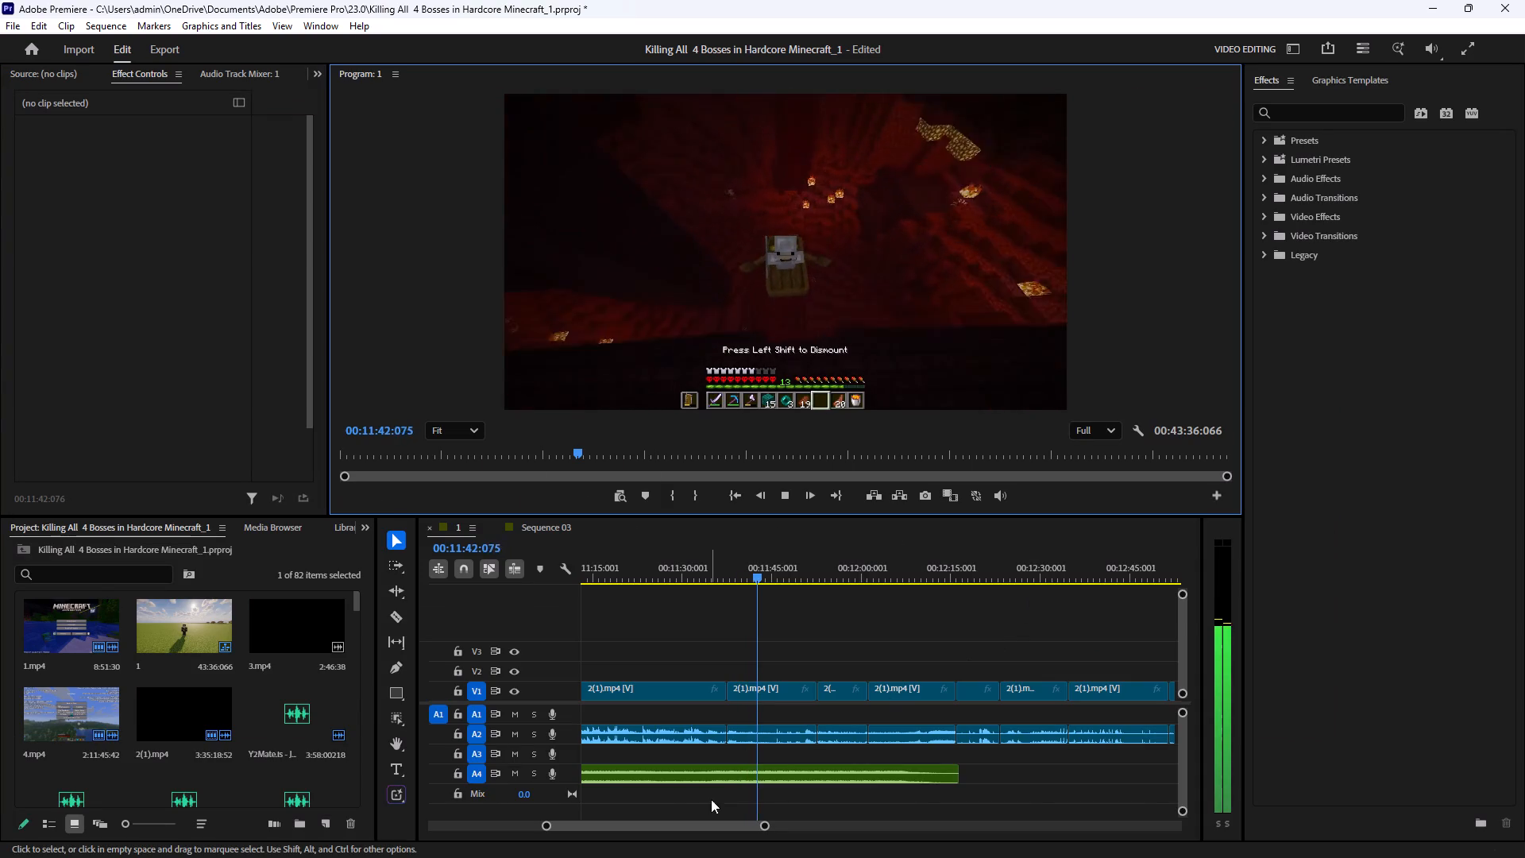
drag(767, 826, 977, 829)
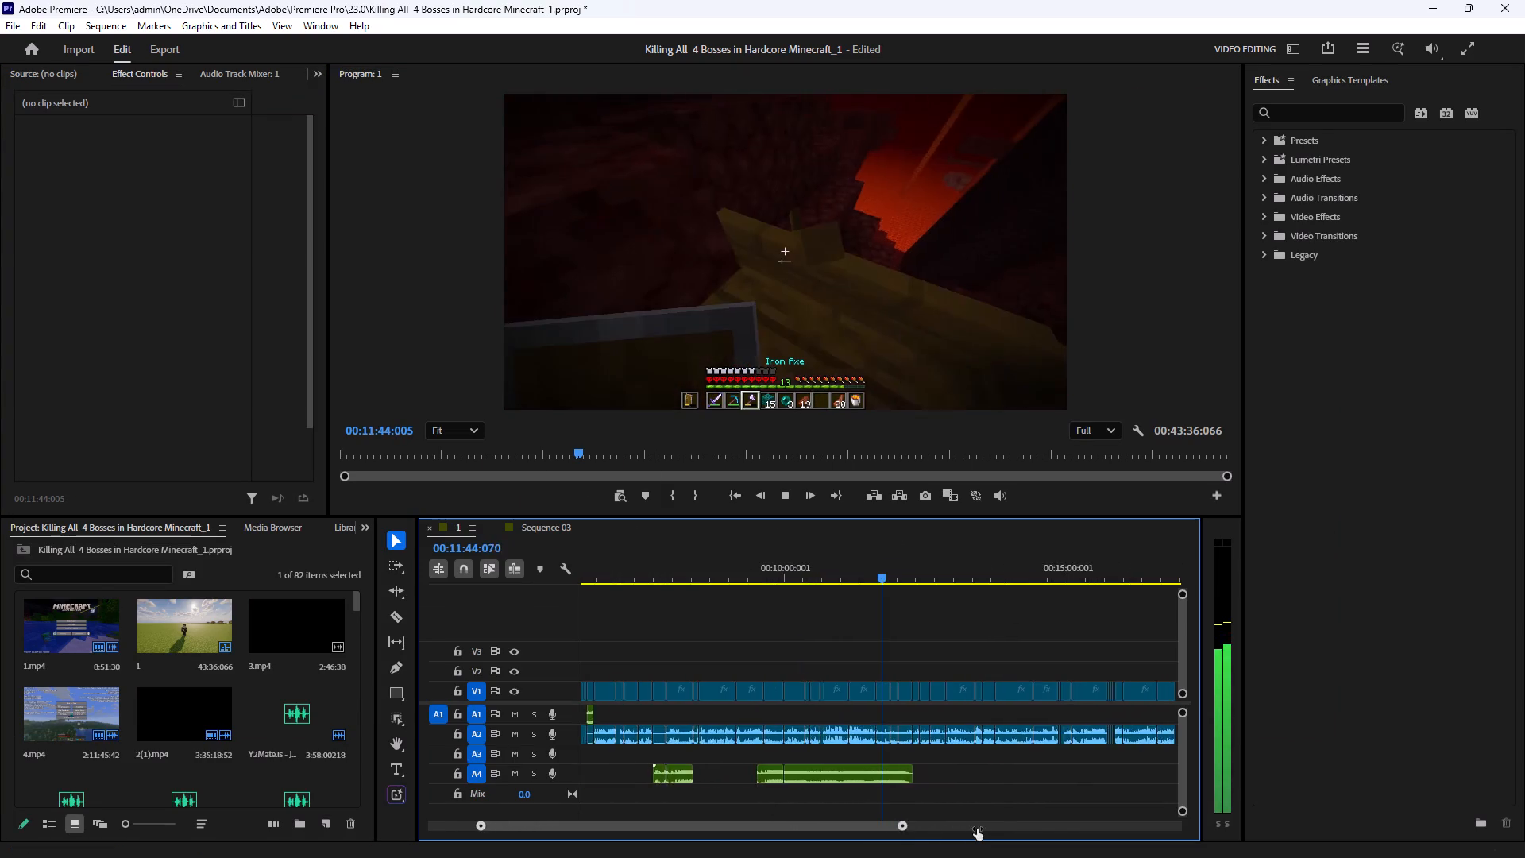
drag(977, 829, 925, 831)
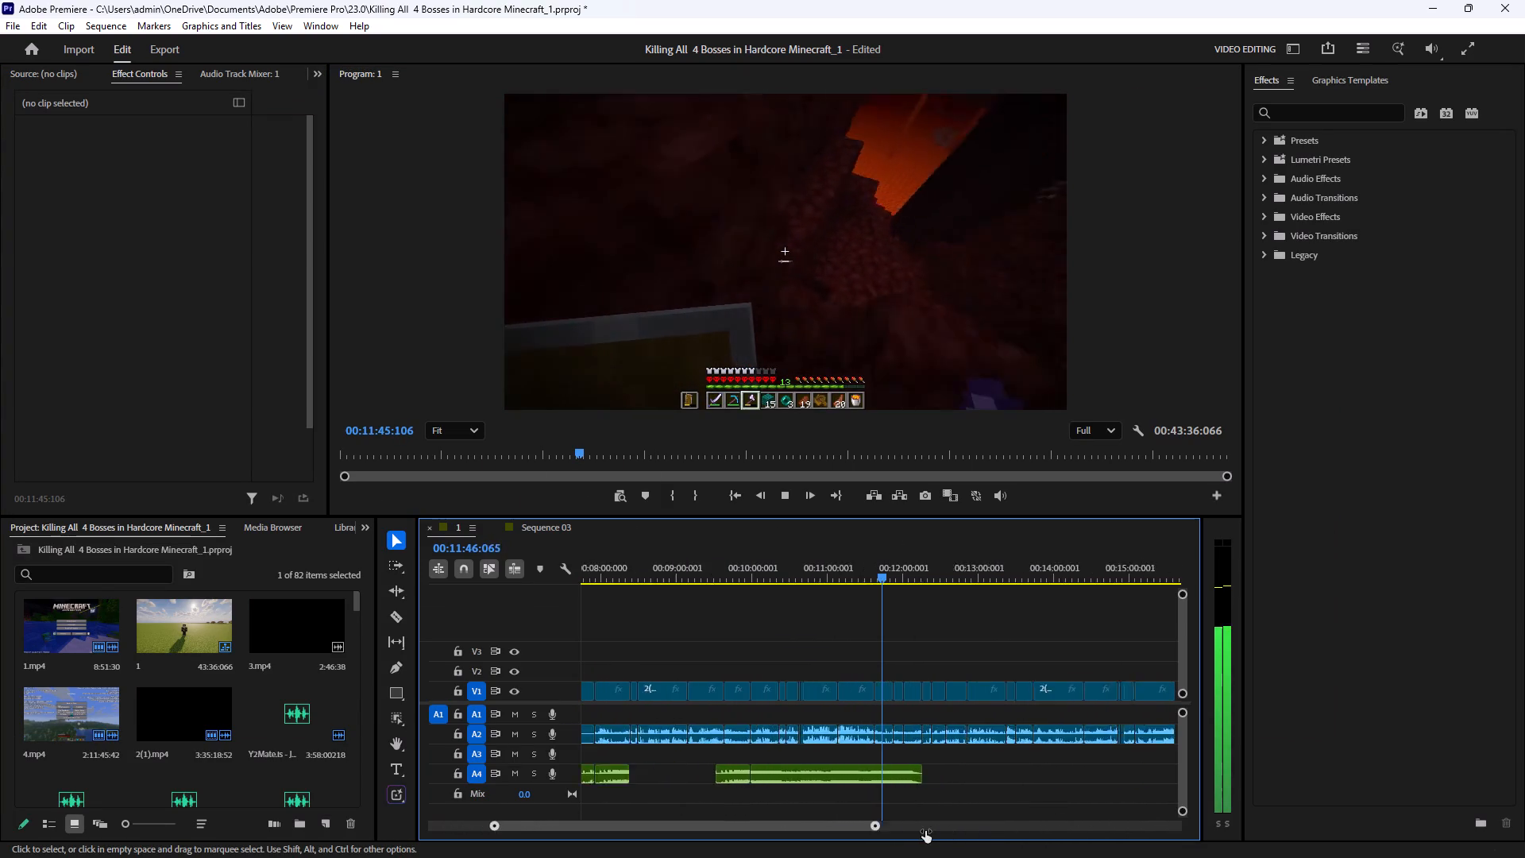
drag(925, 831, 805, 857)
click(1022, 624)
click(847, 341)
key(grave)
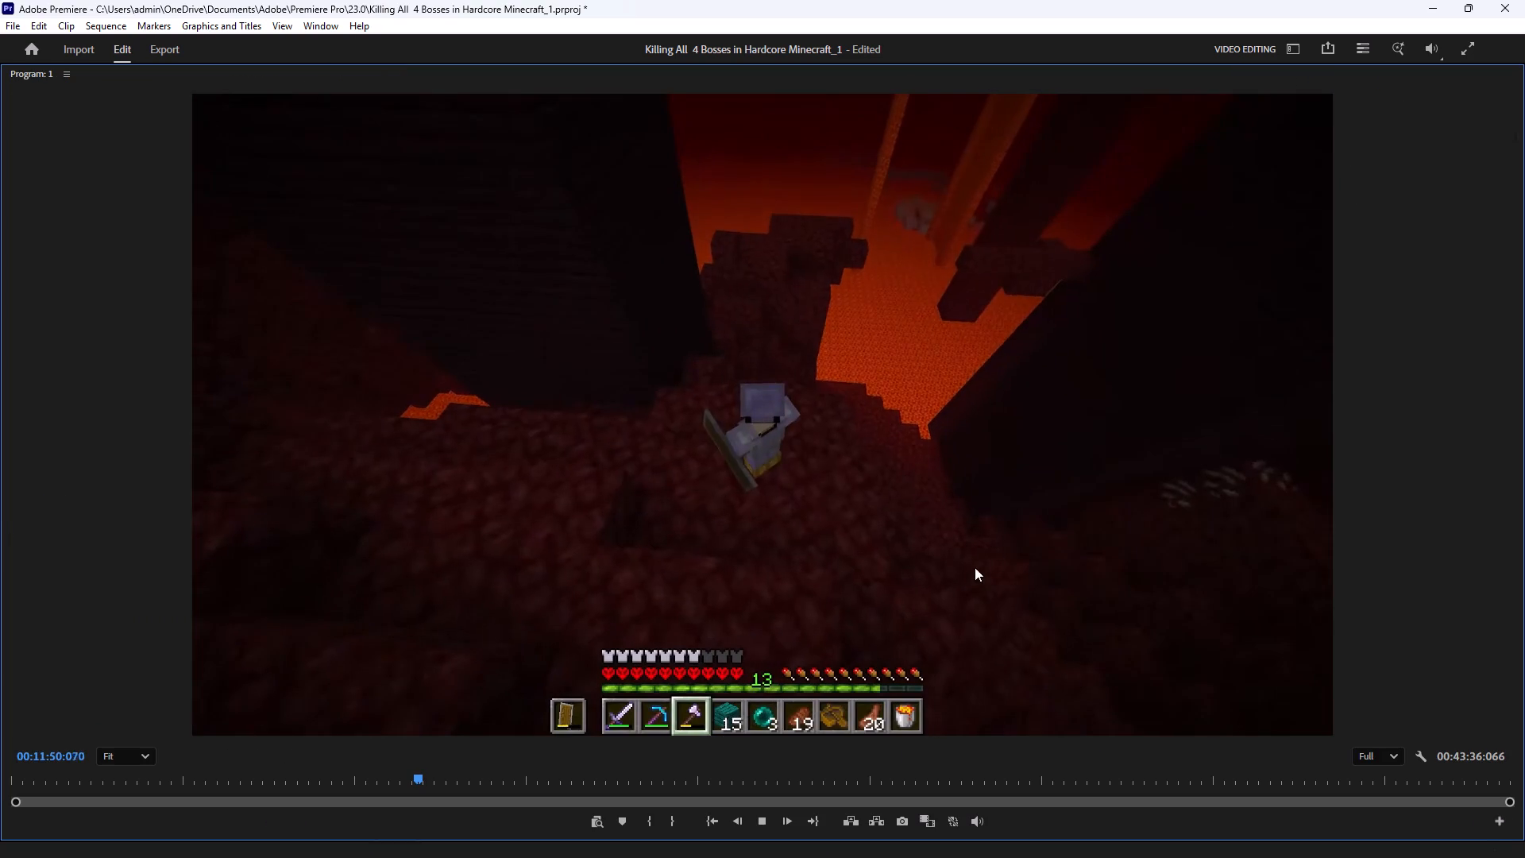
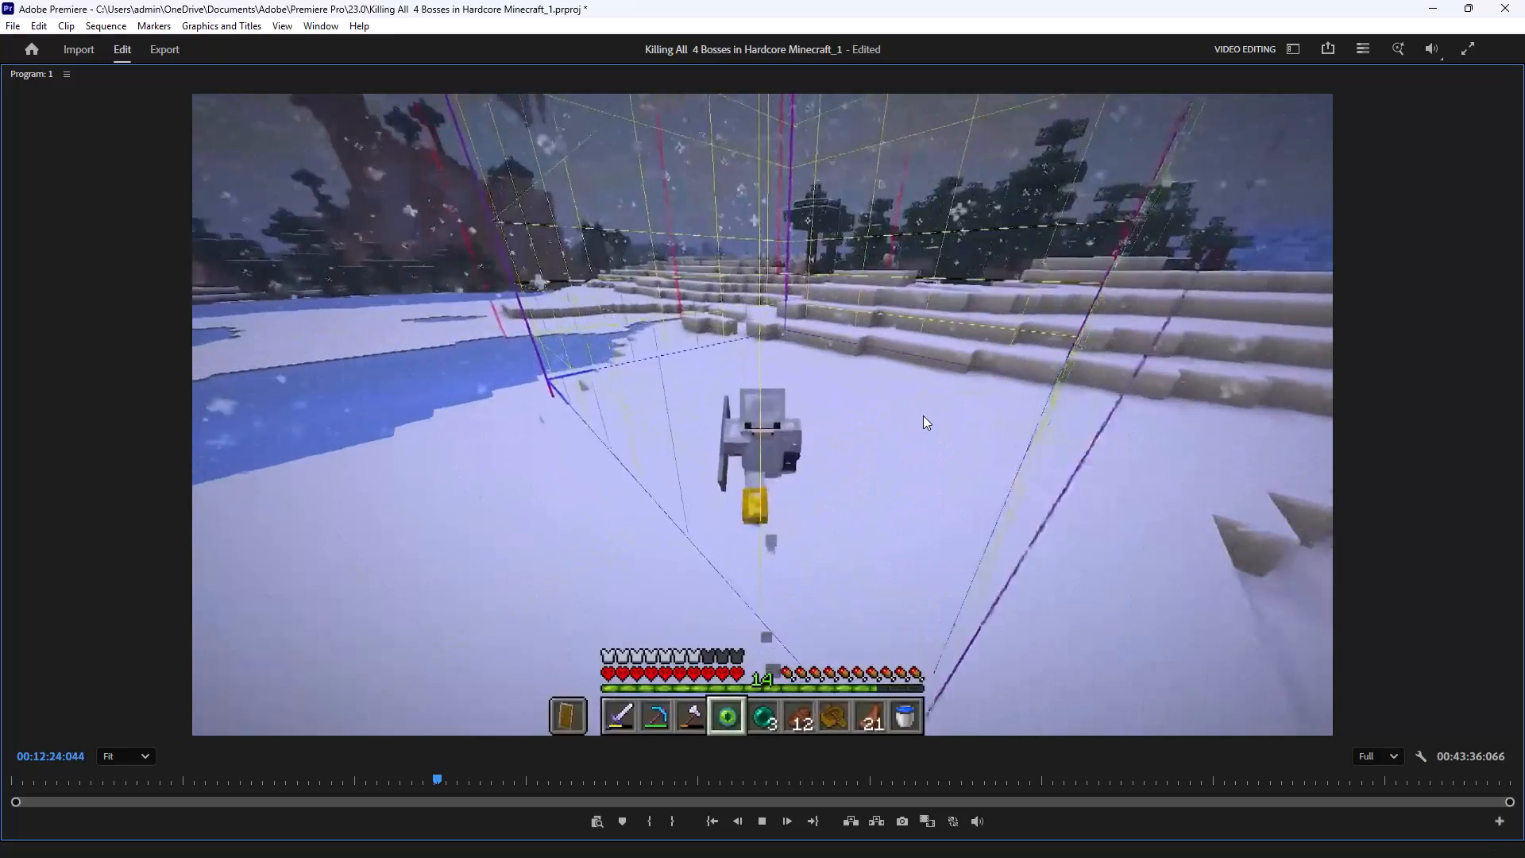
Review the footage from about 00:12:24 to 00:13:15 in the enlarged program view, checking the surrounding clips on the timeline.
click(923, 415)
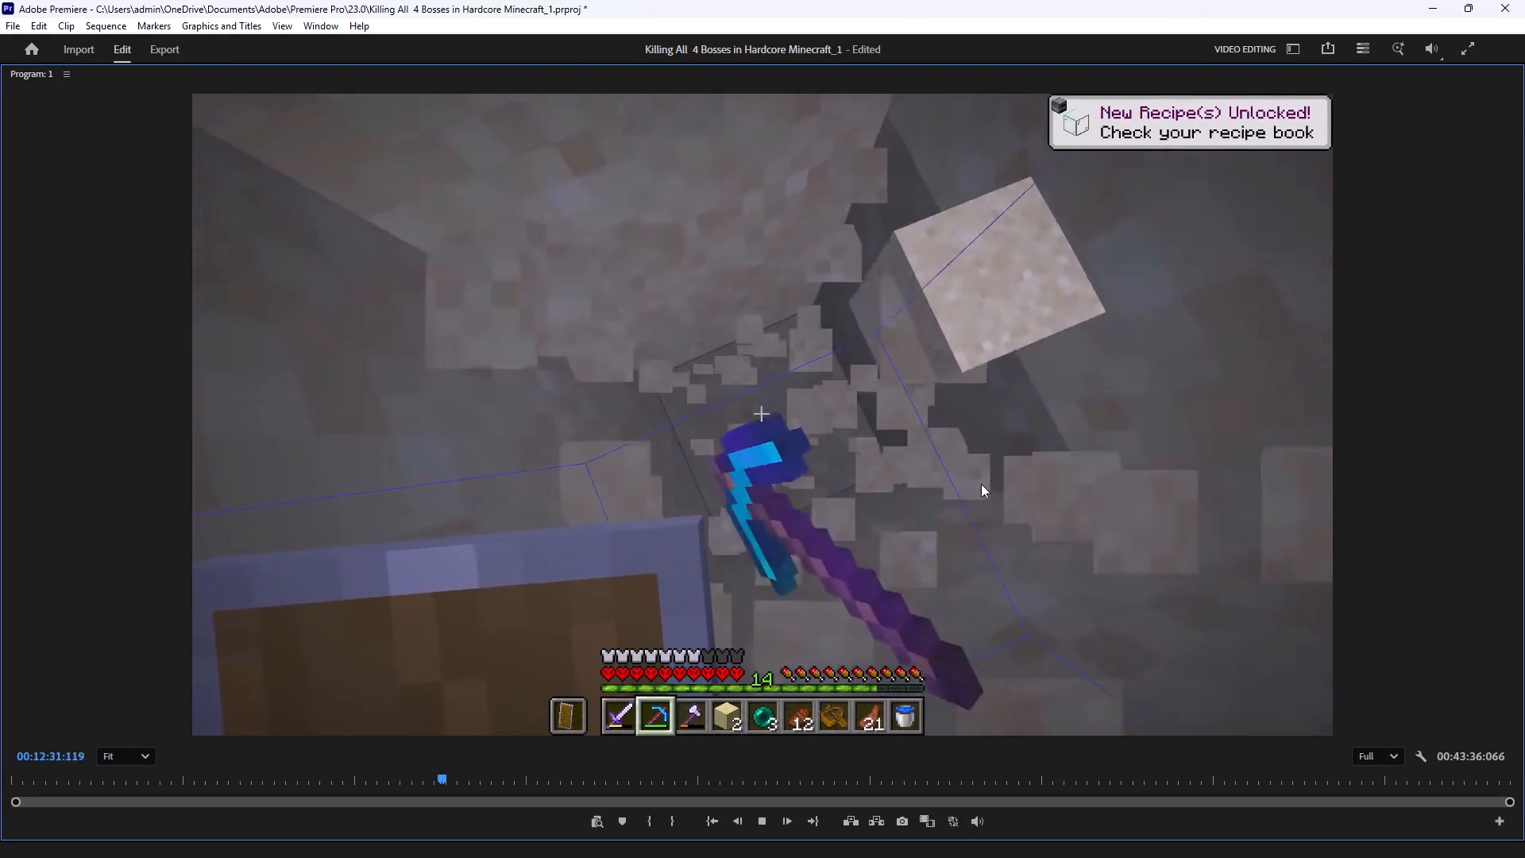
click(908, 518)
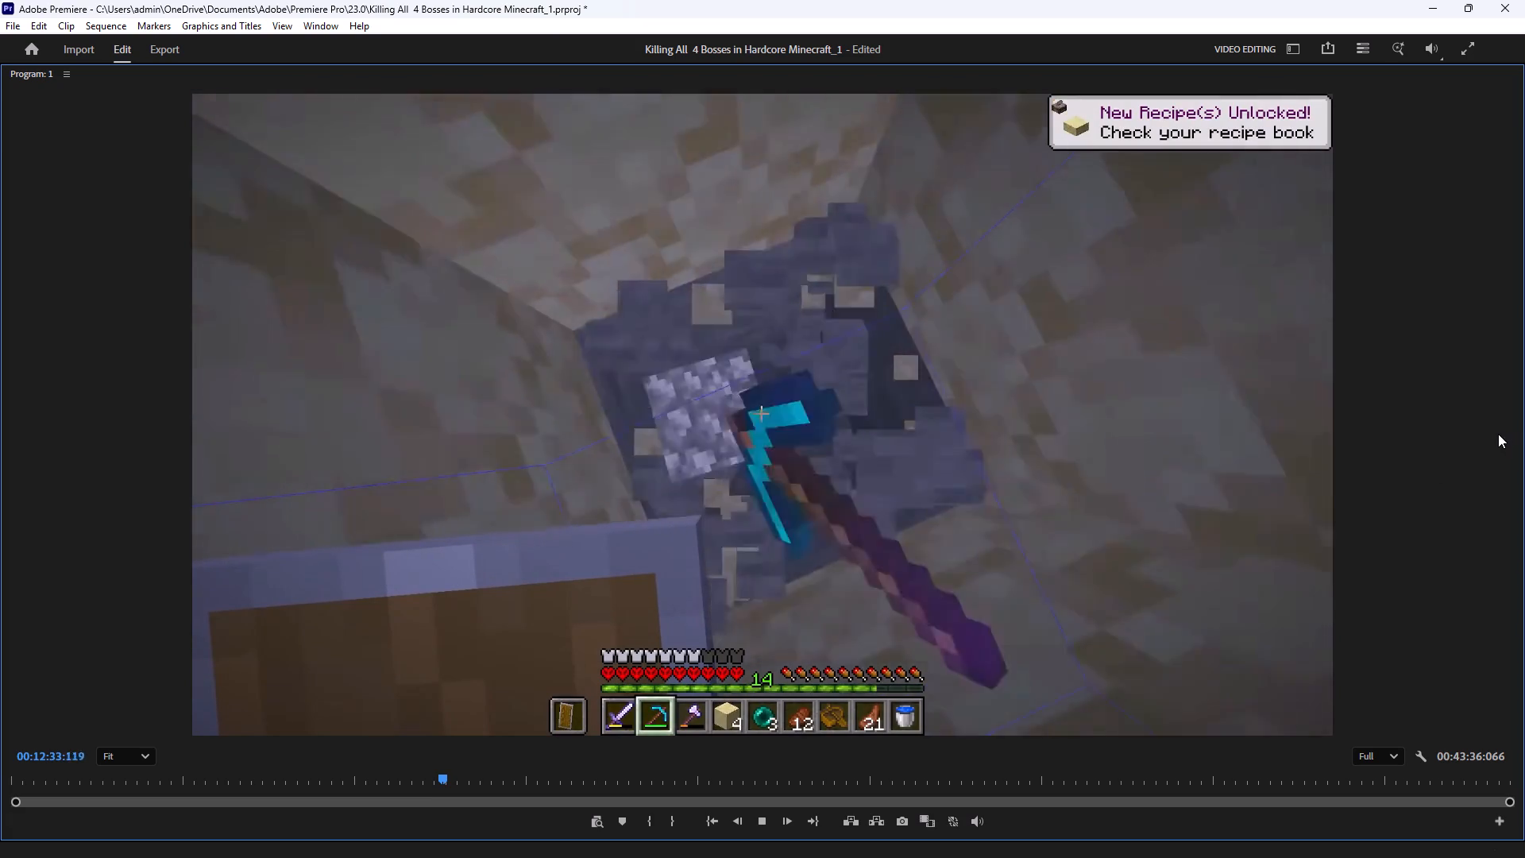
key(grave)
drag(744, 825, 747, 826)
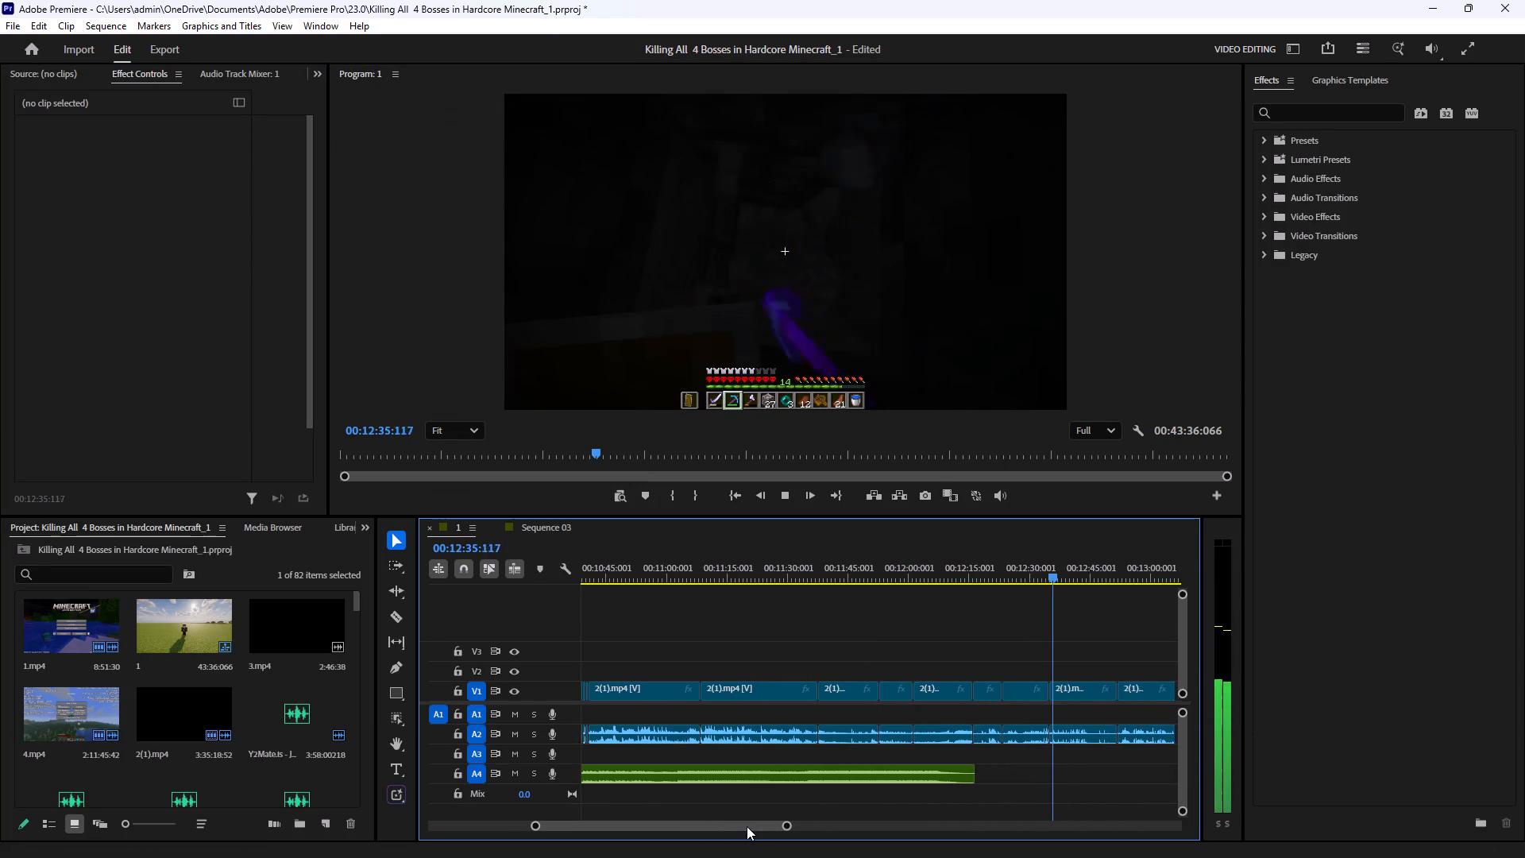
drag(747, 826, 754, 826)
click(965, 321)
key(grave)
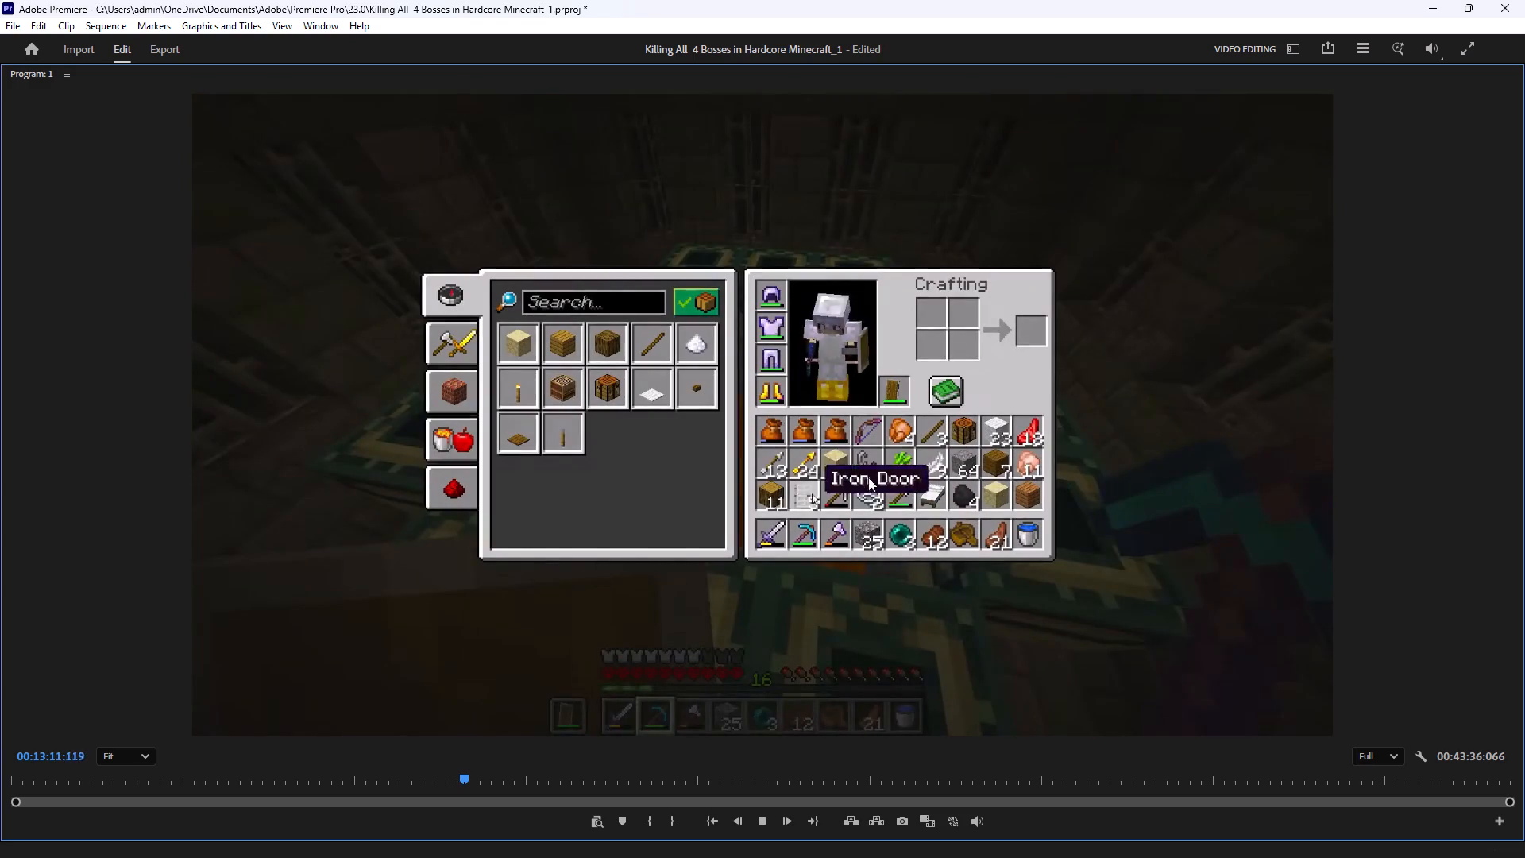
key(grave)
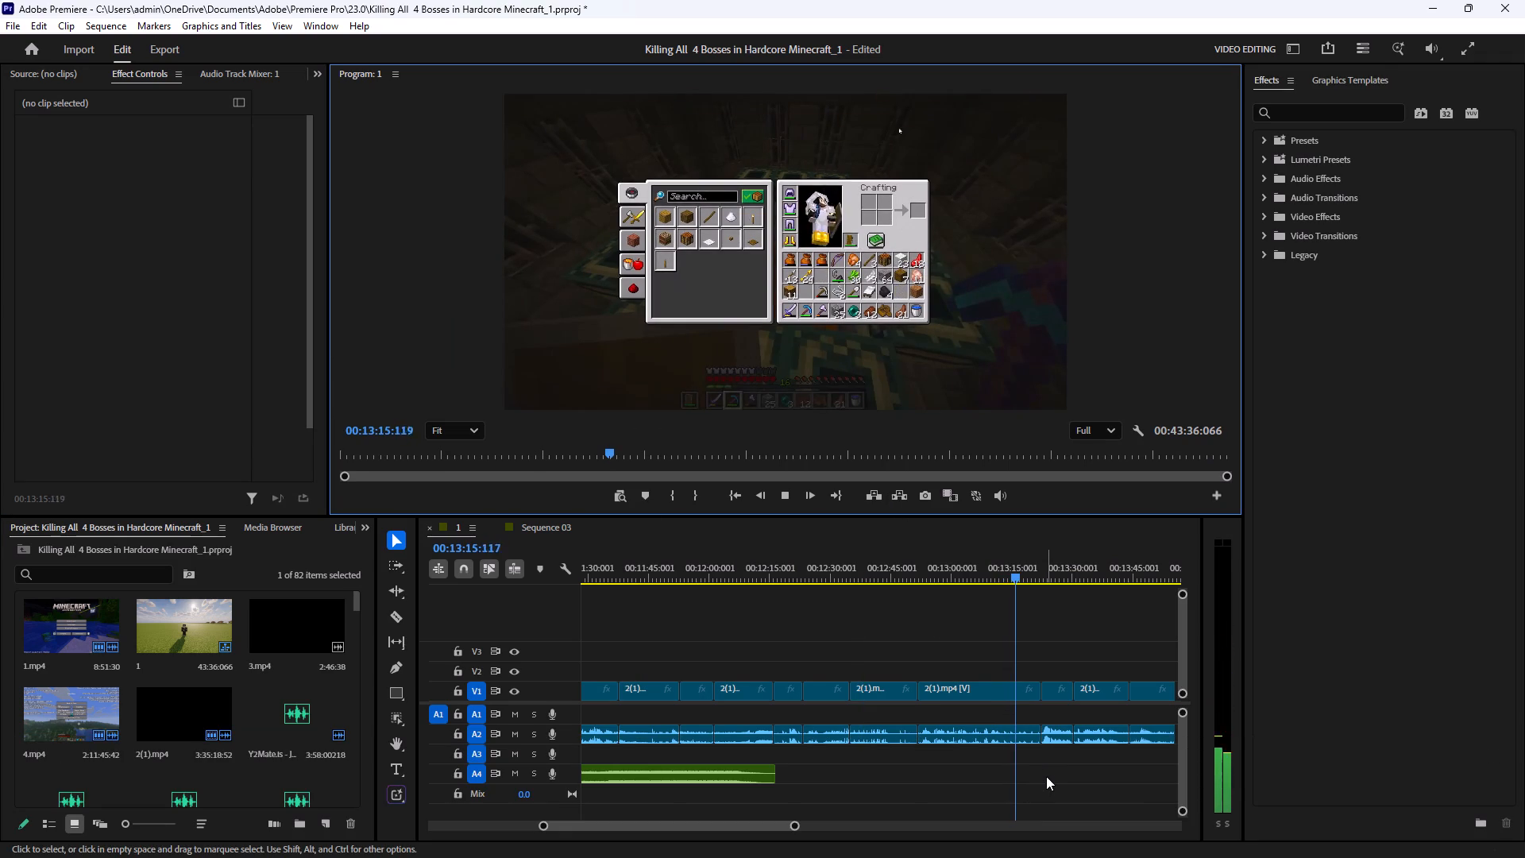
key(space)
Find the moment the inventory opens at the End portal and split the 2(1).mp4 clip at 00:13:12:099.
click(993, 574)
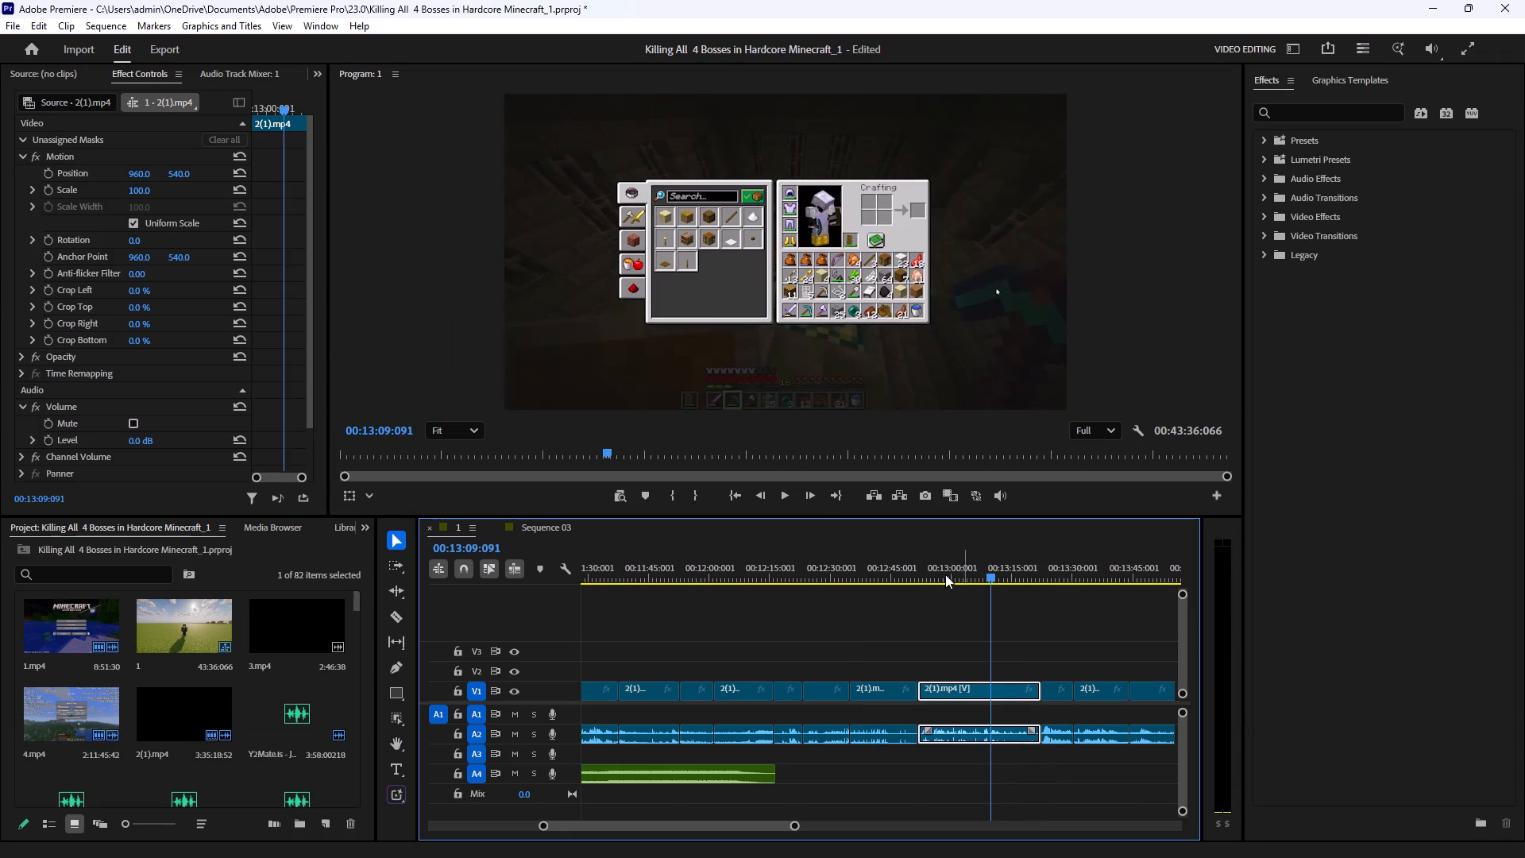
click(778, 502)
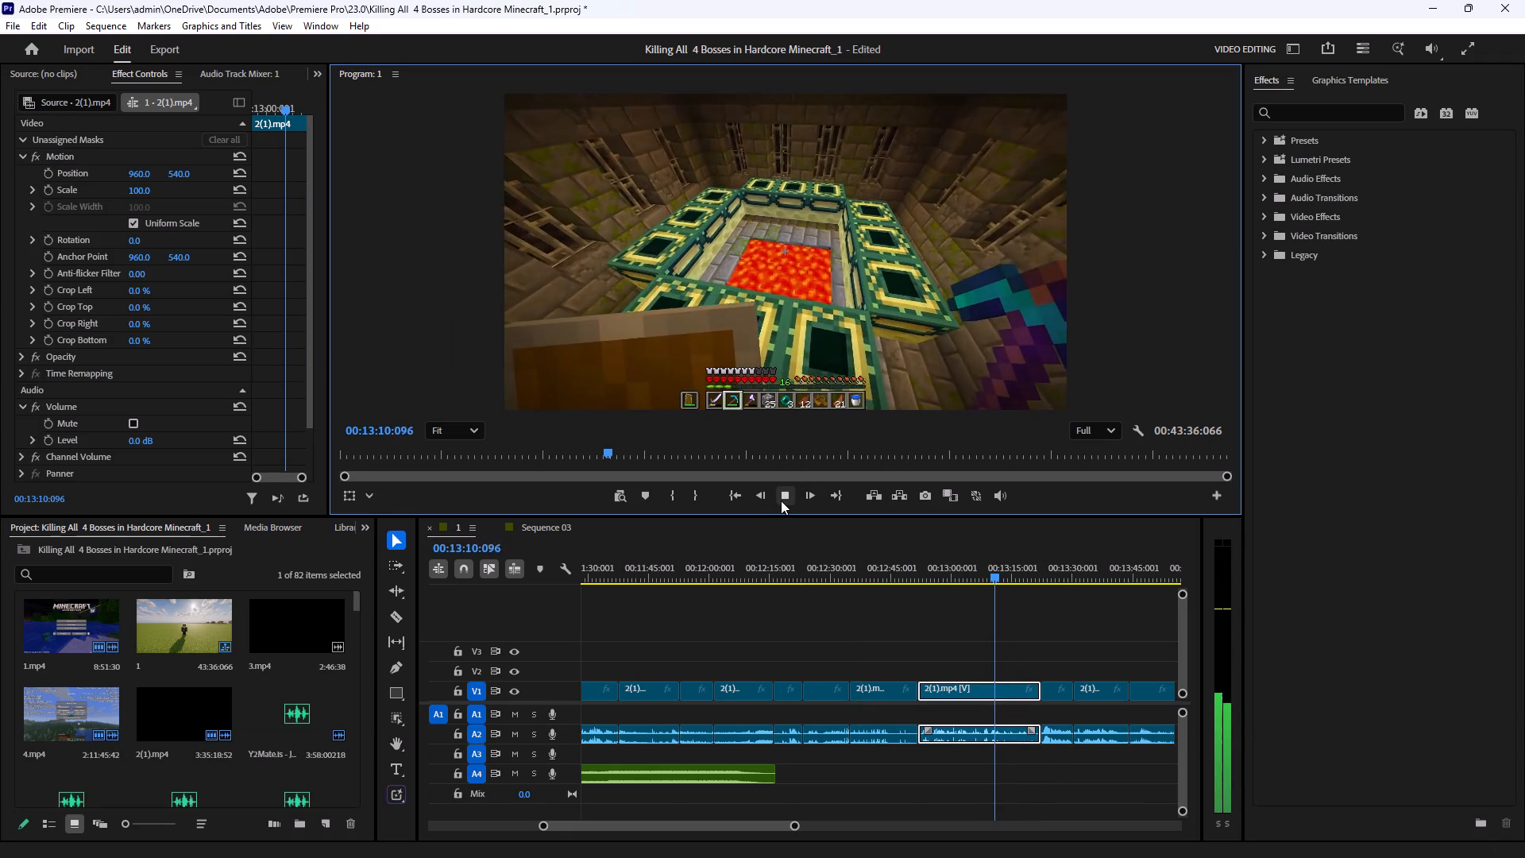
double_click(781, 500)
click(781, 500)
click(781, 500)
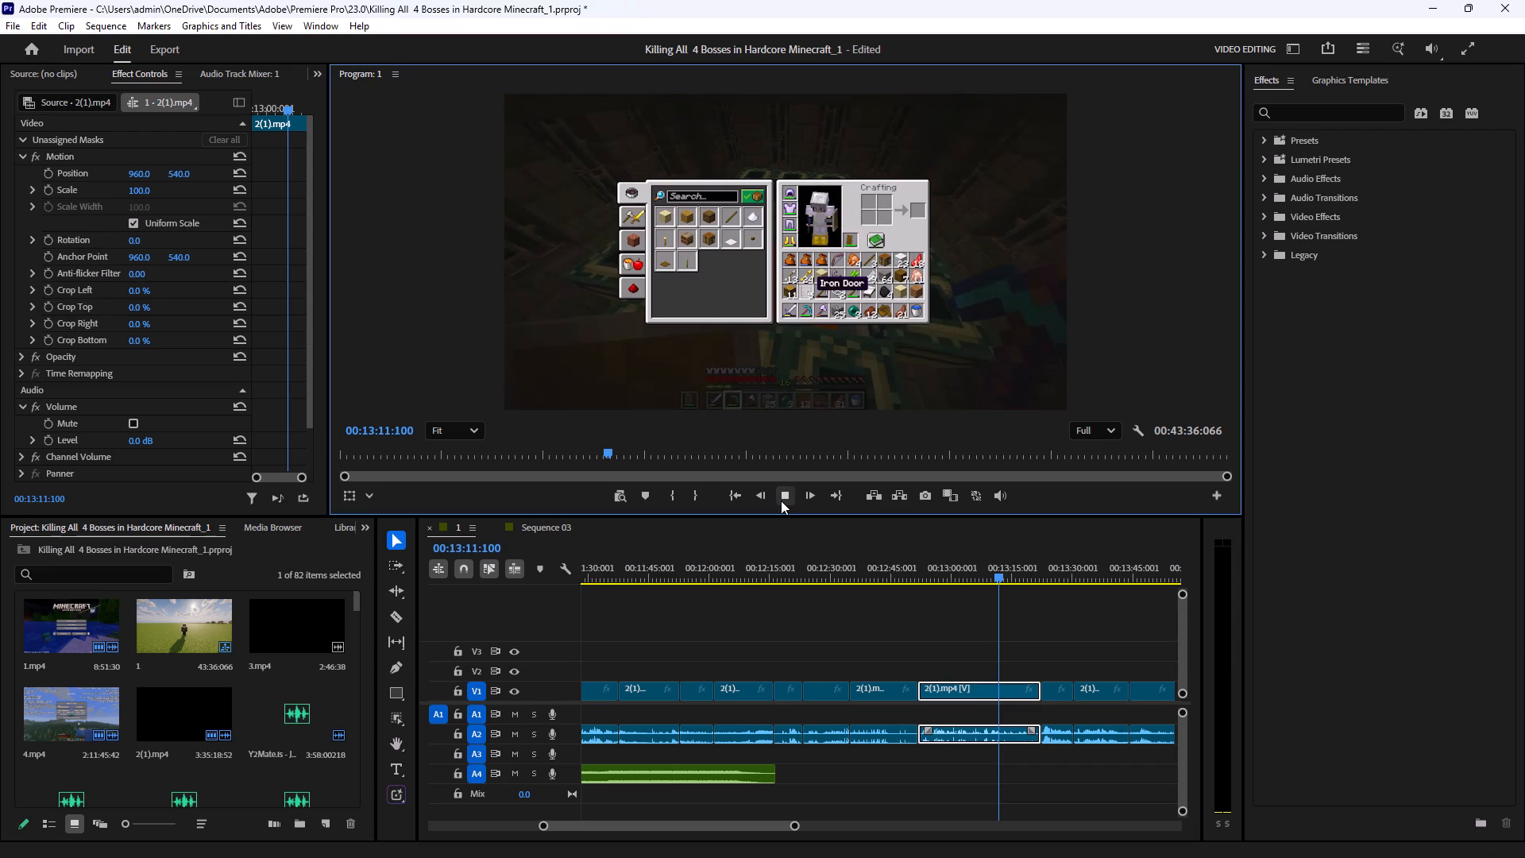
click(781, 500)
click(781, 500)
click(781, 500)
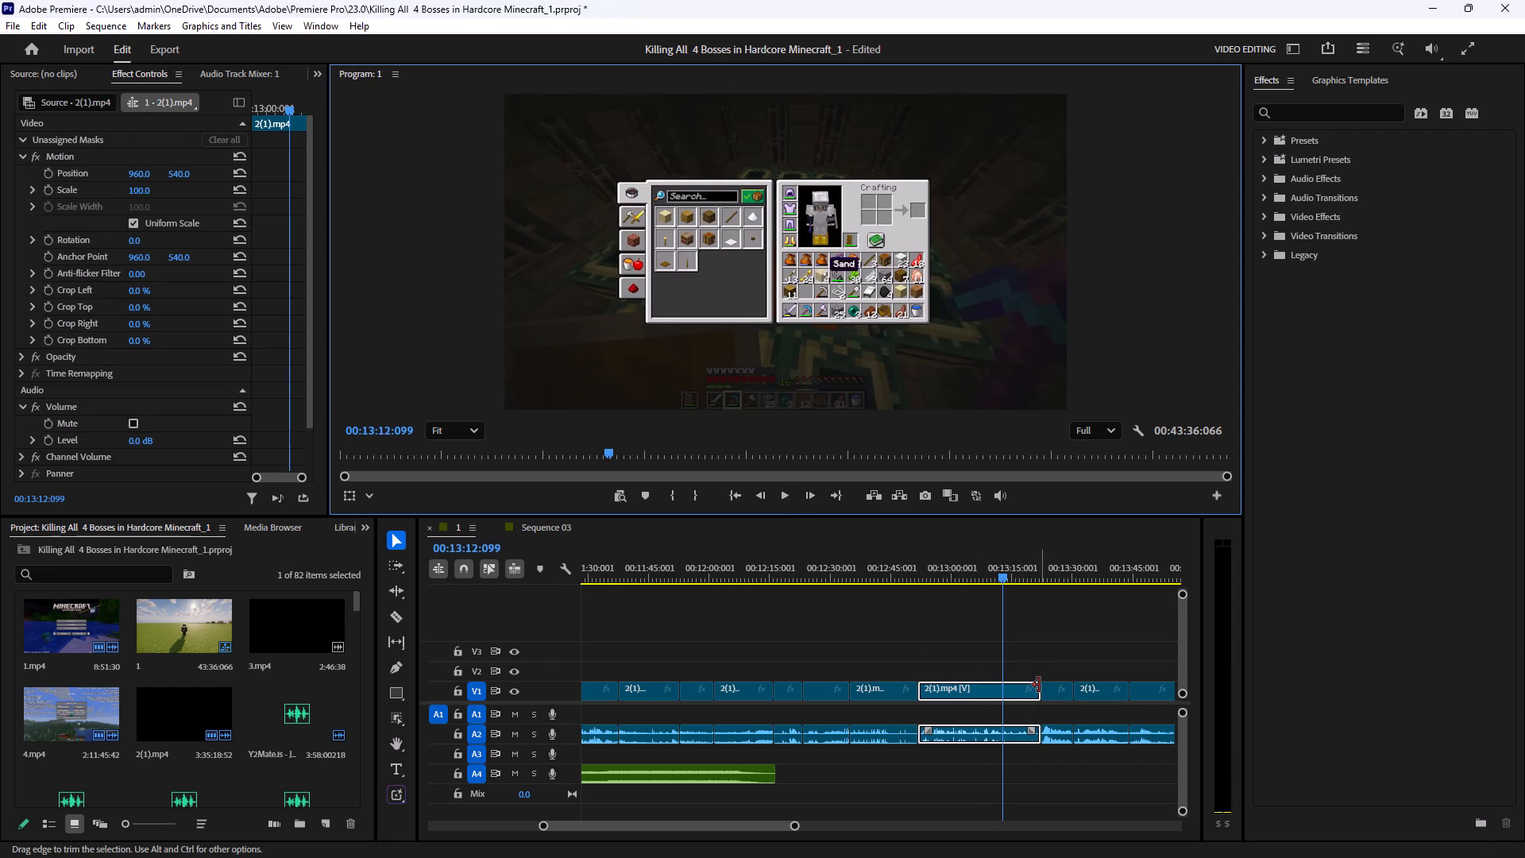
key(c)
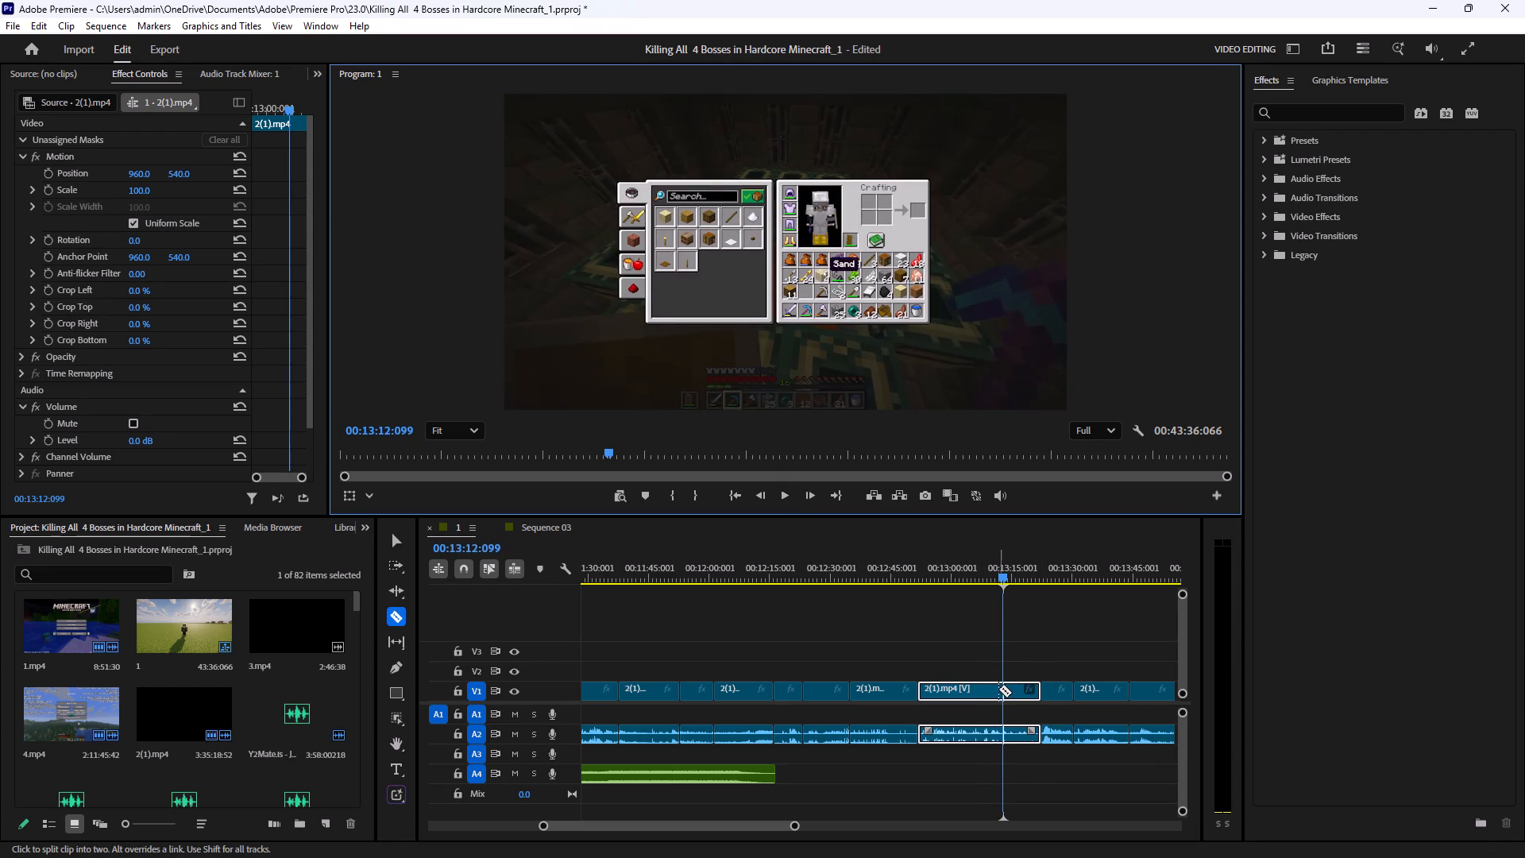
click(1002, 689)
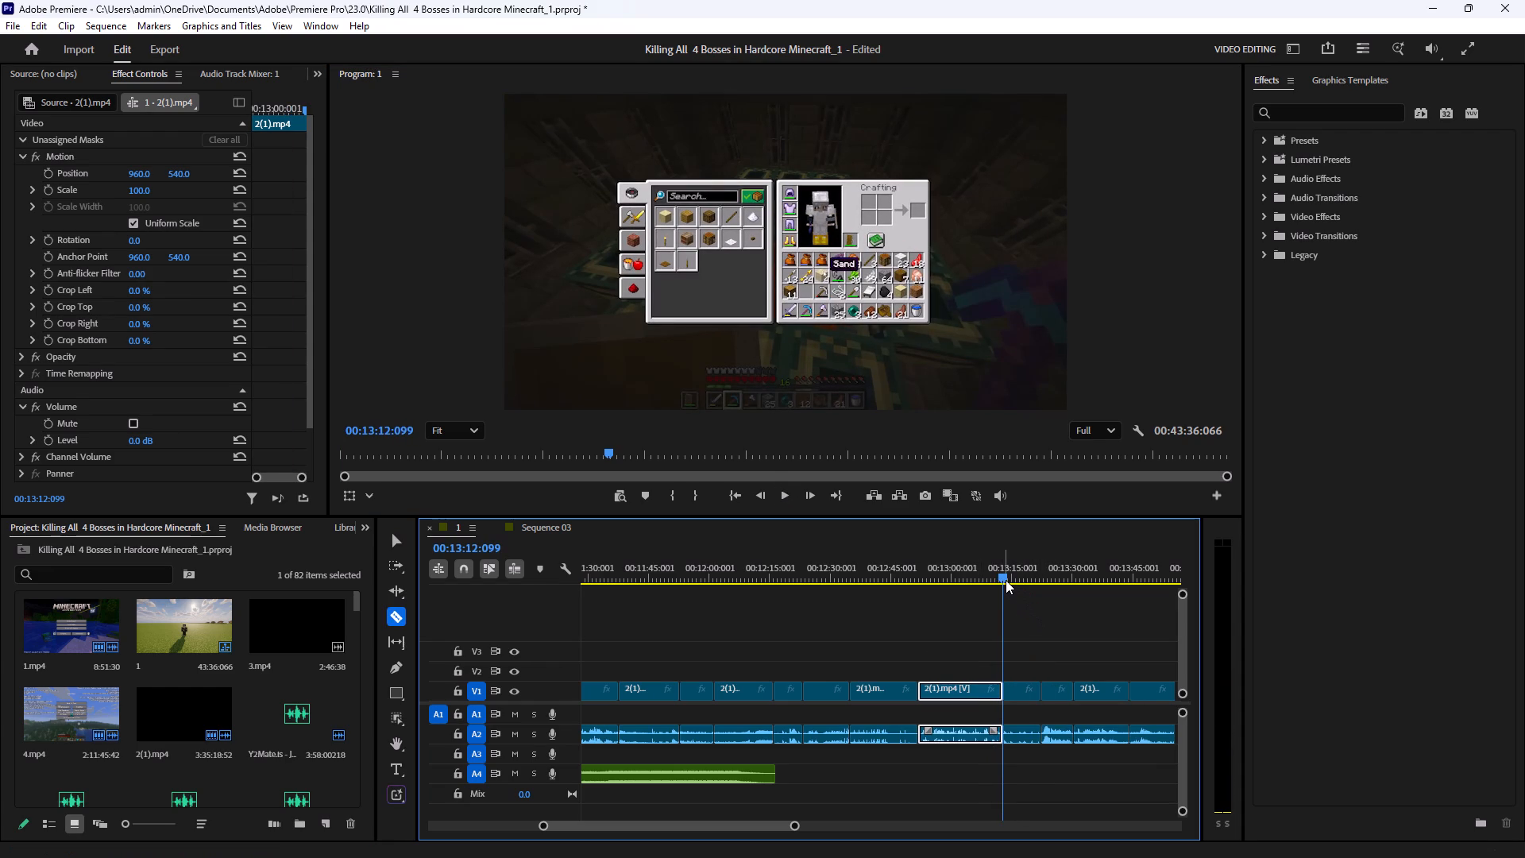
Delete the split-off inventory section's video and audio after 00:13:12:099 and close the gap it leaves.
drag(1005, 580, 1041, 581)
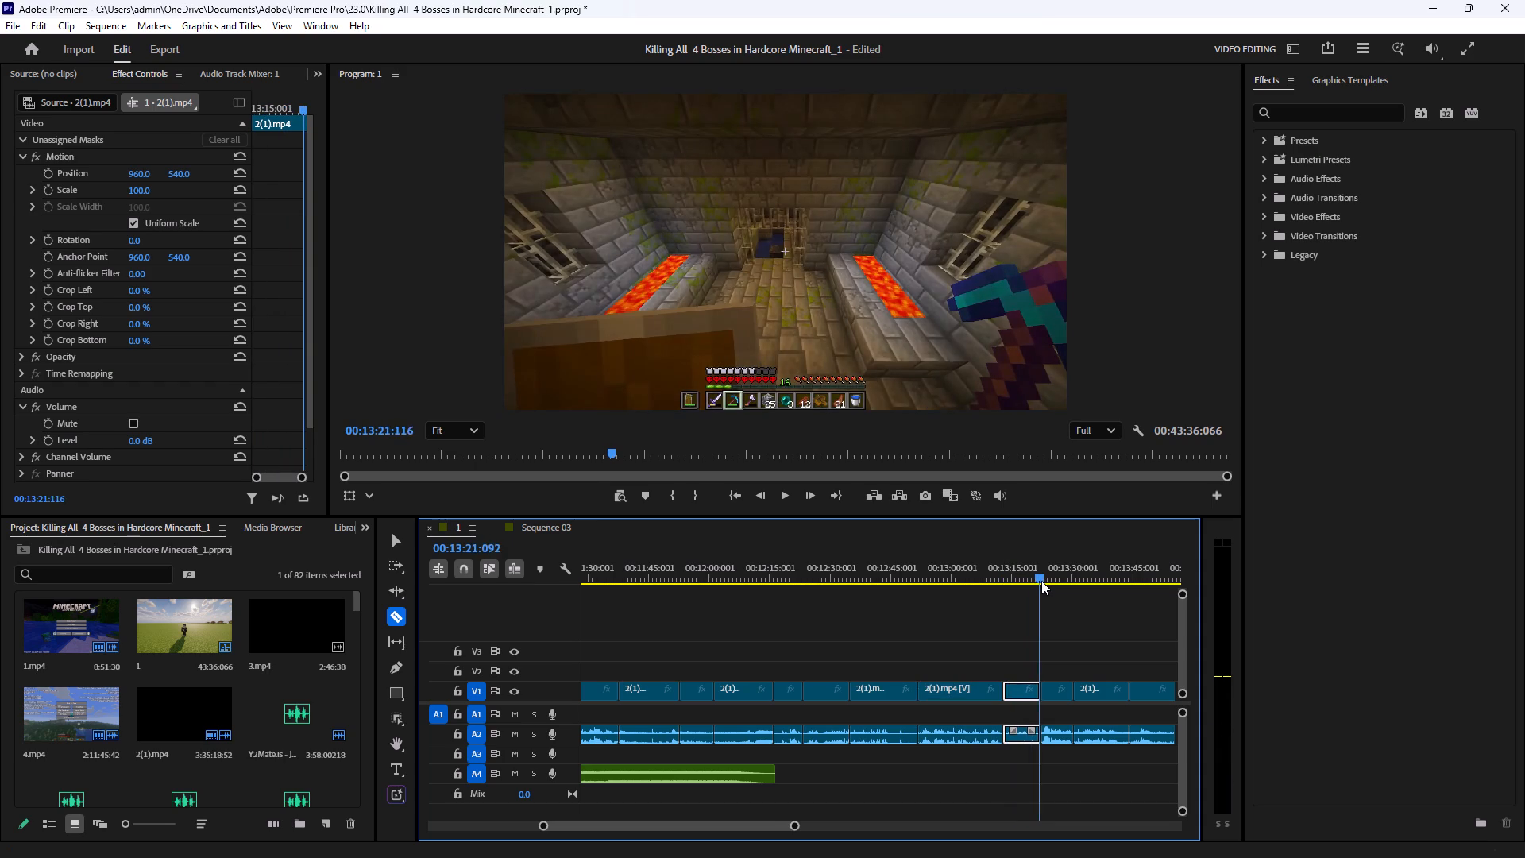
drag(1041, 581, 1038, 584)
click(390, 529)
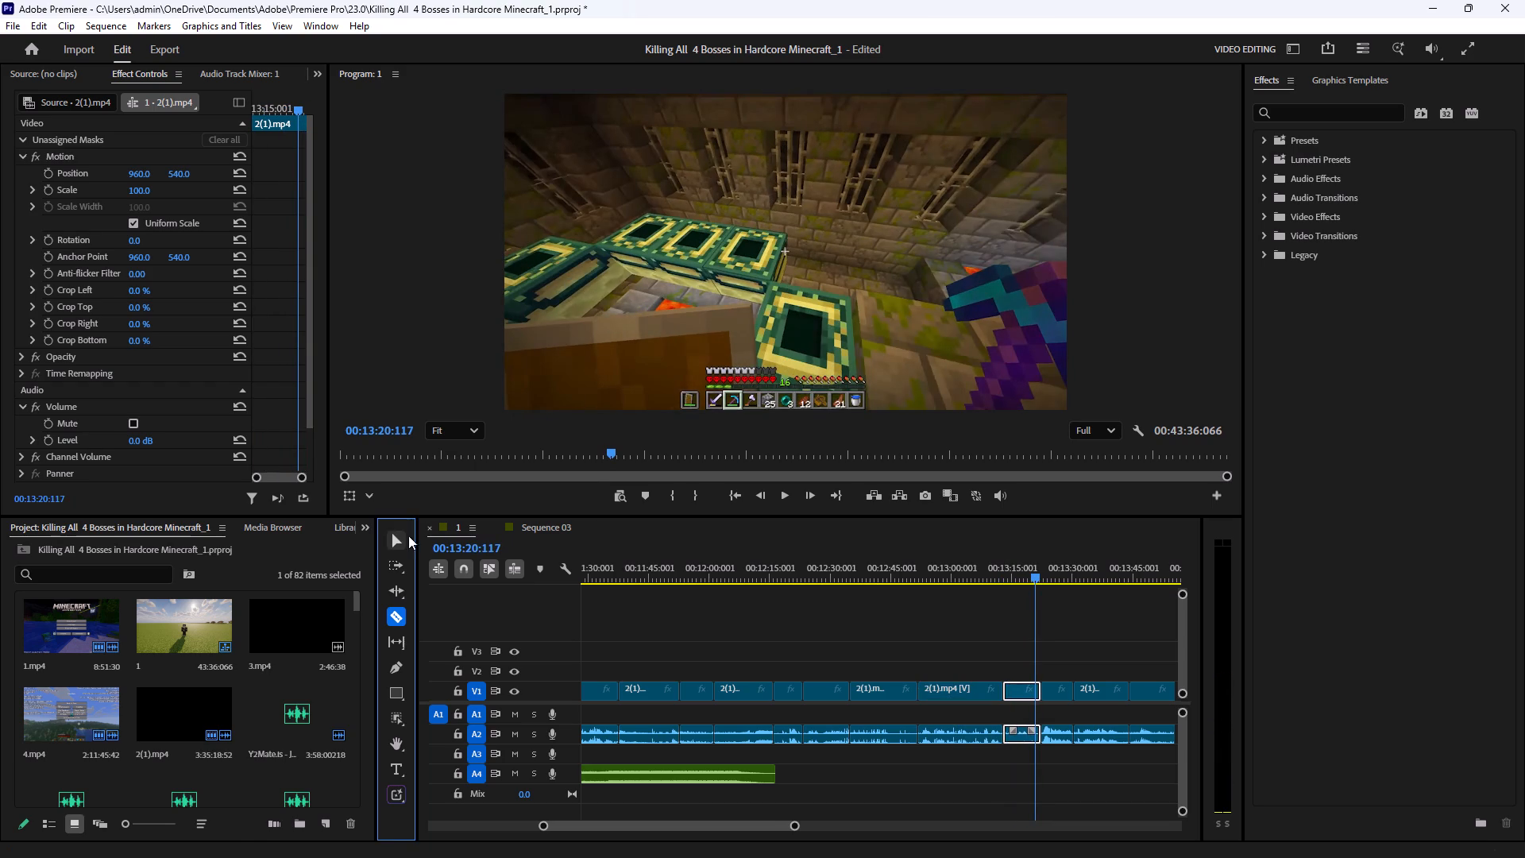
click(398, 535)
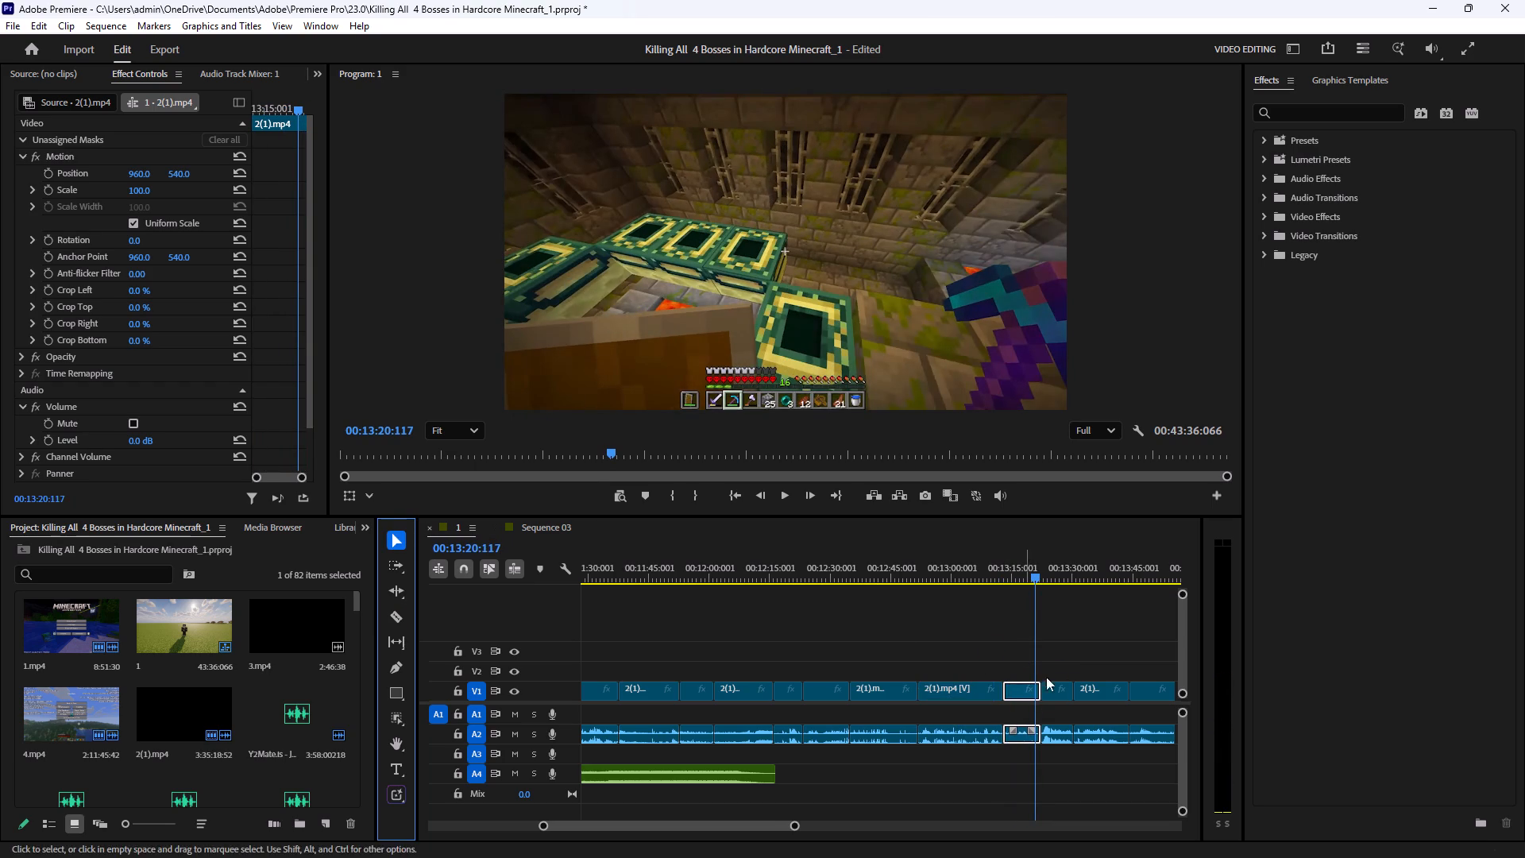
drag(1017, 644, 1016, 751)
key(BackSpace)
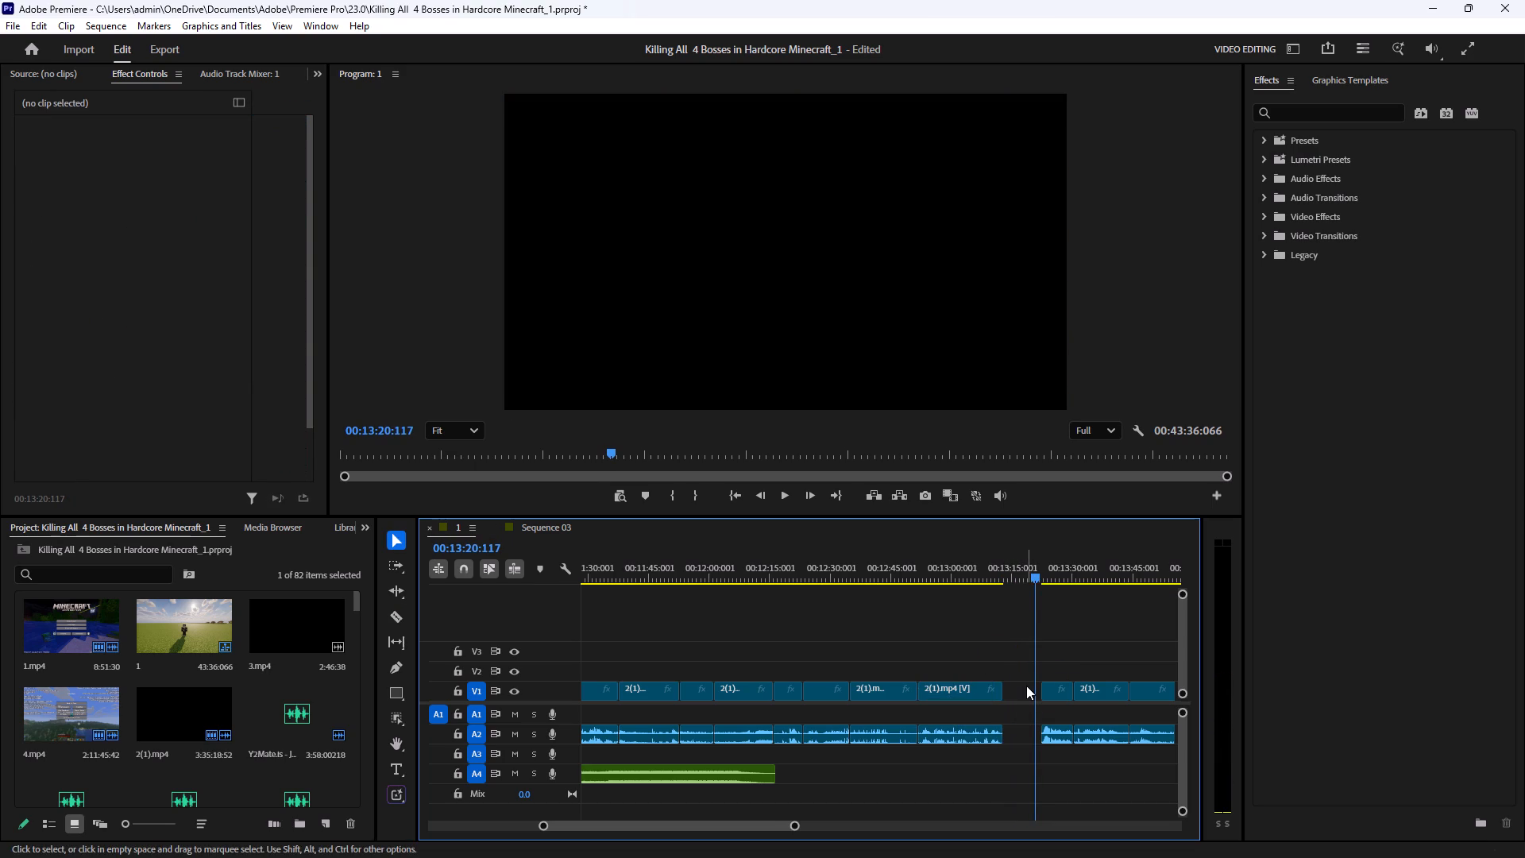
click(1025, 686)
key(BackSpace)
Play back the new cut from about 00:13:10 into the Nether portal shot, stopping at 00:13:16:072.
click(1002, 581)
click(1071, 623)
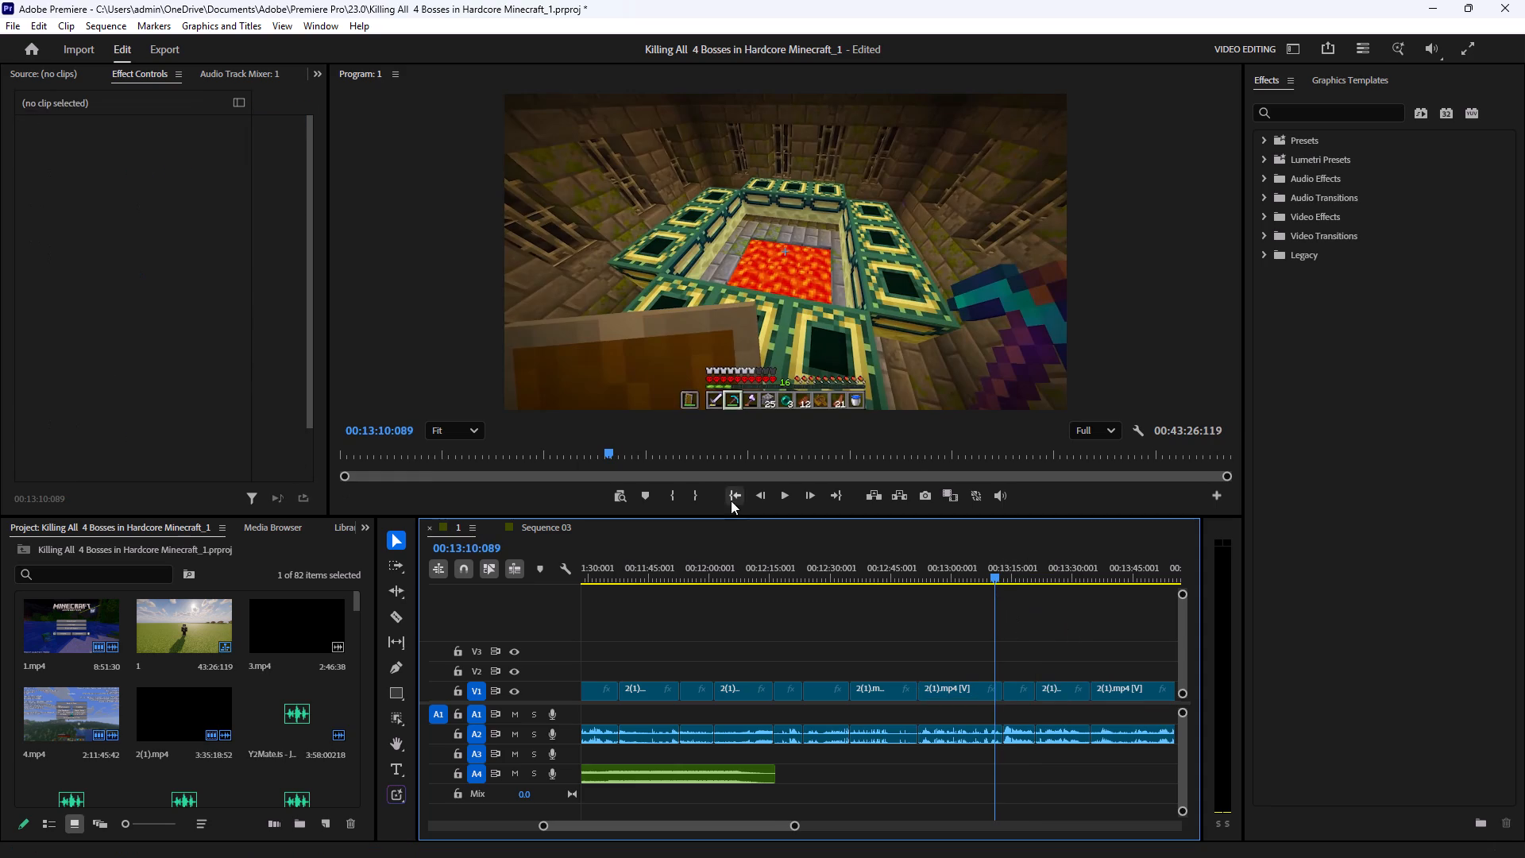
click(789, 496)
click(1074, 624)
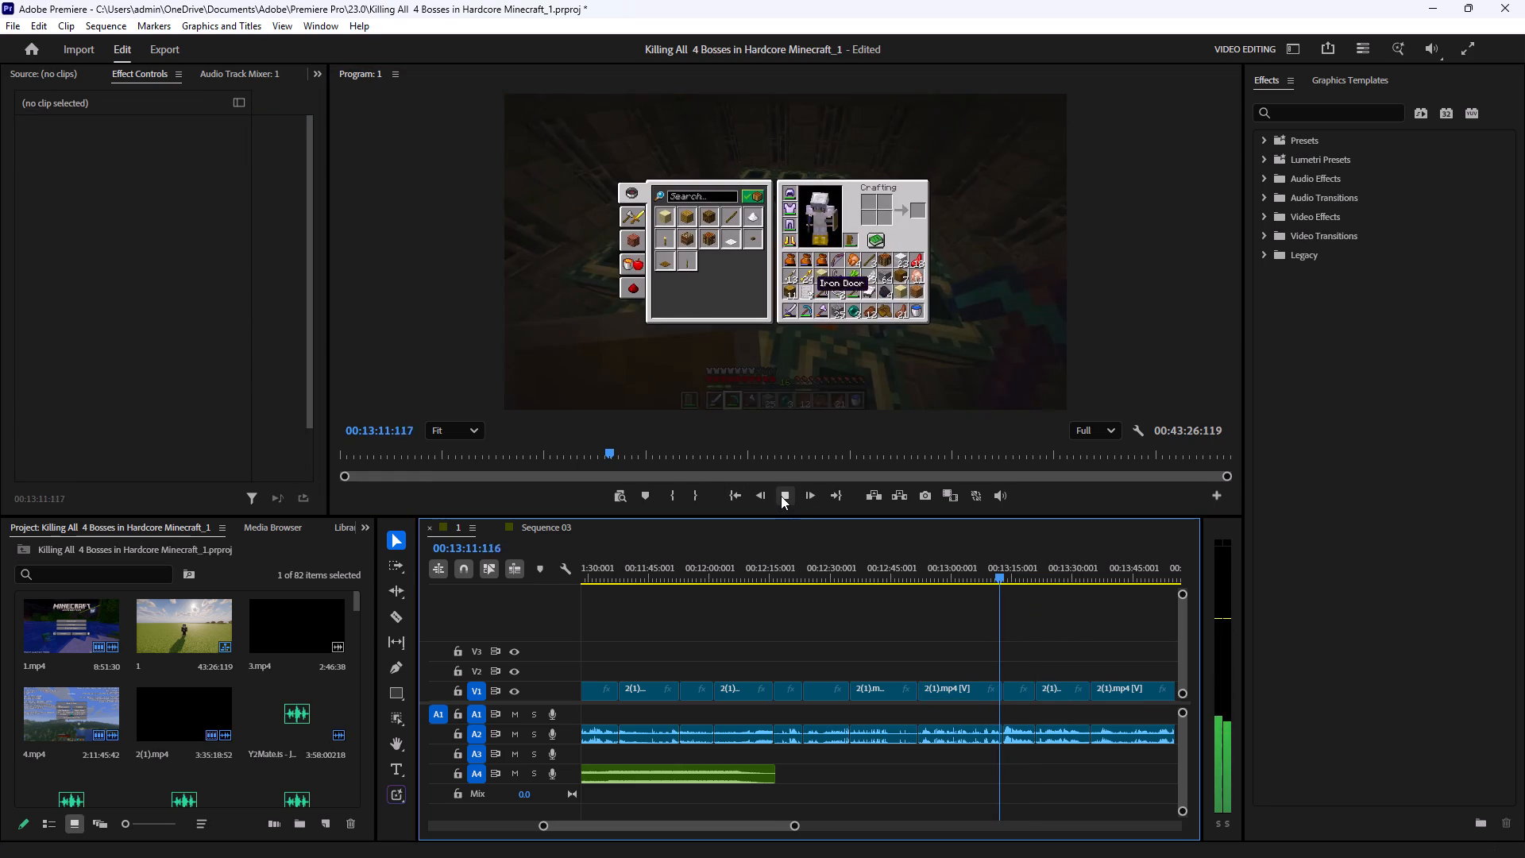
click(781, 497)
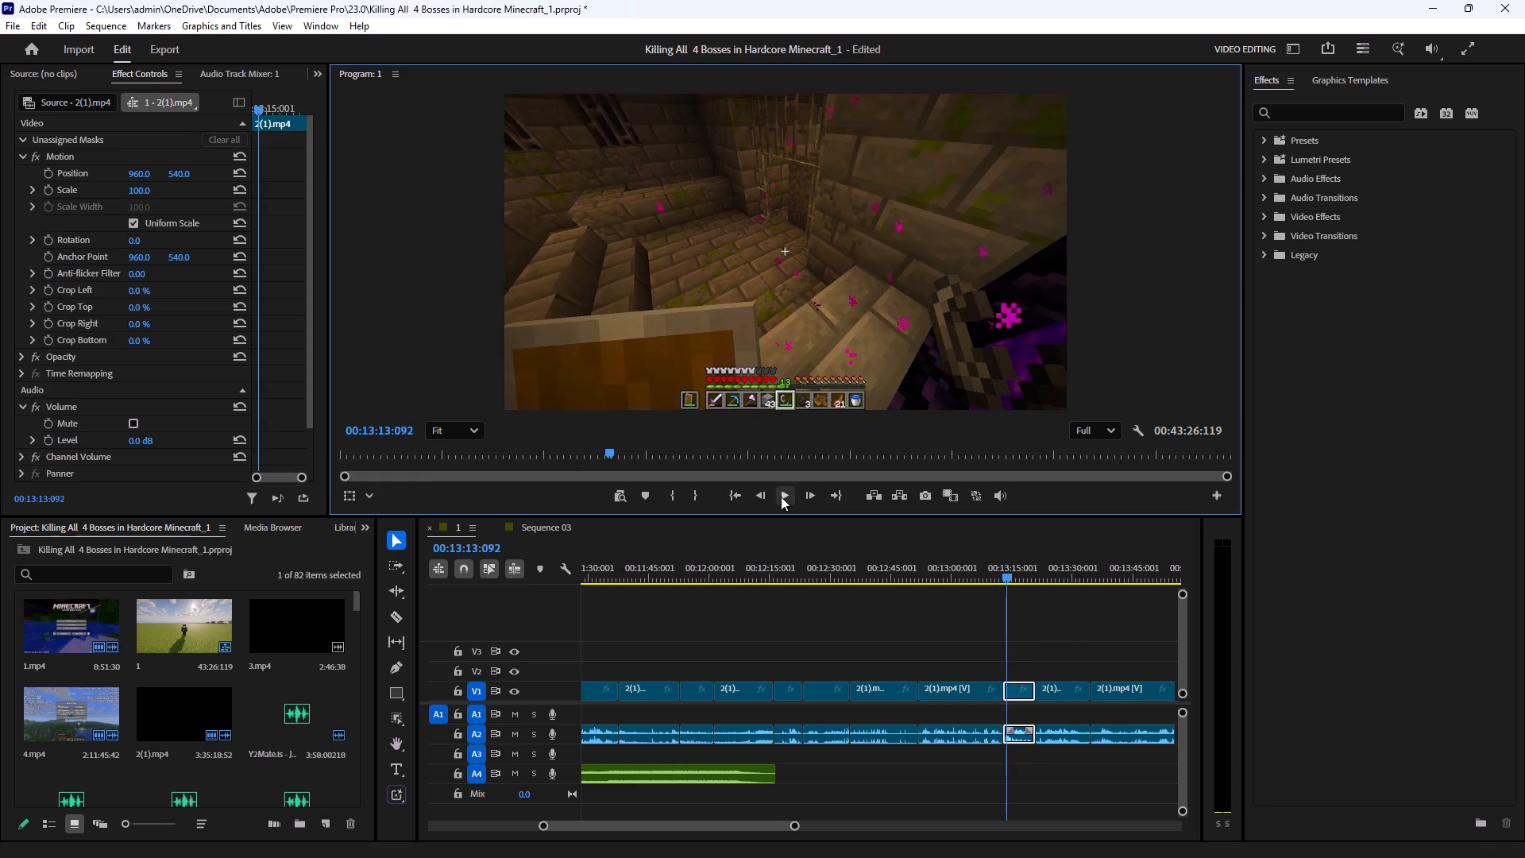
click(781, 497)
click(781, 497)
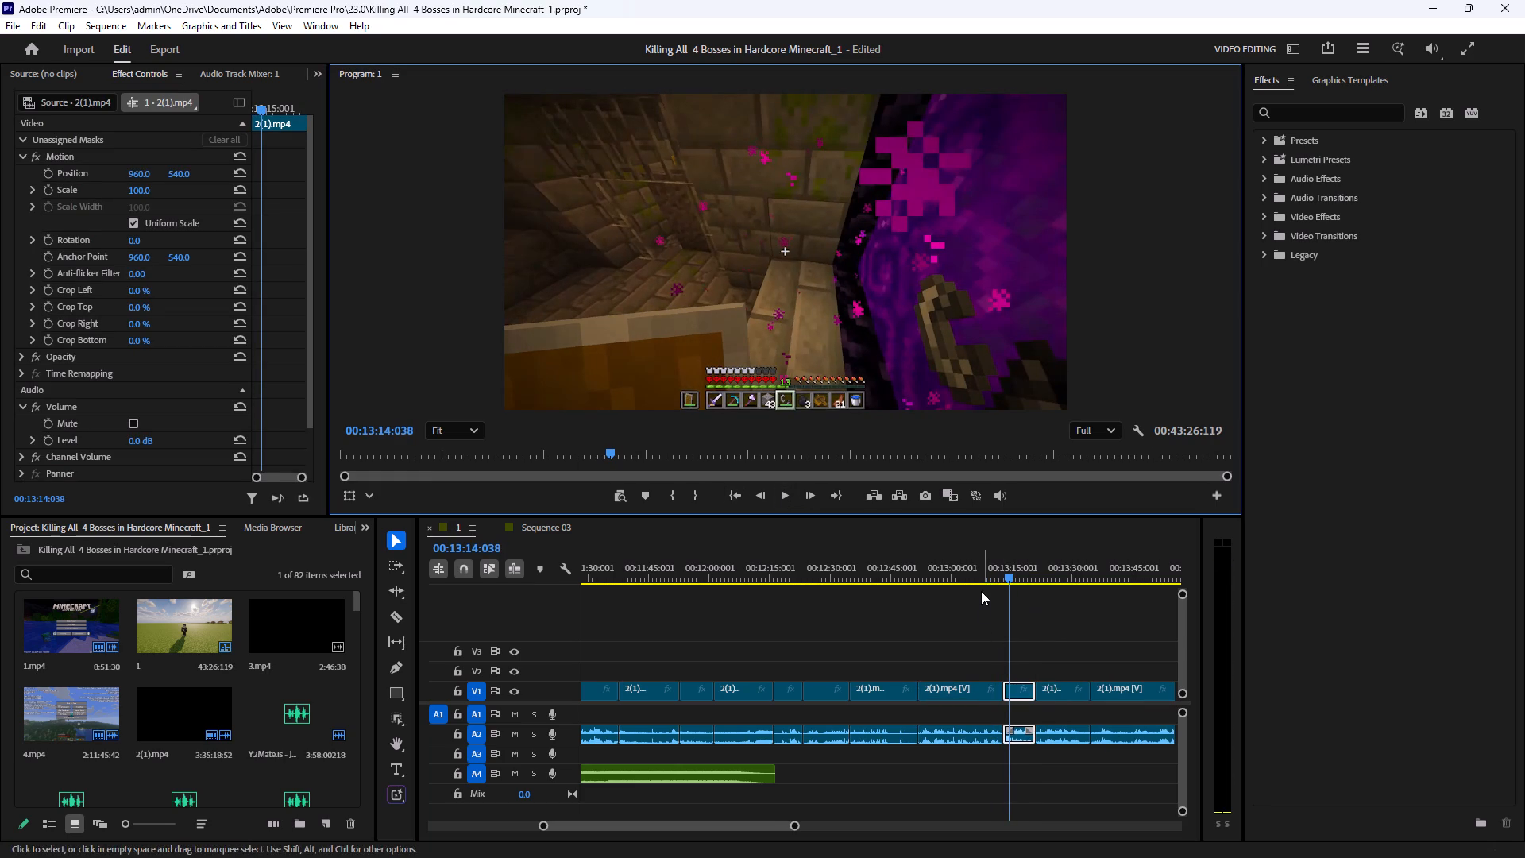
click(786, 492)
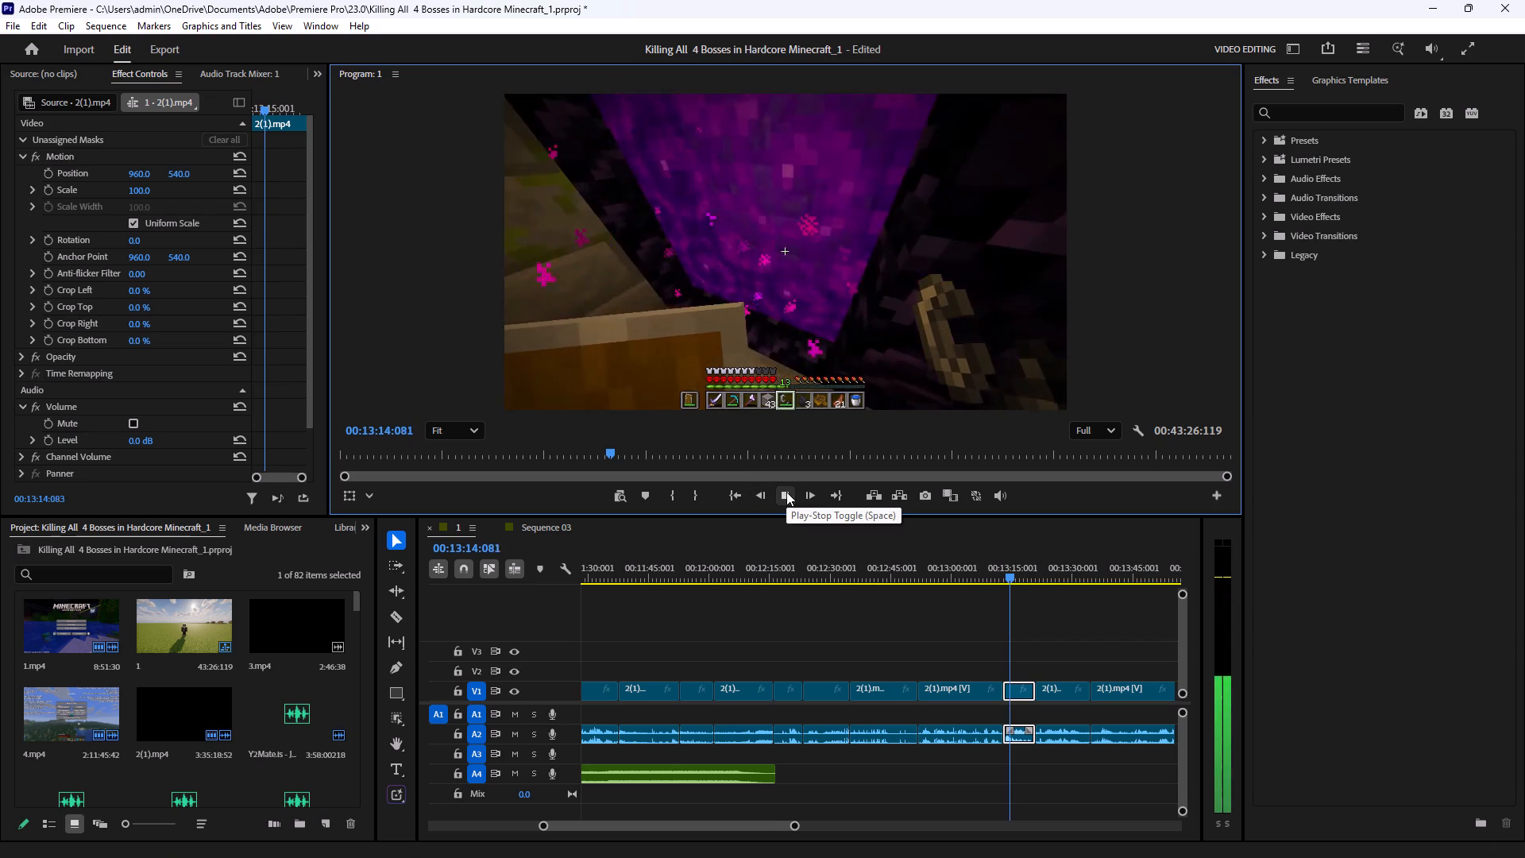
click(786, 493)
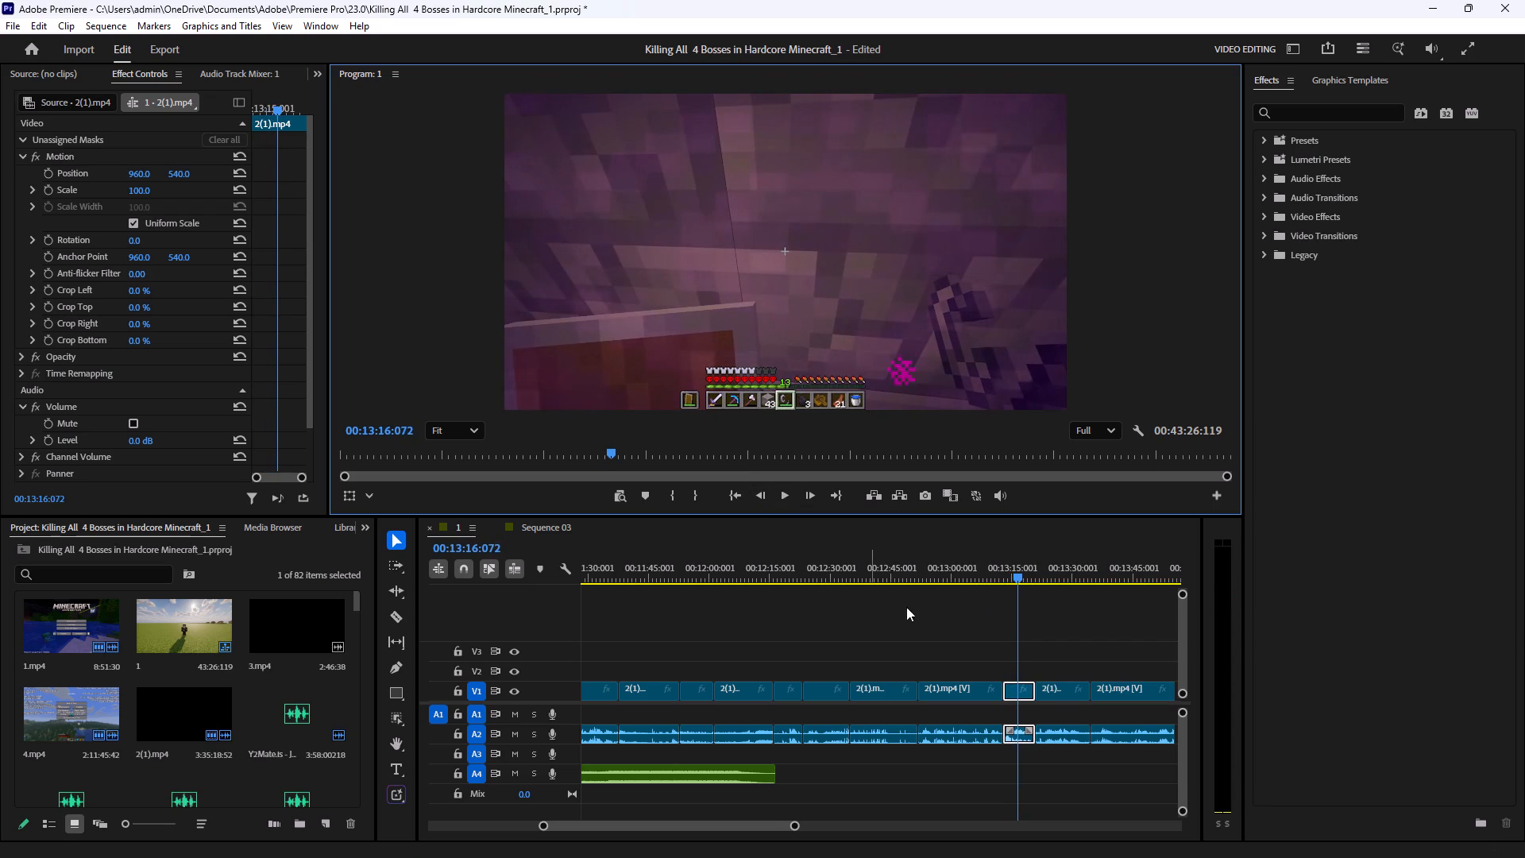
click(976, 628)
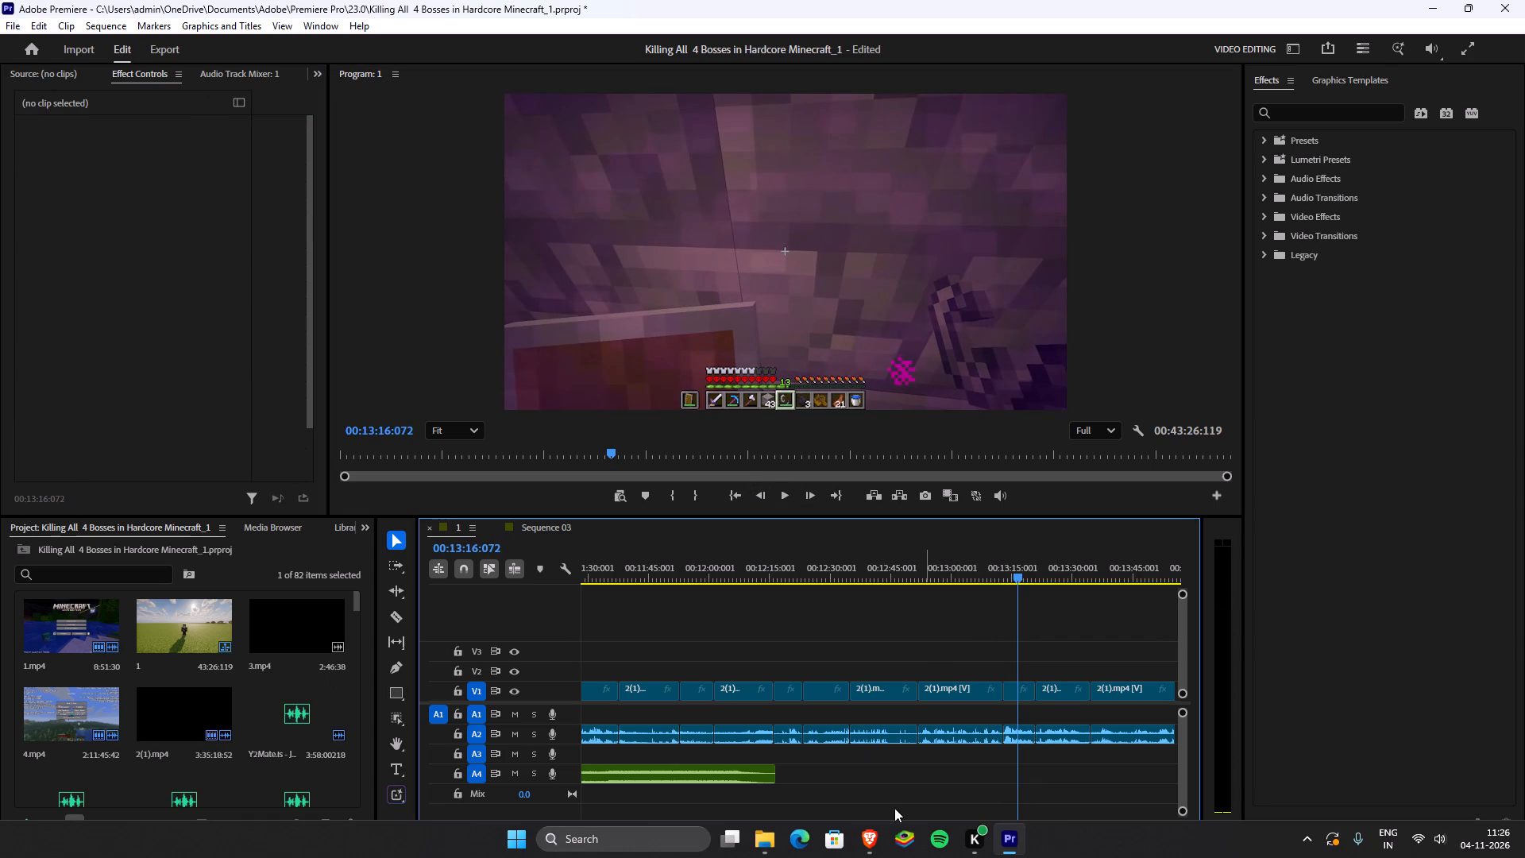
Import So Below .m4a into the project from the Music folder under Downloads > Editing material > Everything with sound.
click(757, 848)
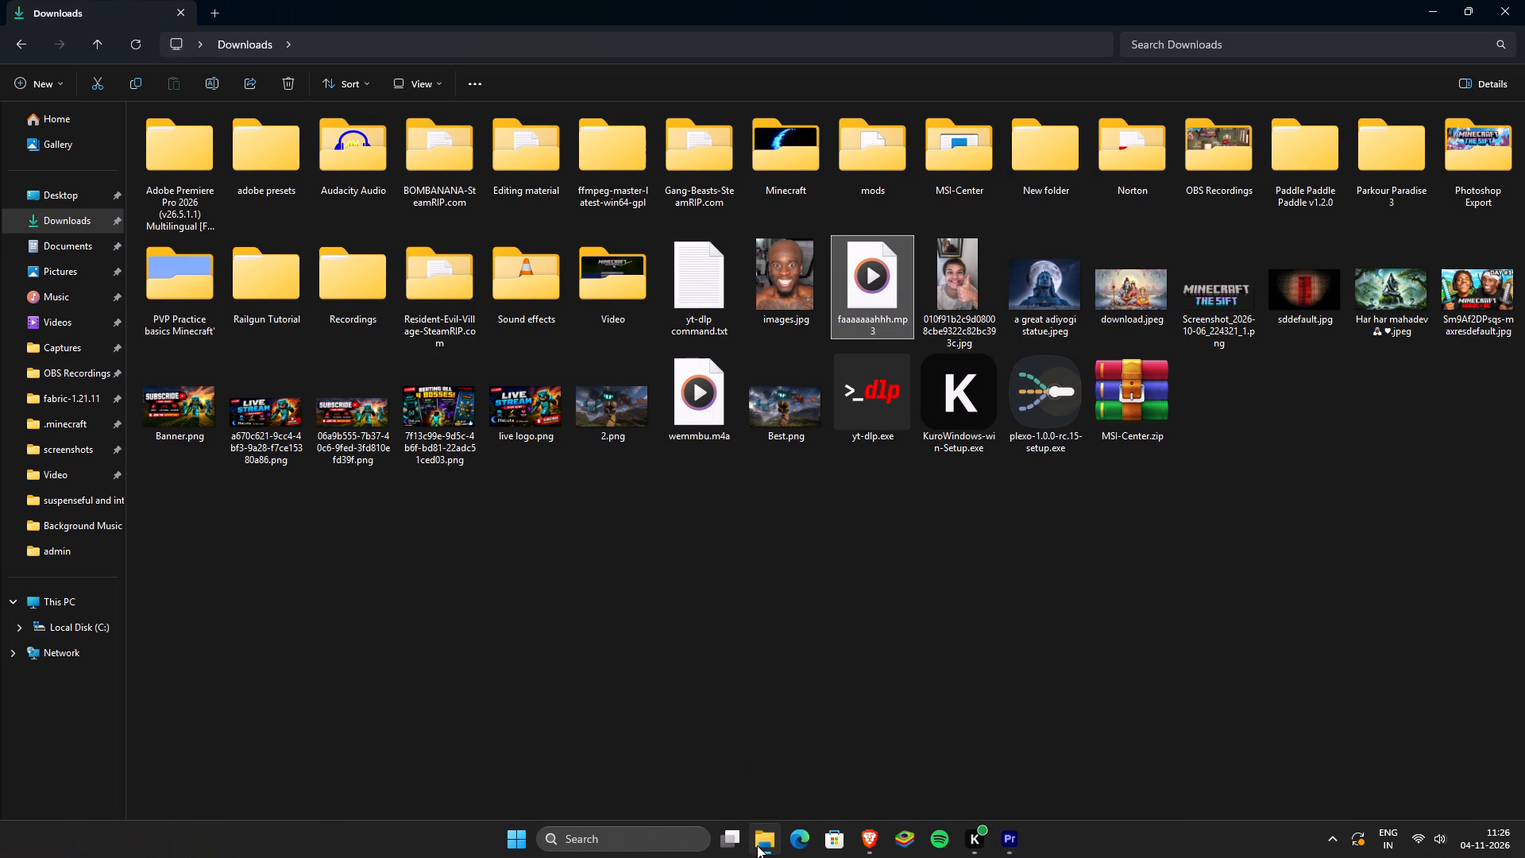
click(799, 652)
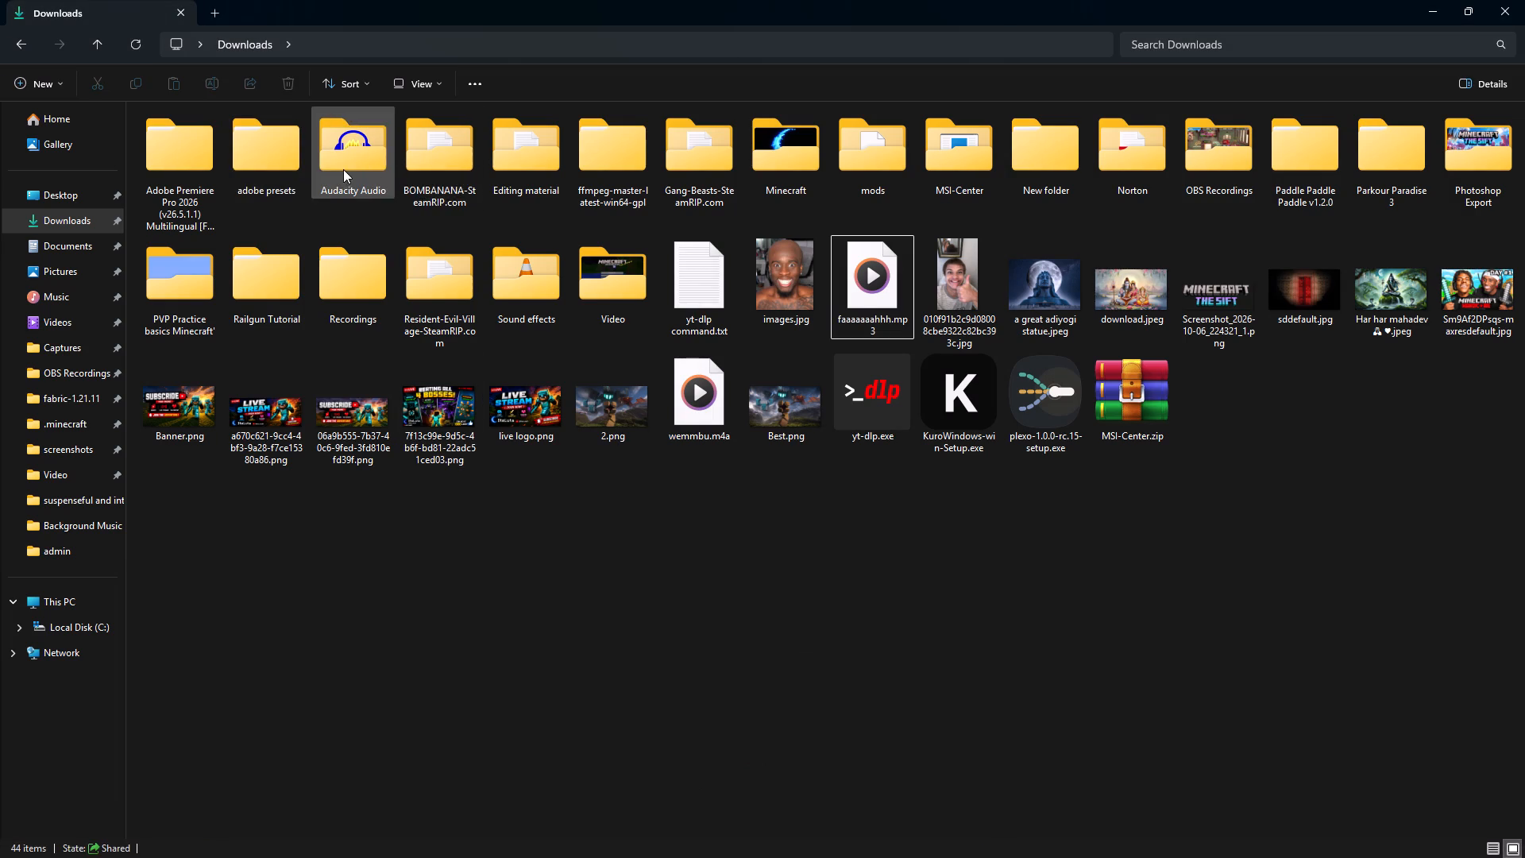
double_click(508, 168)
click(585, 419)
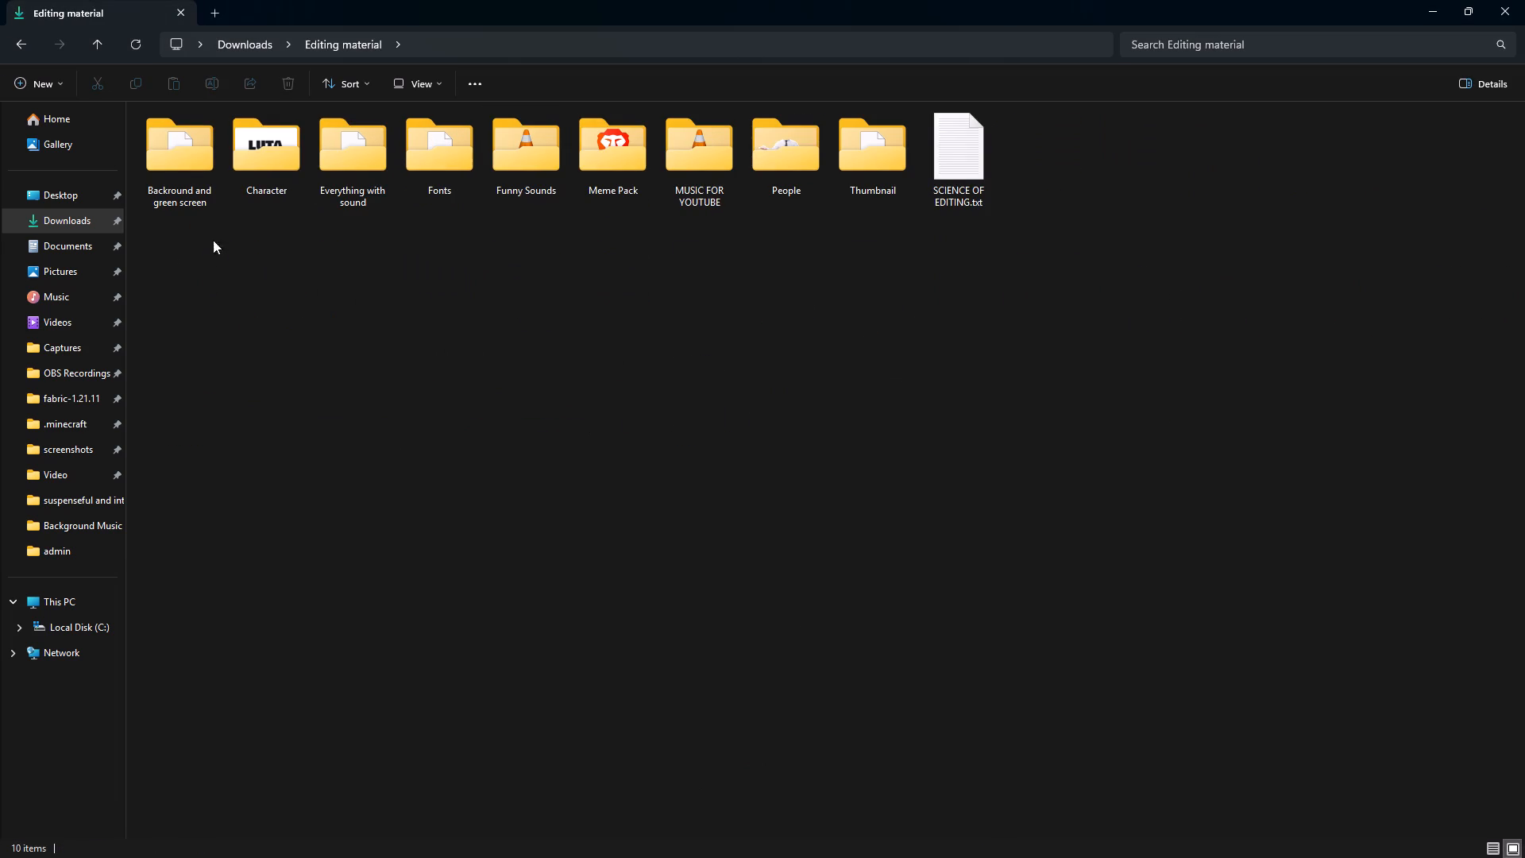
double_click(349, 170)
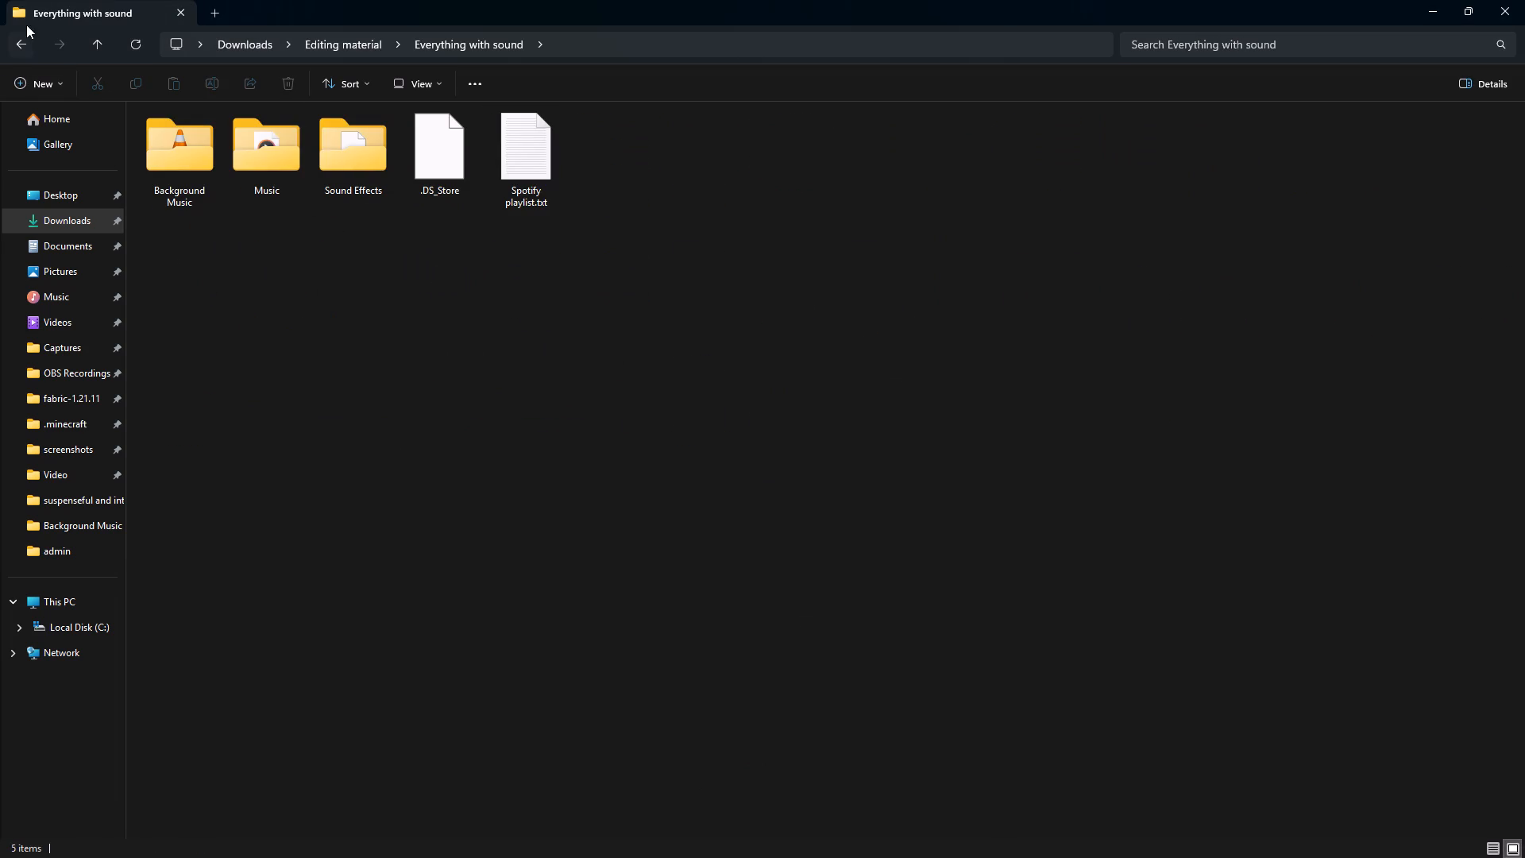
double_click(265, 153)
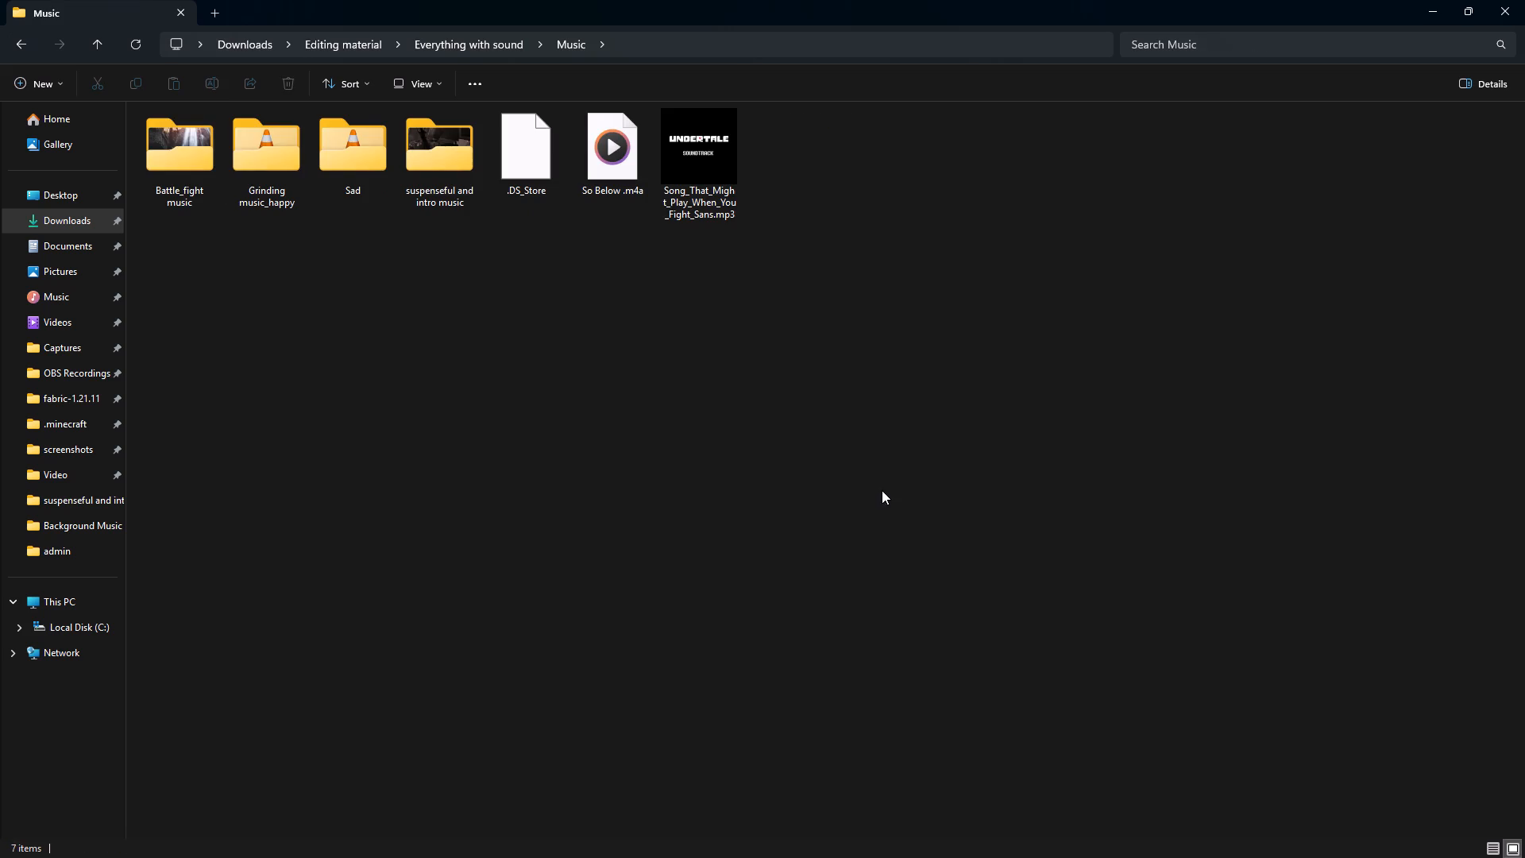
click(882, 491)
drag(600, 181, 1153, 855)
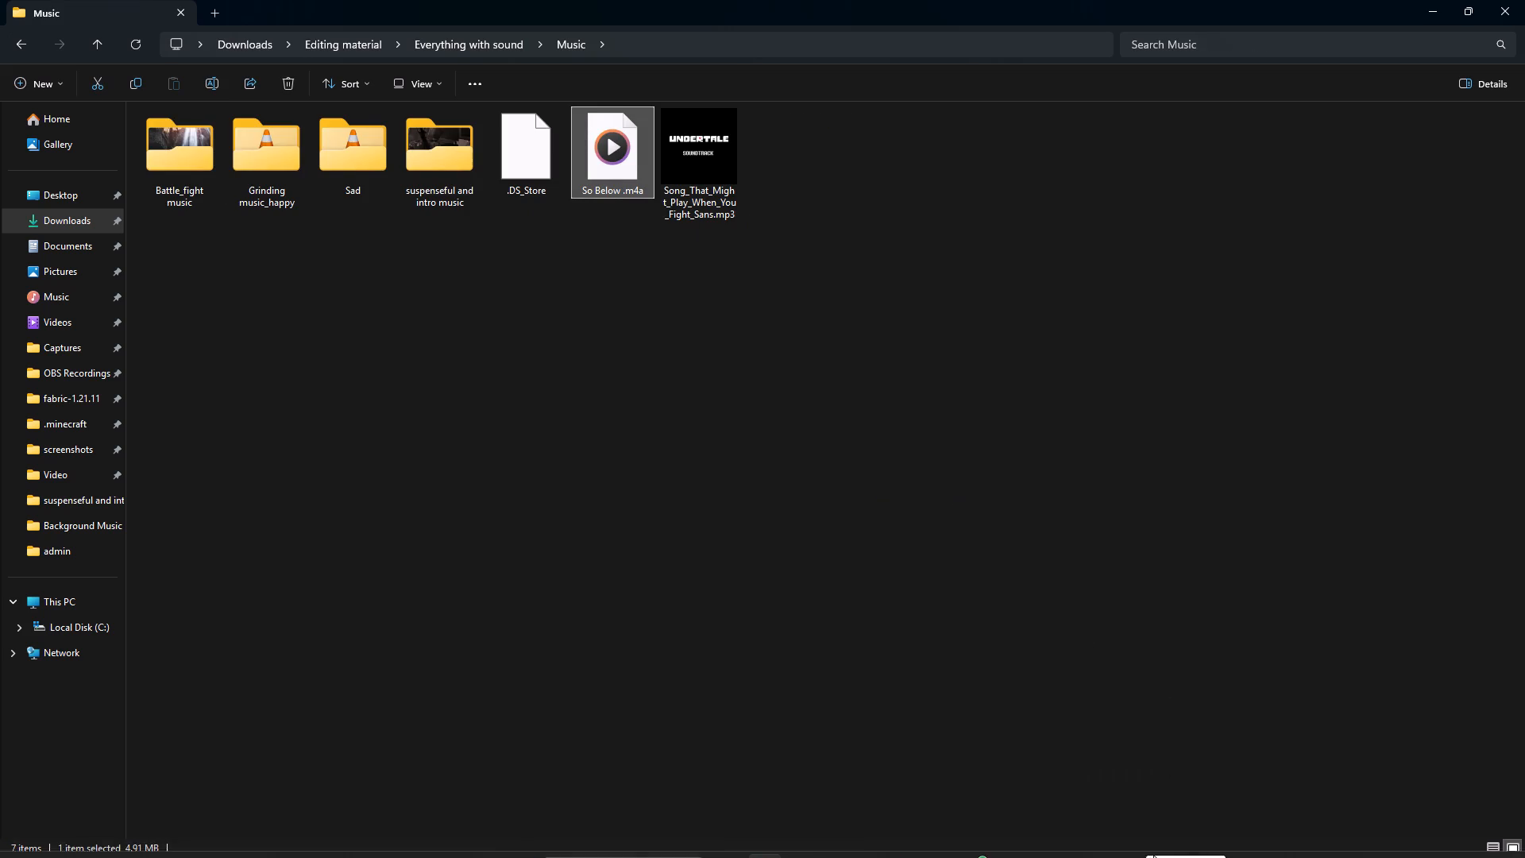
drag(1153, 855, 1025, 763)
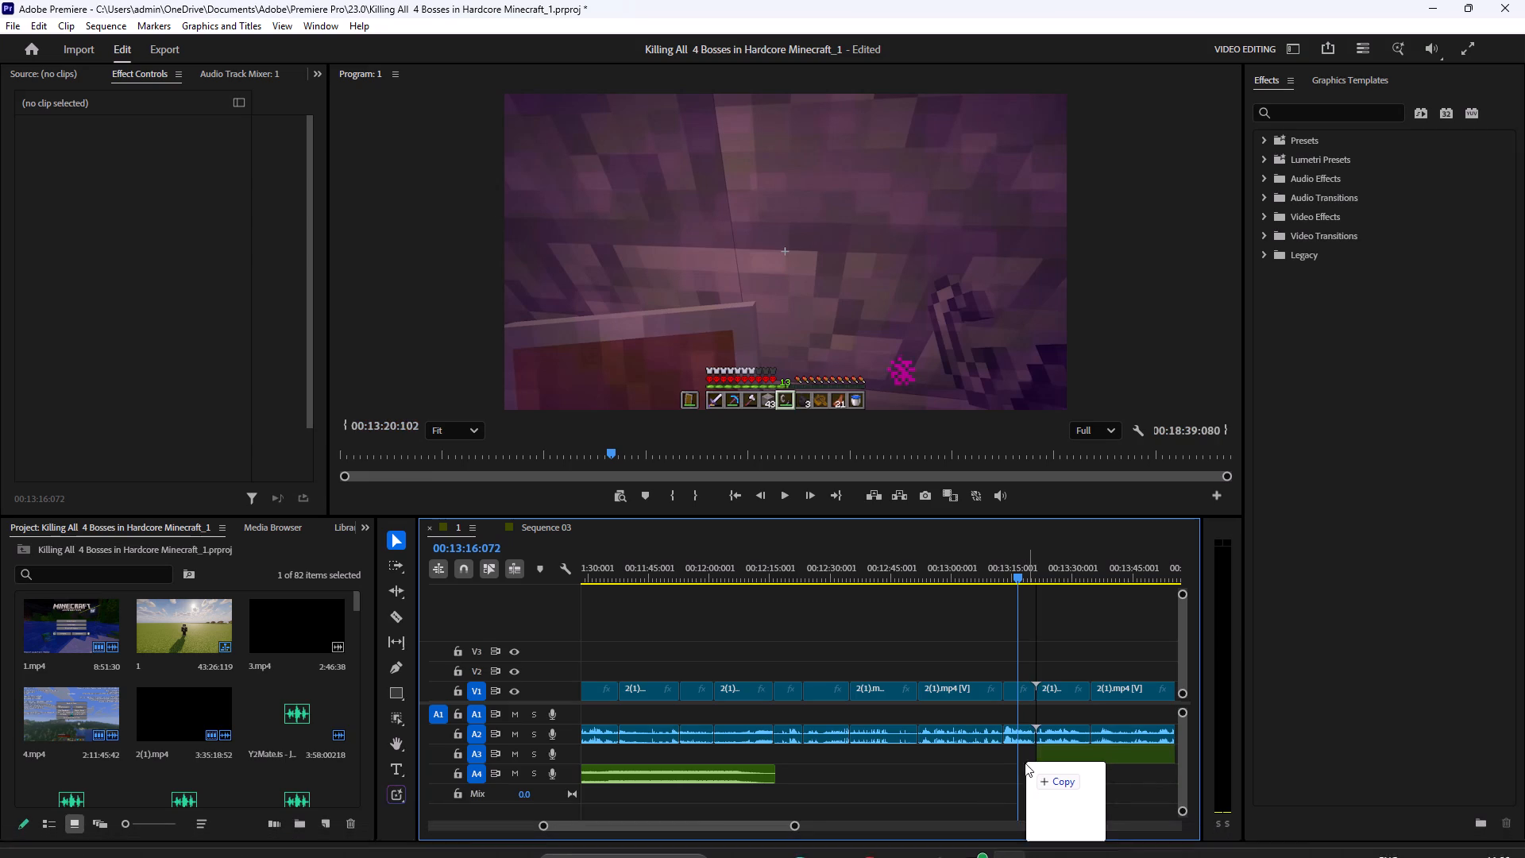
drag(1025, 763, 248, 787)
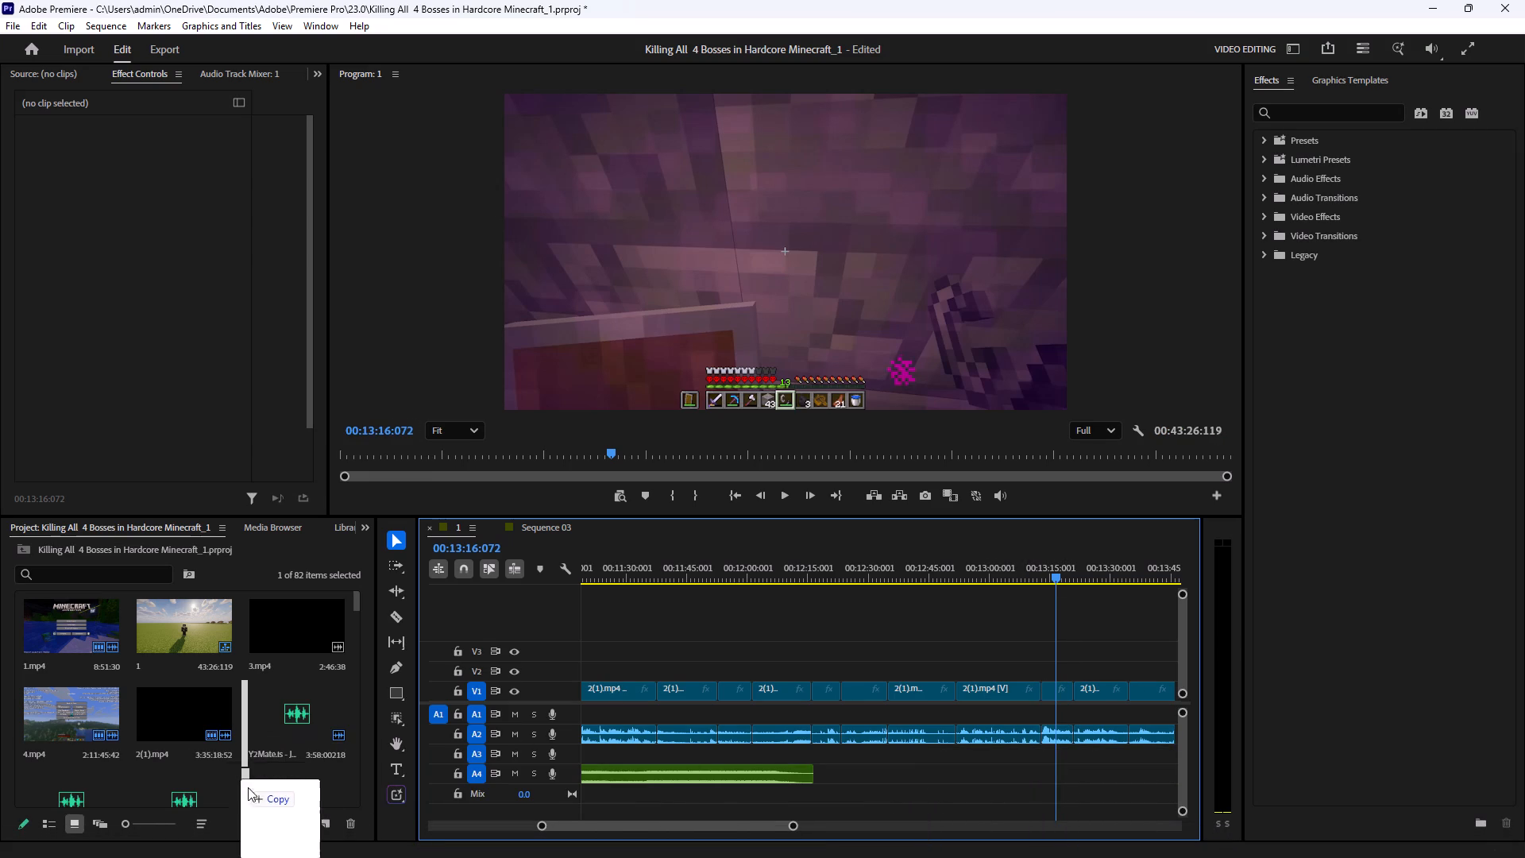
drag(248, 787, 246, 785)
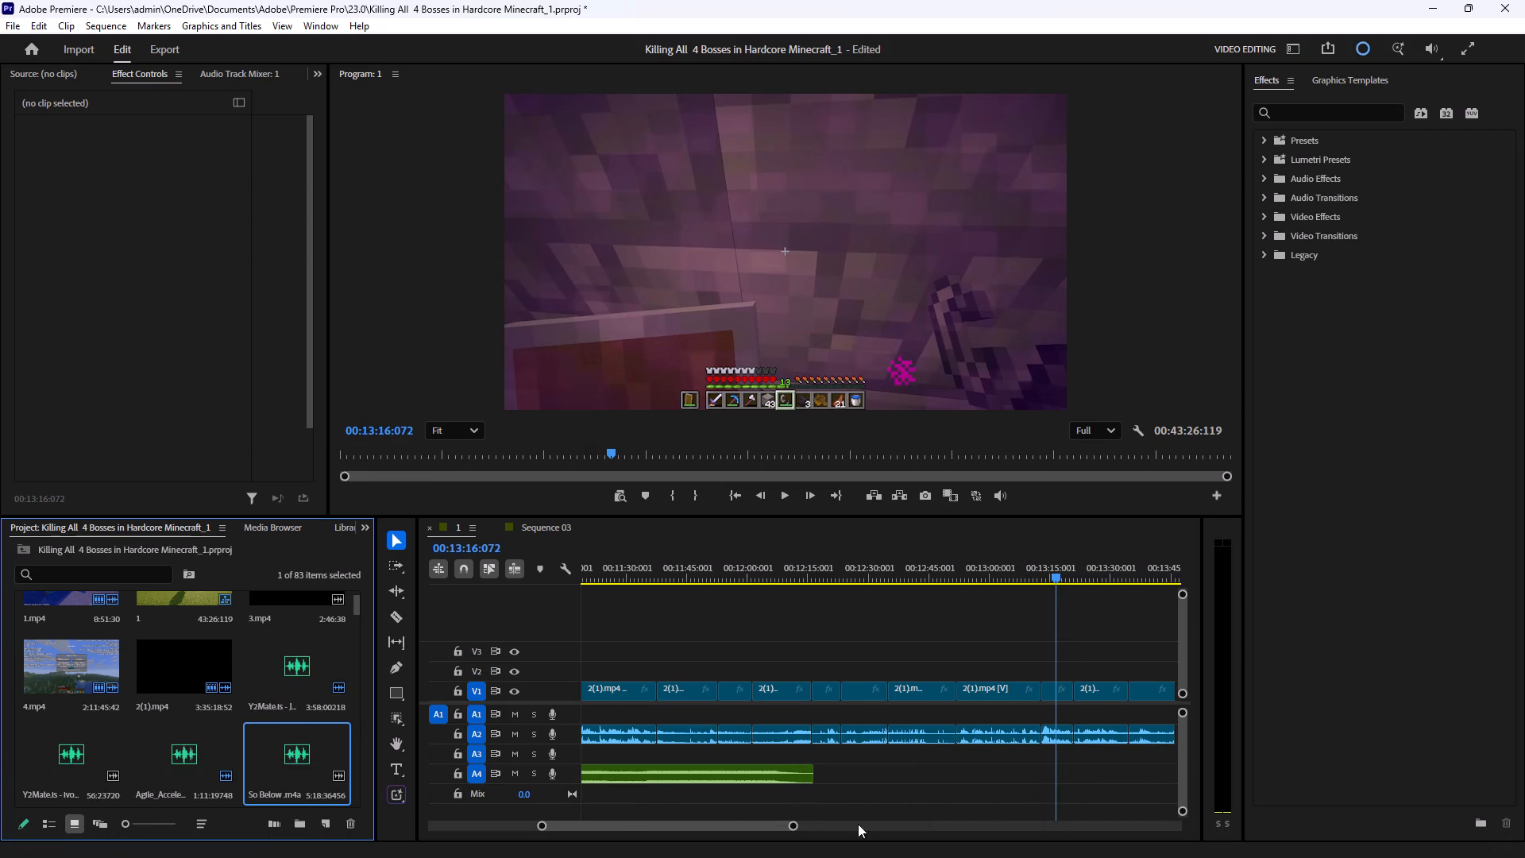
Place the So Below .m4a music on track A4, starting at the playhead at 00:13:16:072.
drag(796, 826, 988, 825)
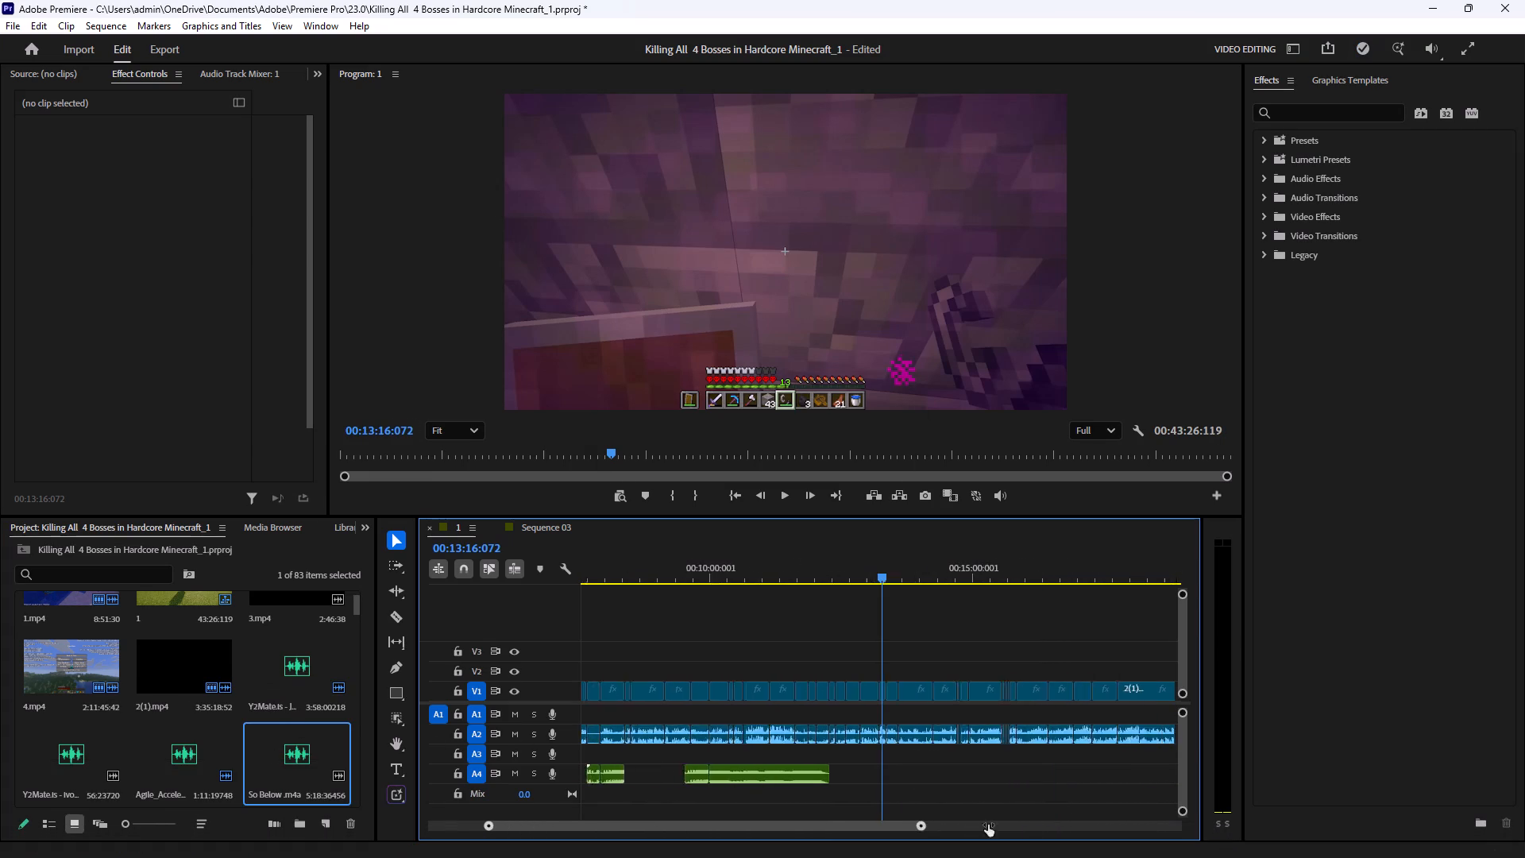
drag(988, 825, 1115, 822)
drag(311, 759, 806, 780)
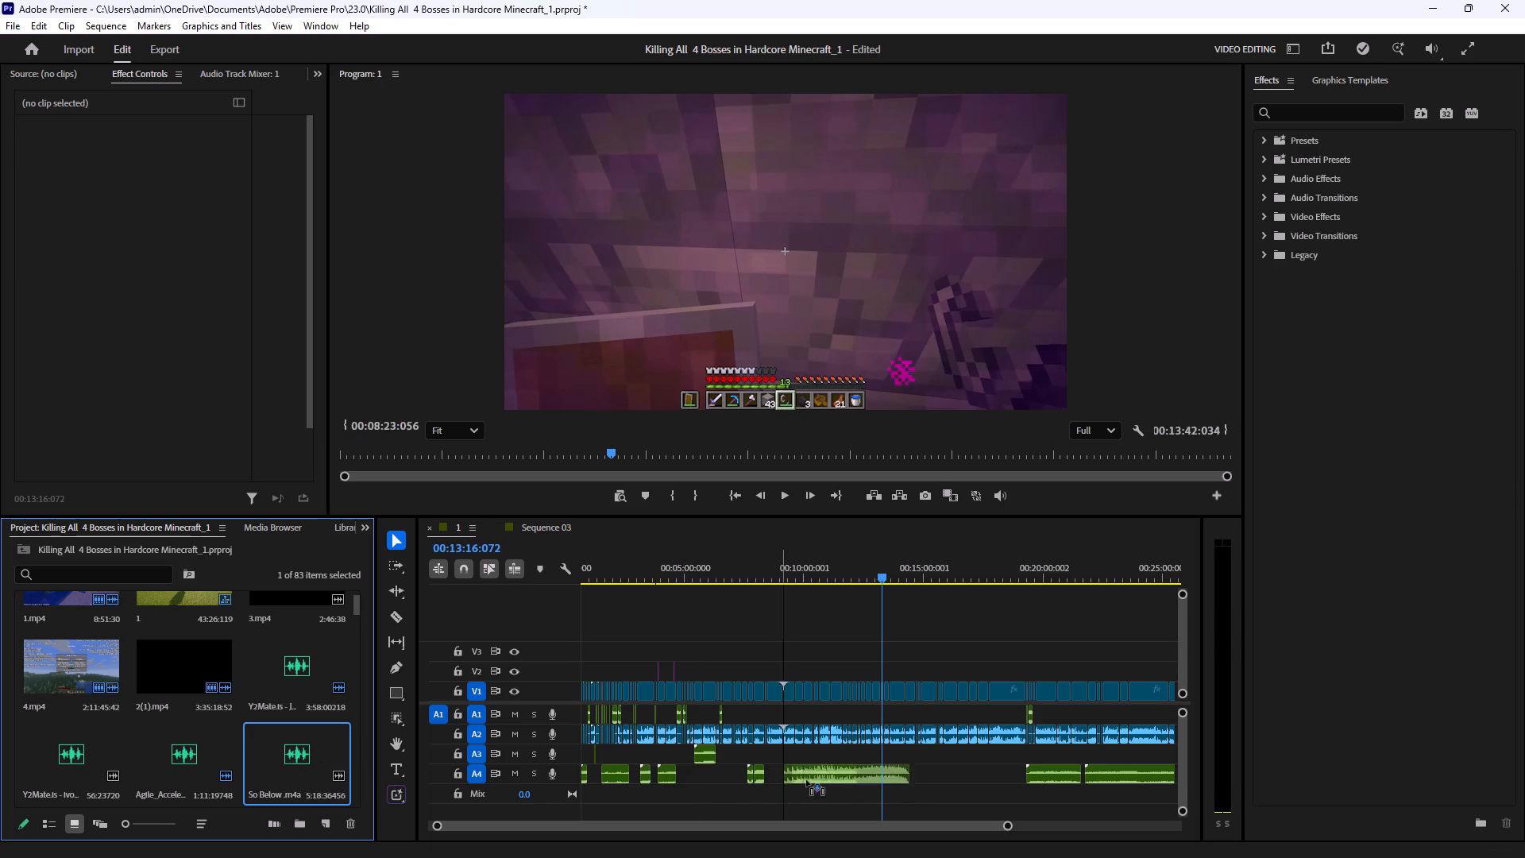
drag(806, 780, 878, 779)
Lower the volume level of the So Below .m4a clip on track A4 to a little below -16.7 dB.
click(935, 779)
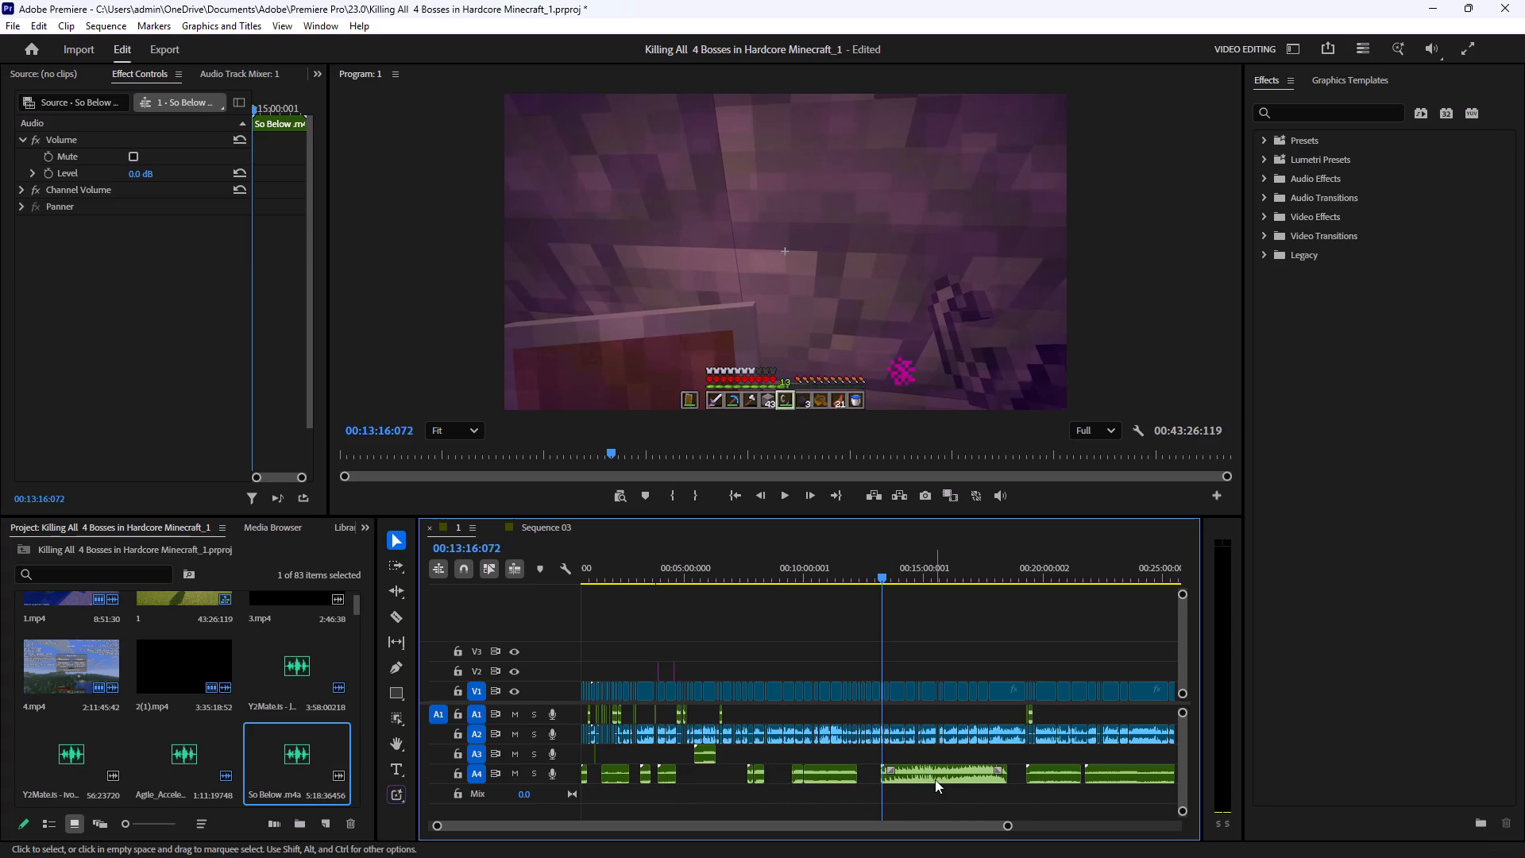
click(32, 175)
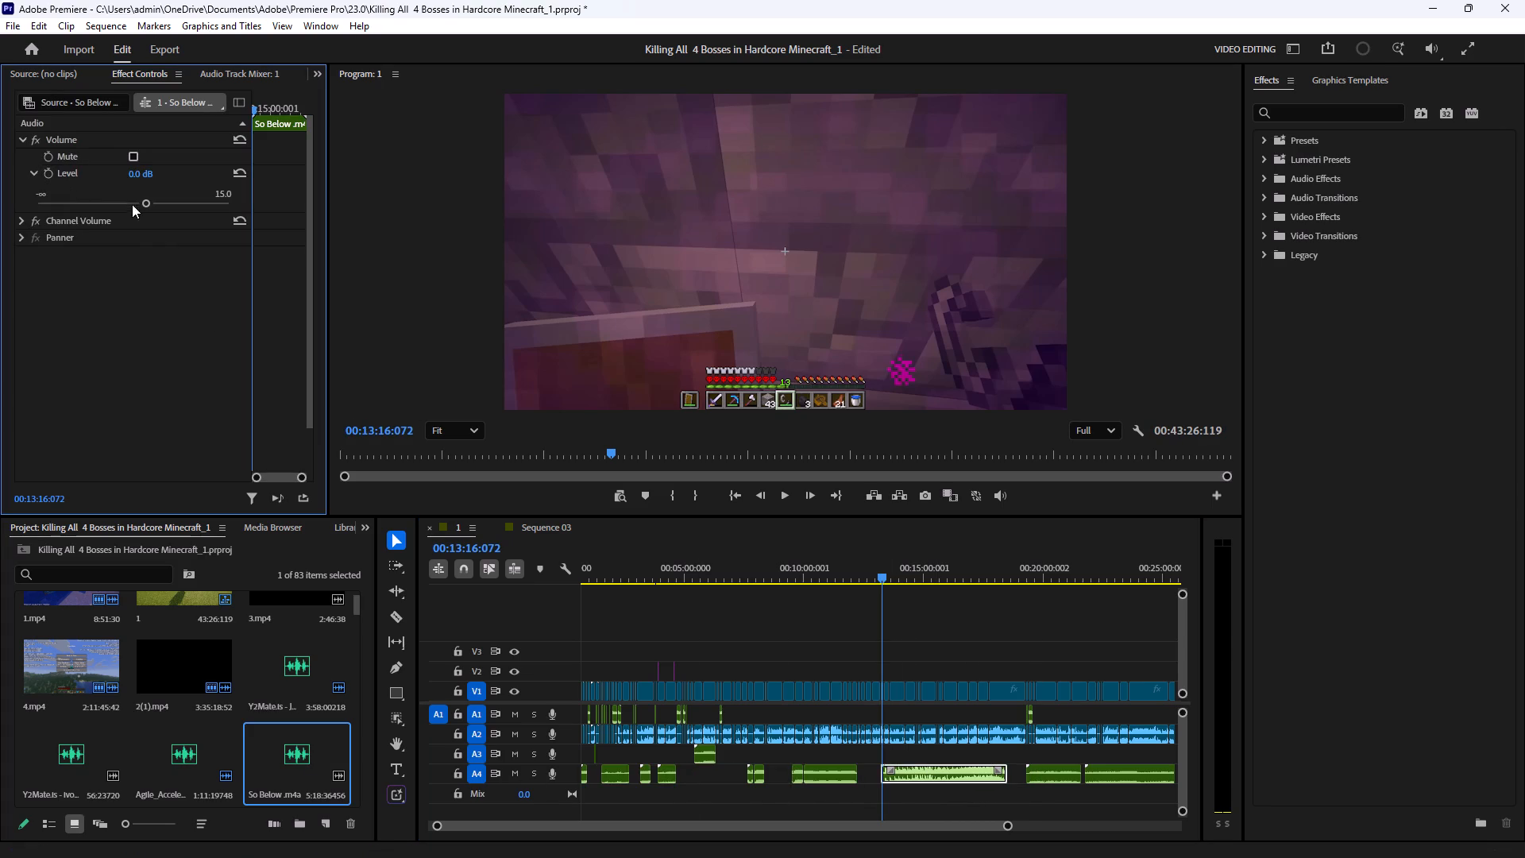
drag(141, 203, 90, 215)
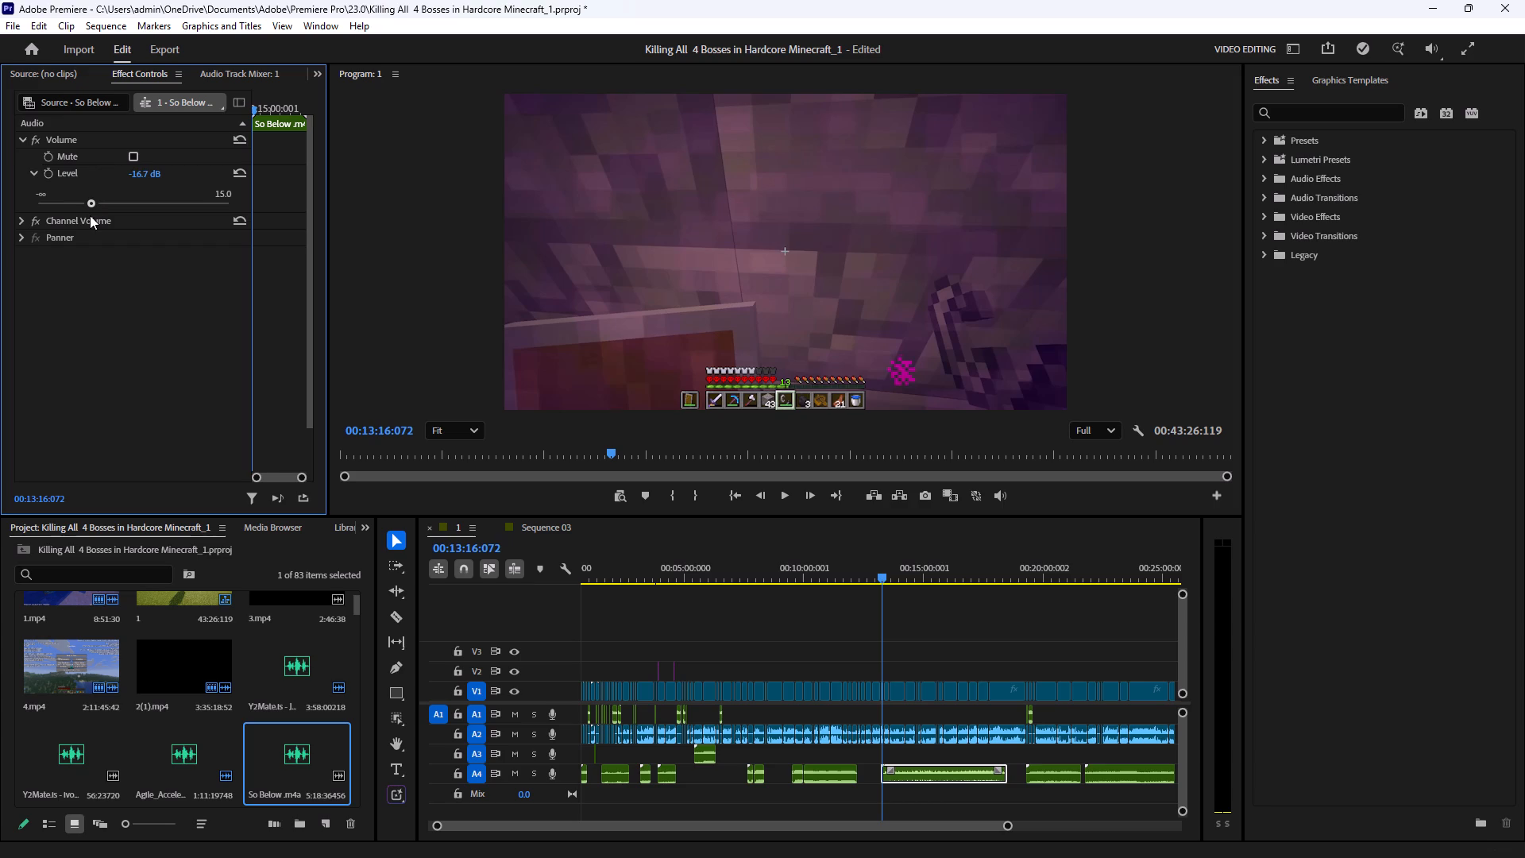
drag(90, 215, 81, 223)
click(172, 350)
click(953, 642)
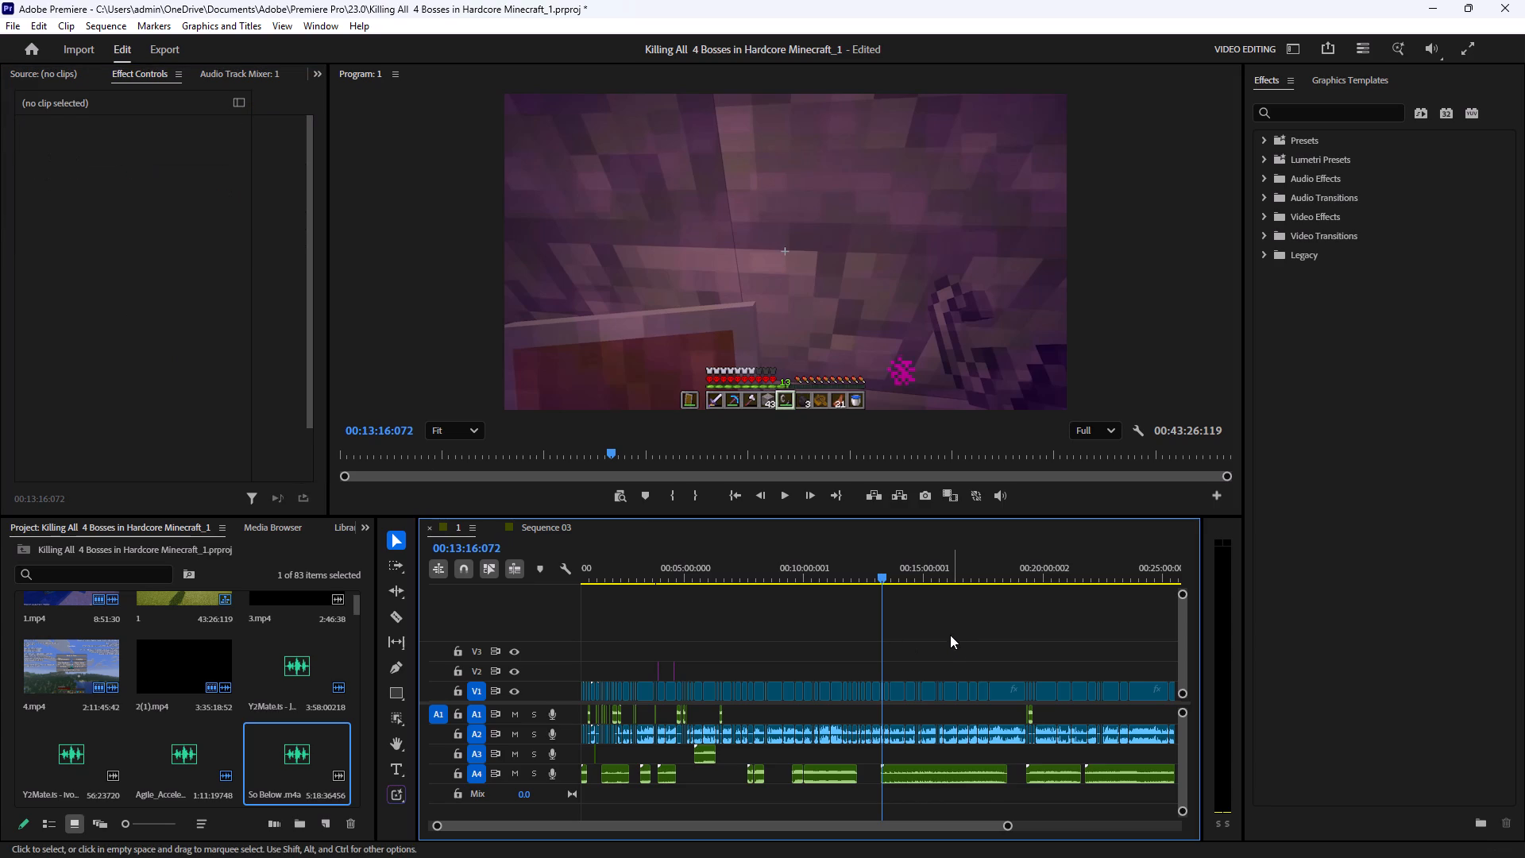
Play back the Nether section with its new background music from 00:13:16:072 to about 00:14:52, reviewing the footage enlarged.
drag(1001, 825, 903, 806)
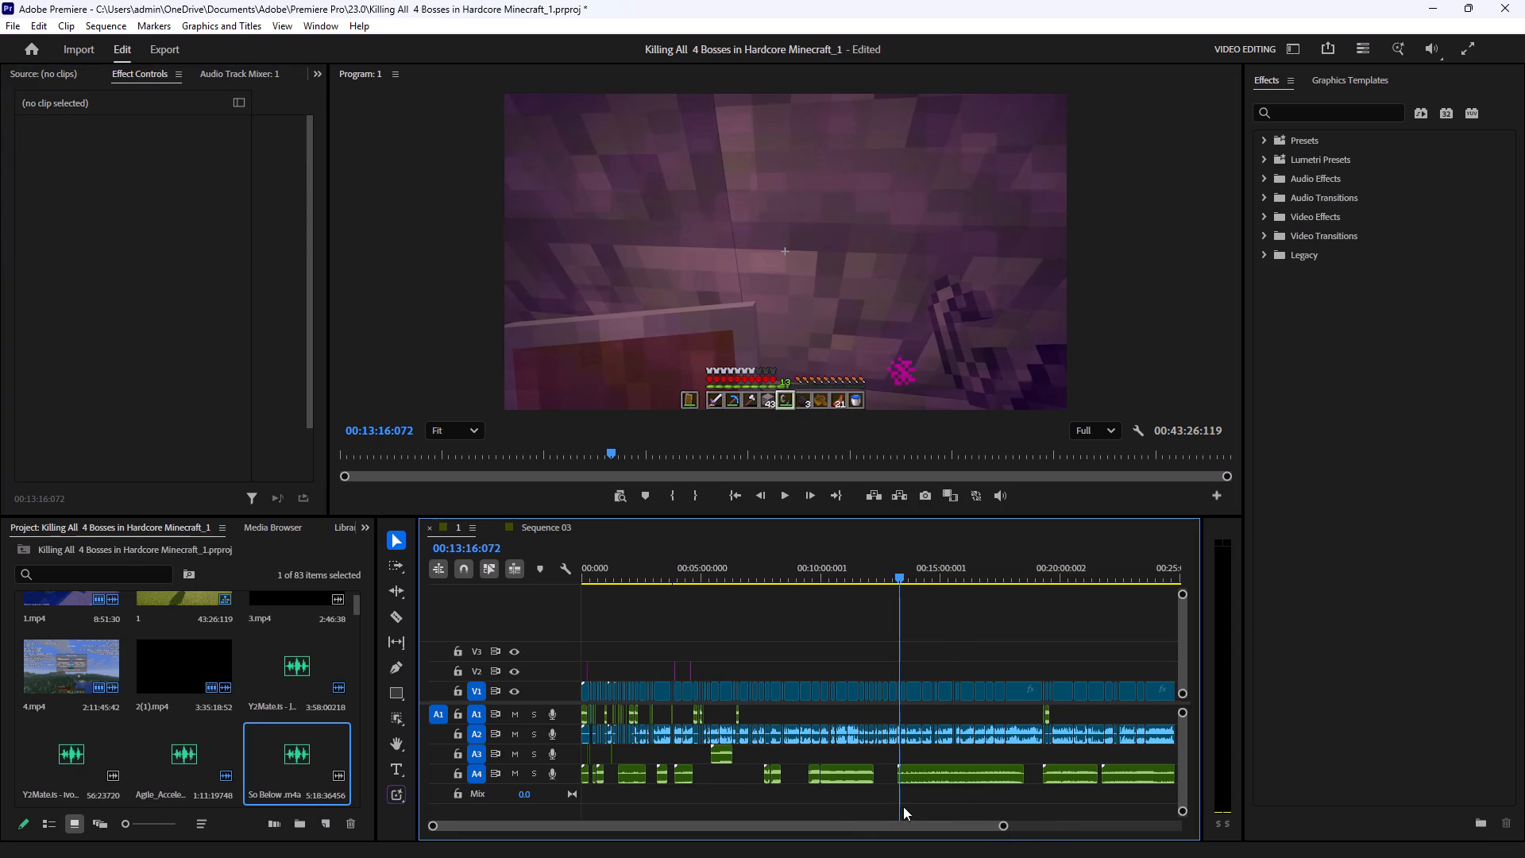
drag(903, 806, 841, 831)
drag(1006, 826, 722, 847)
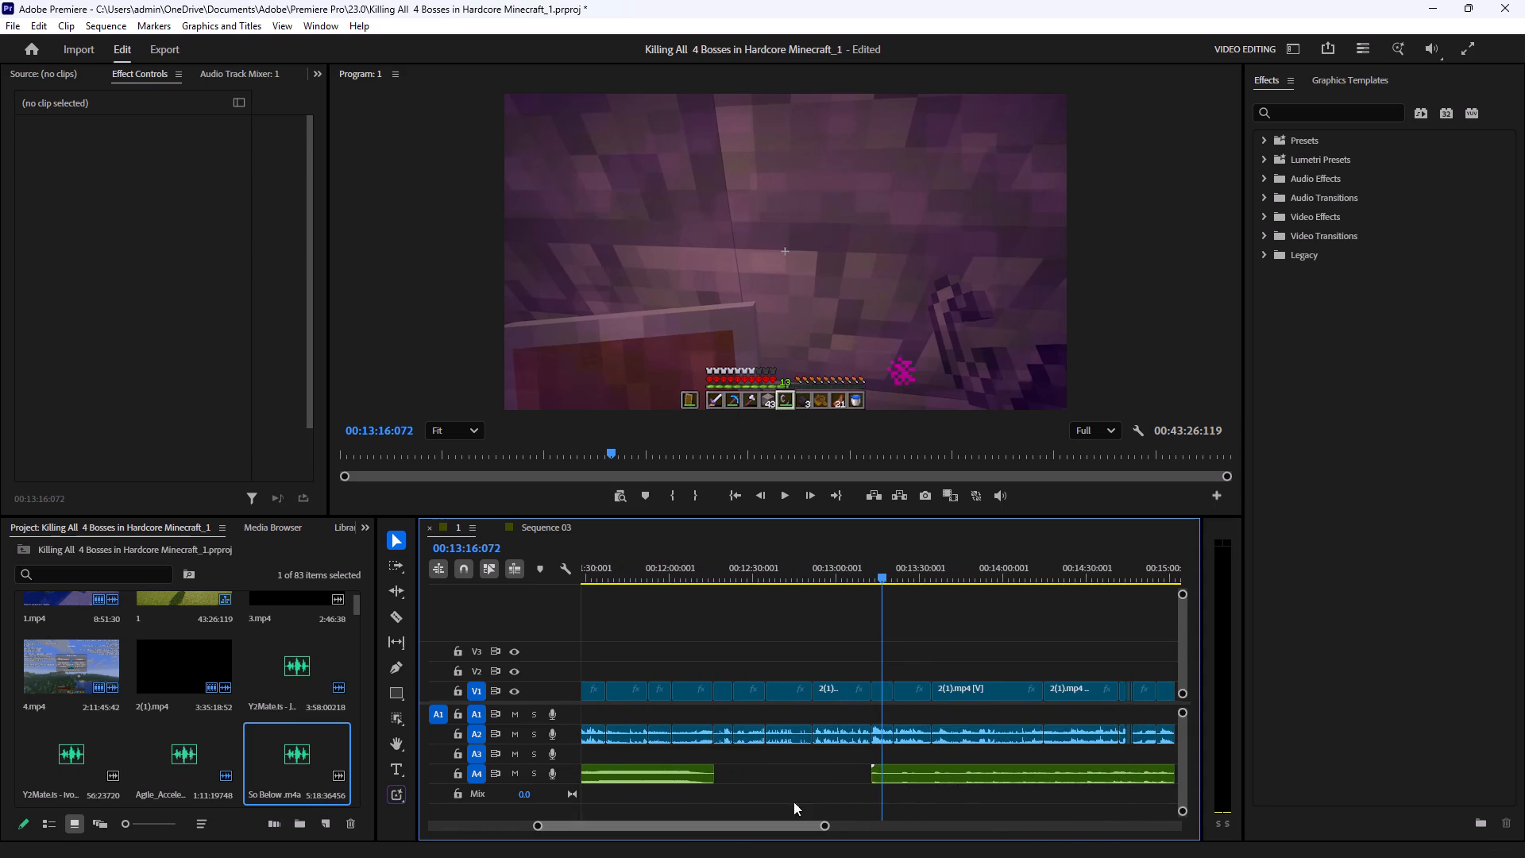
click(1033, 618)
click(793, 499)
click(846, 261)
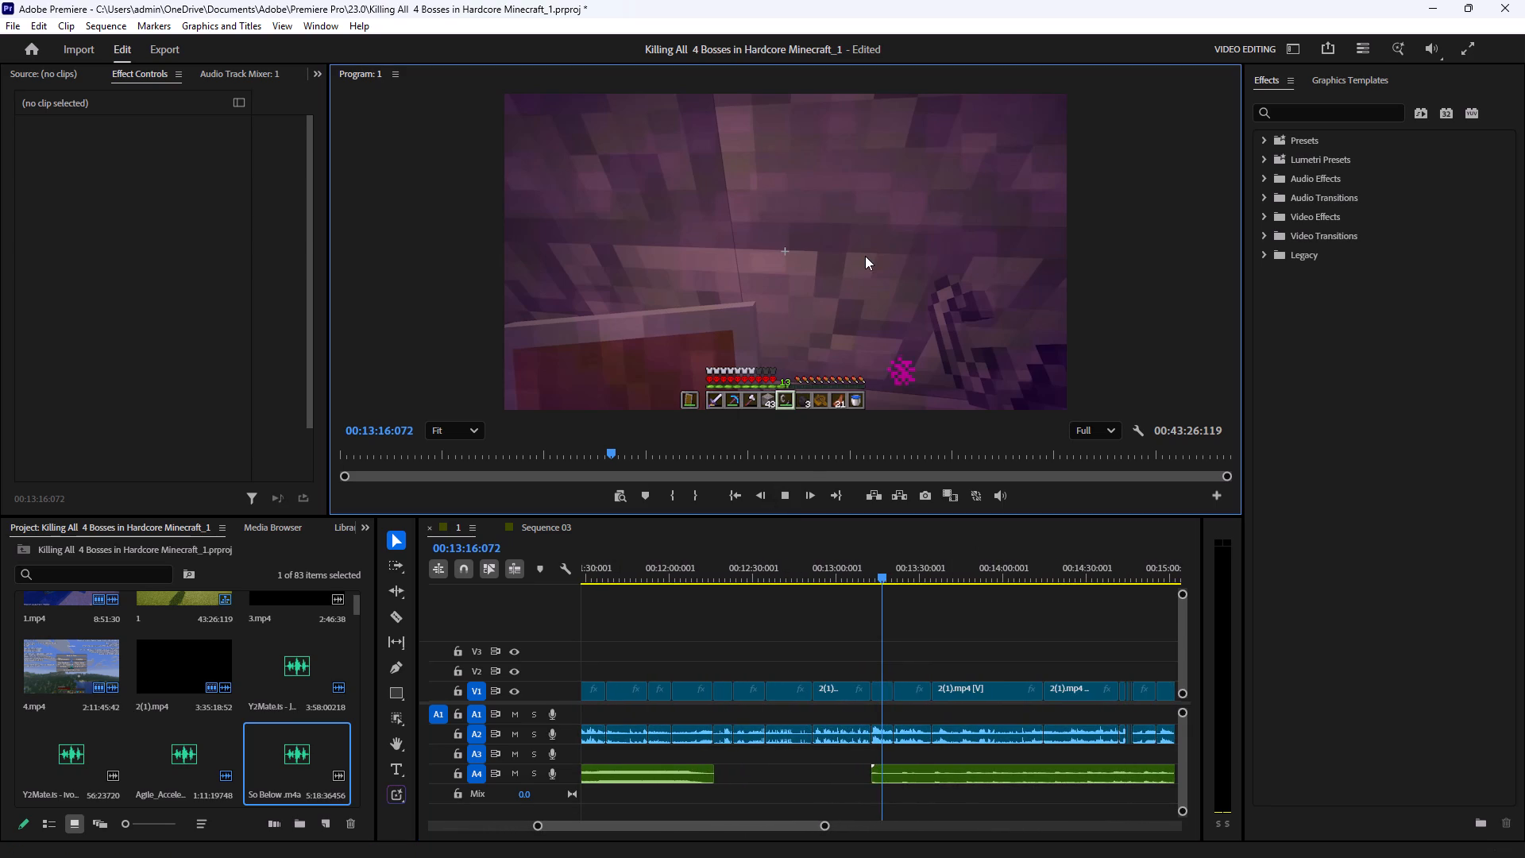
key(grave)
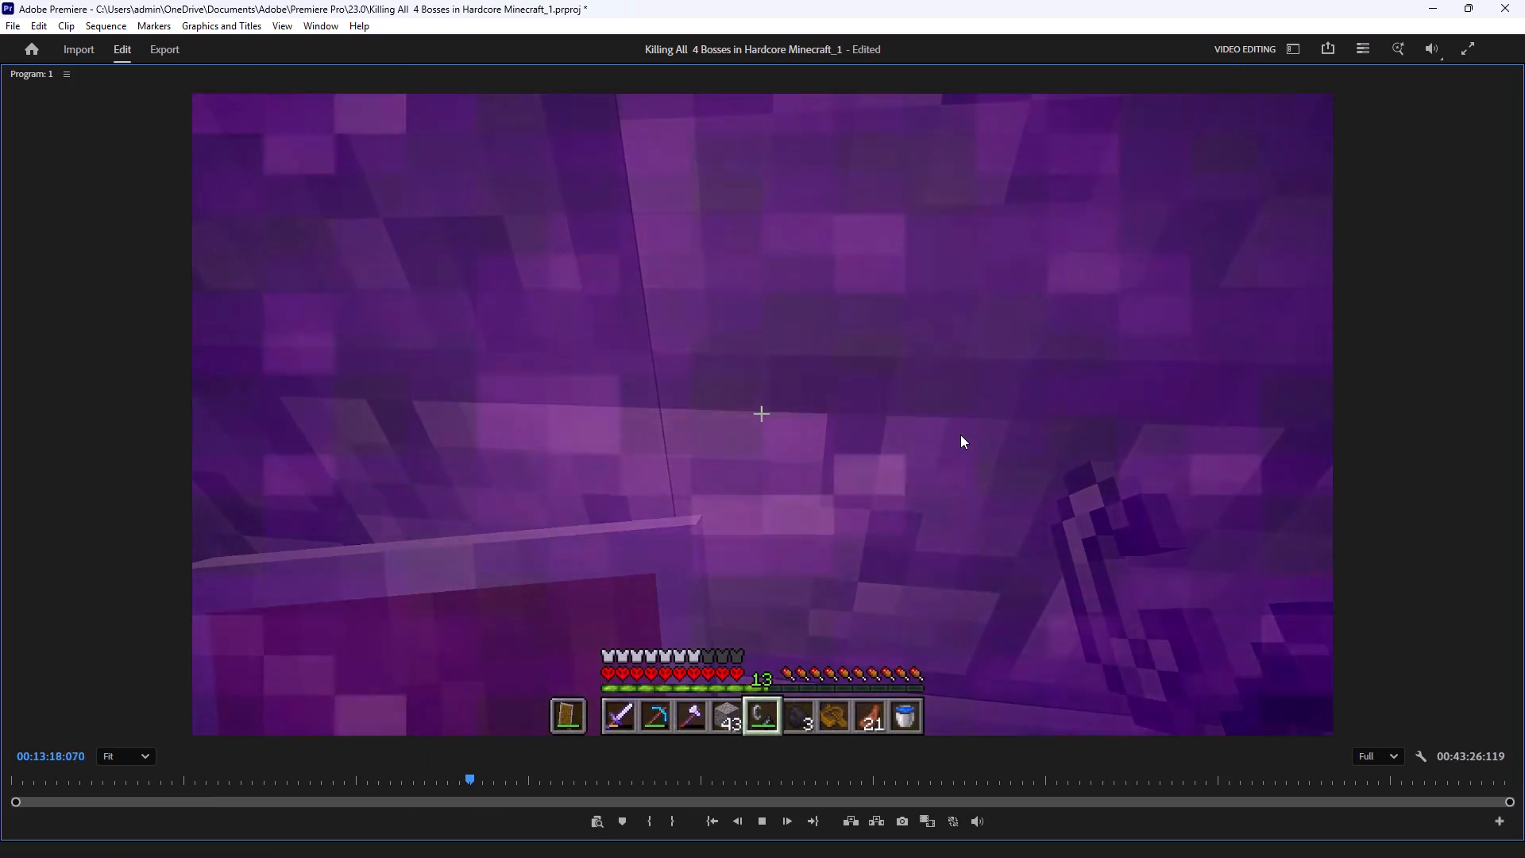
key(grave)
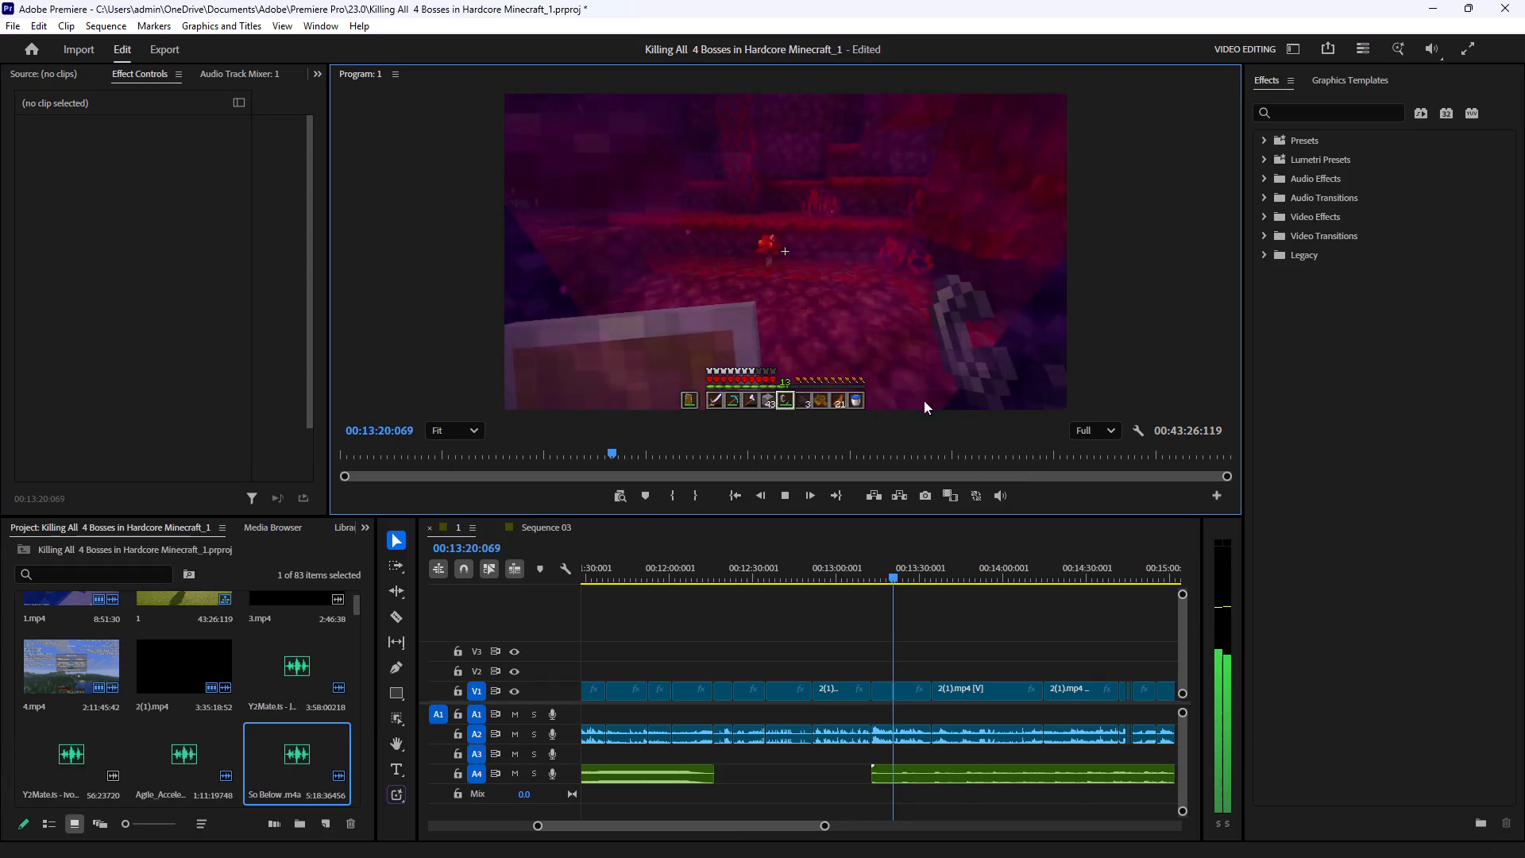
click(949, 345)
key(grave)
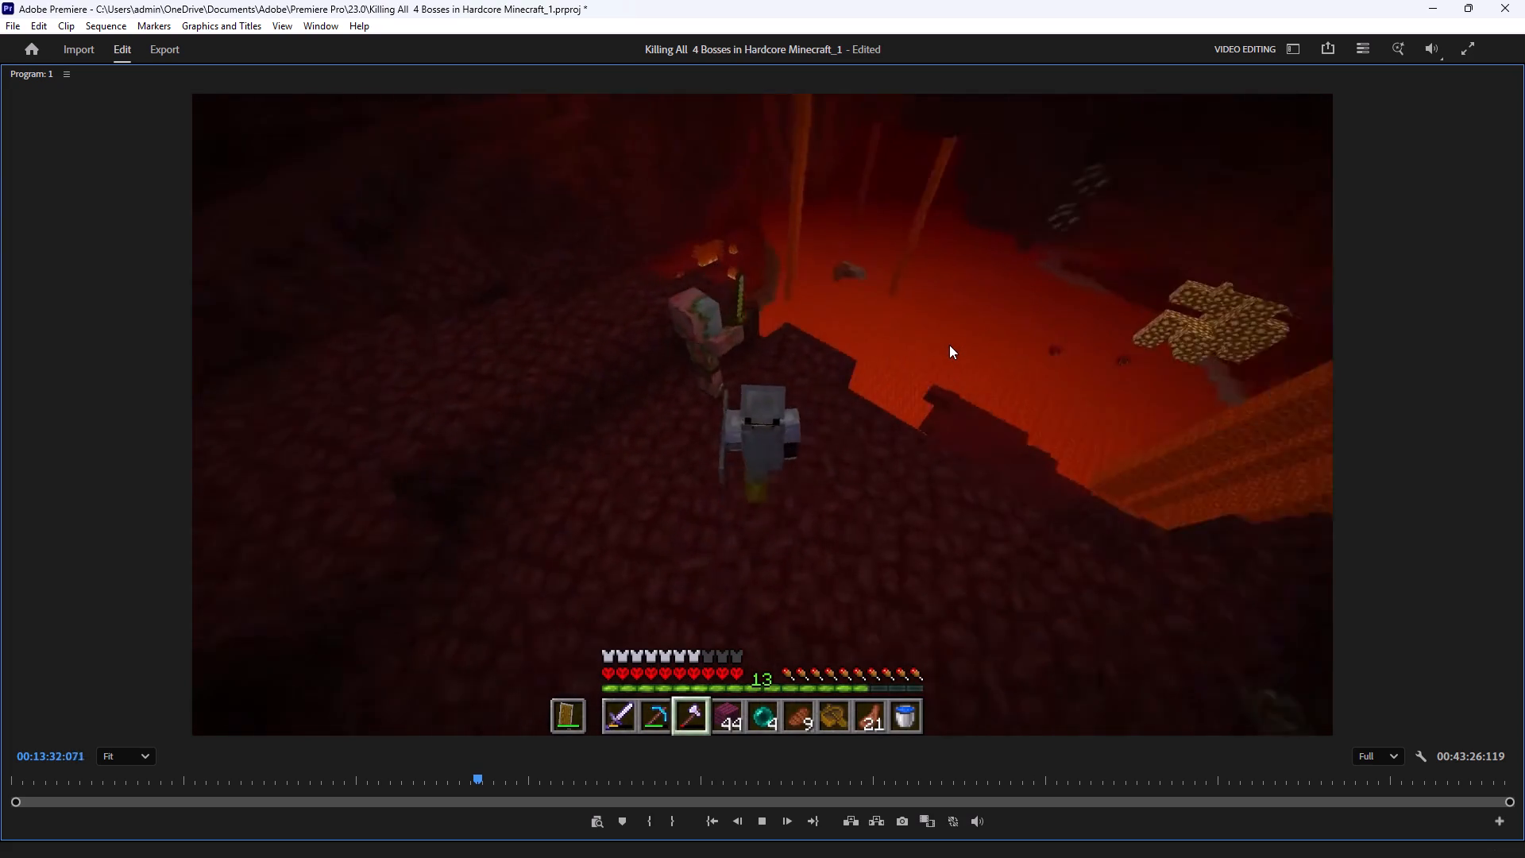
key(Tab)
key(grave)
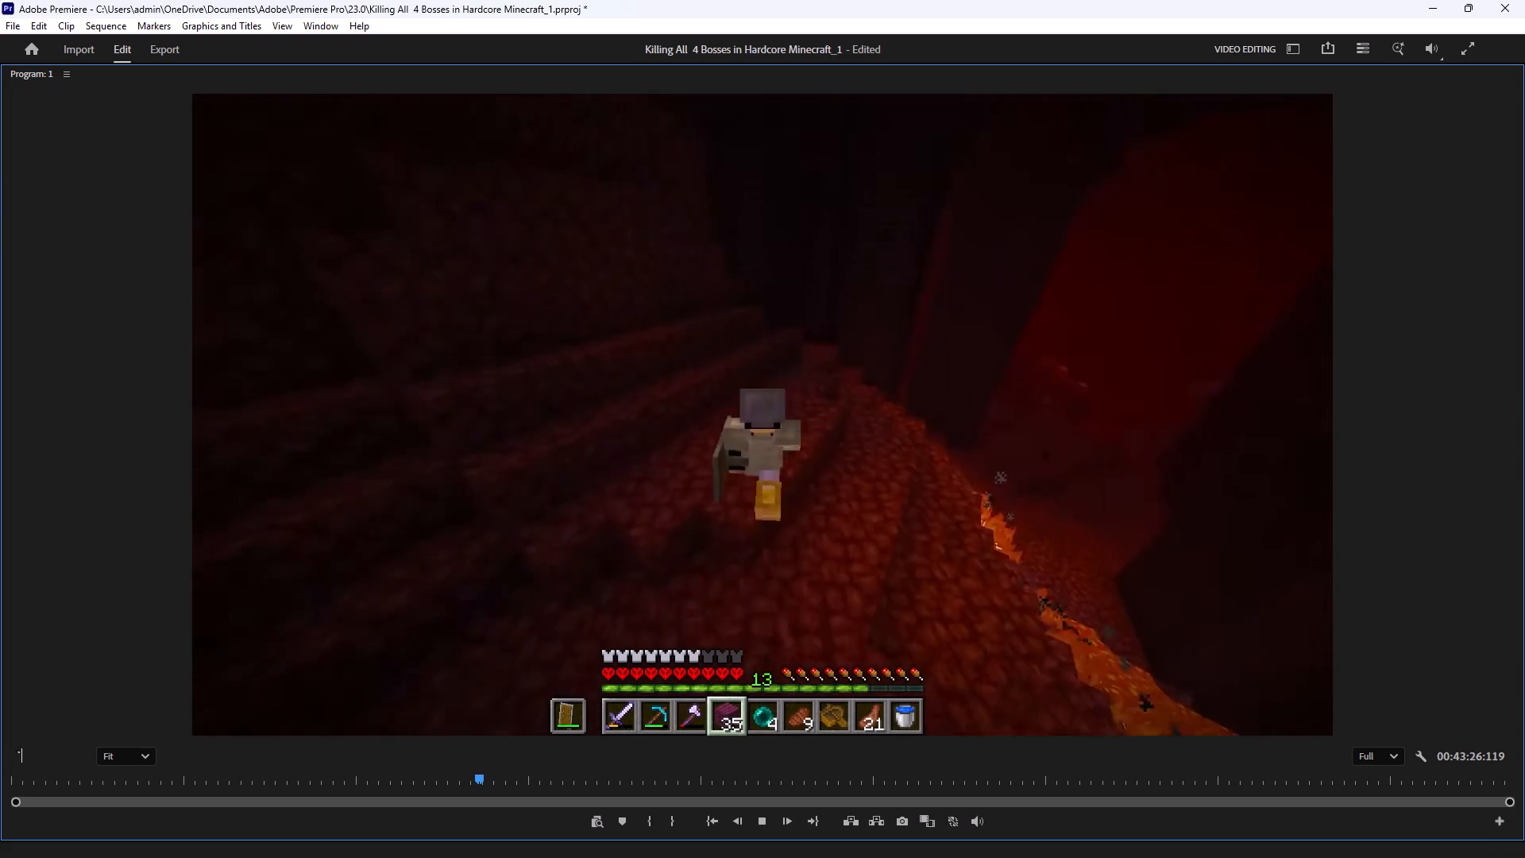
click(948, 345)
key(grave)
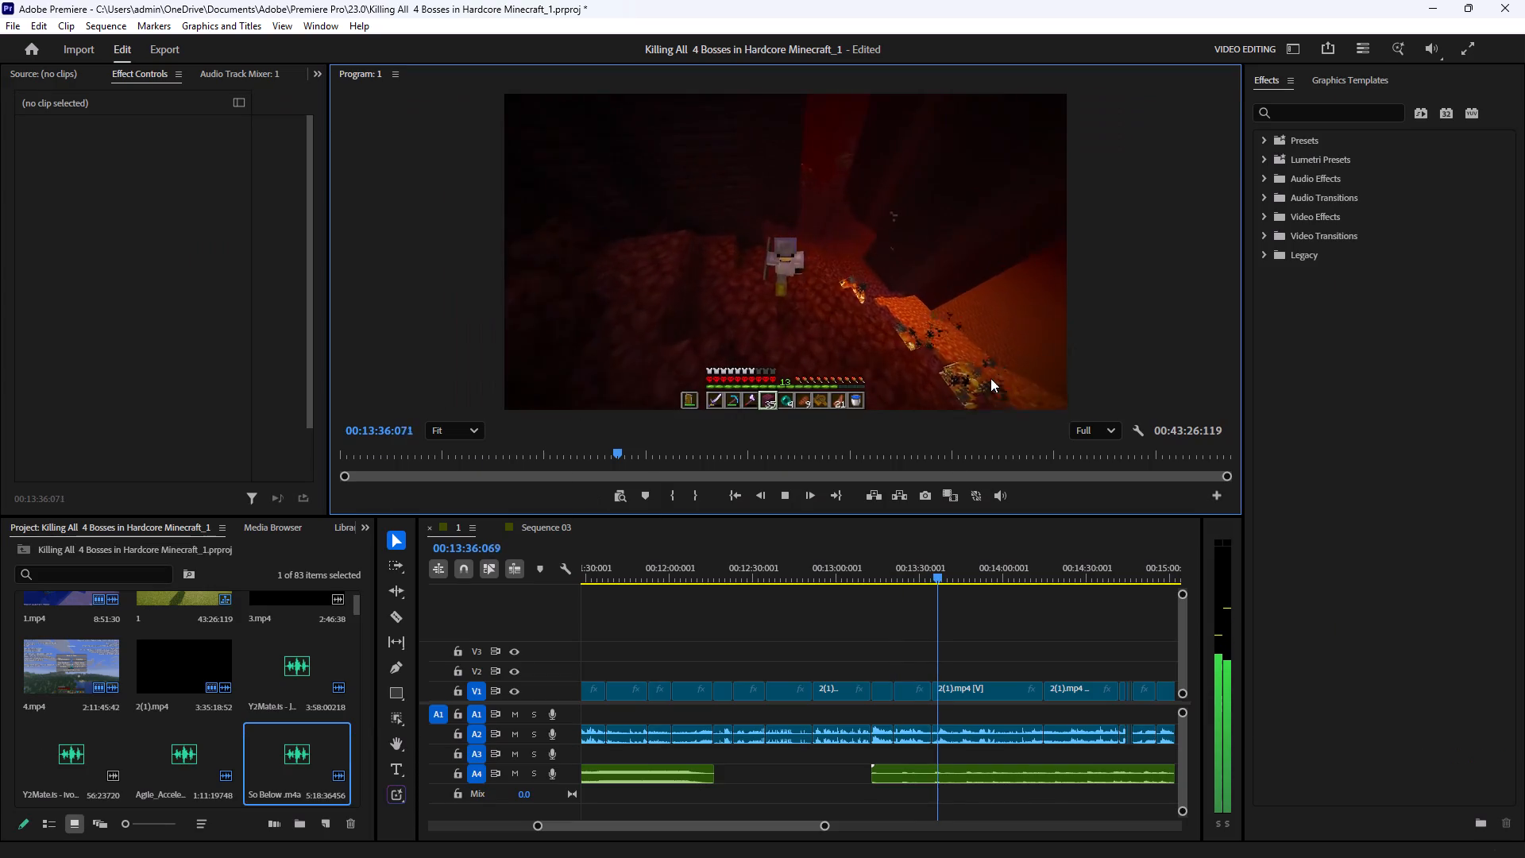
click(883, 222)
key(grave)
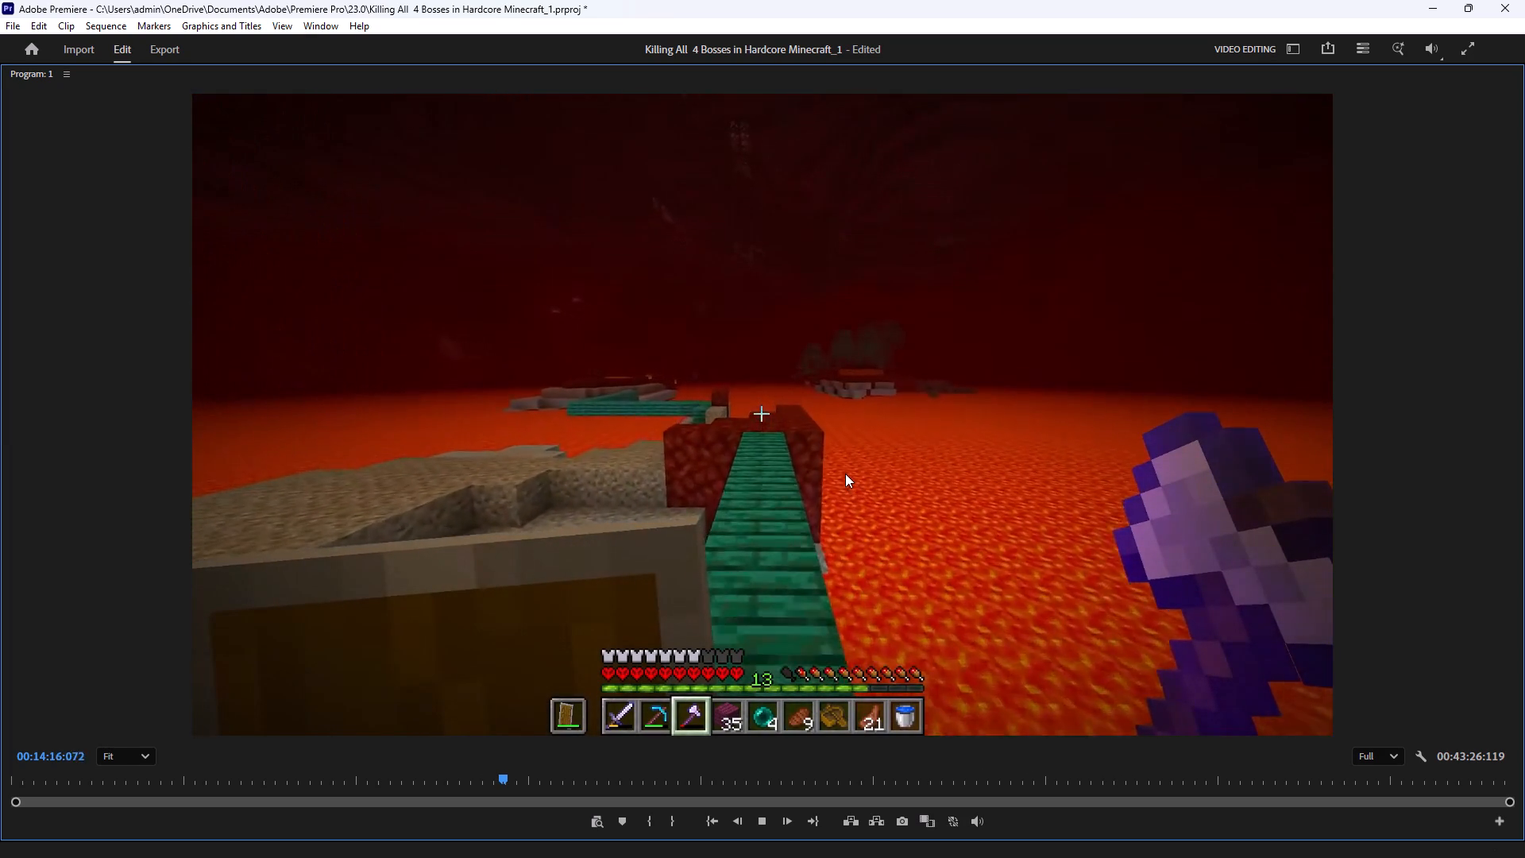
click(845, 473)
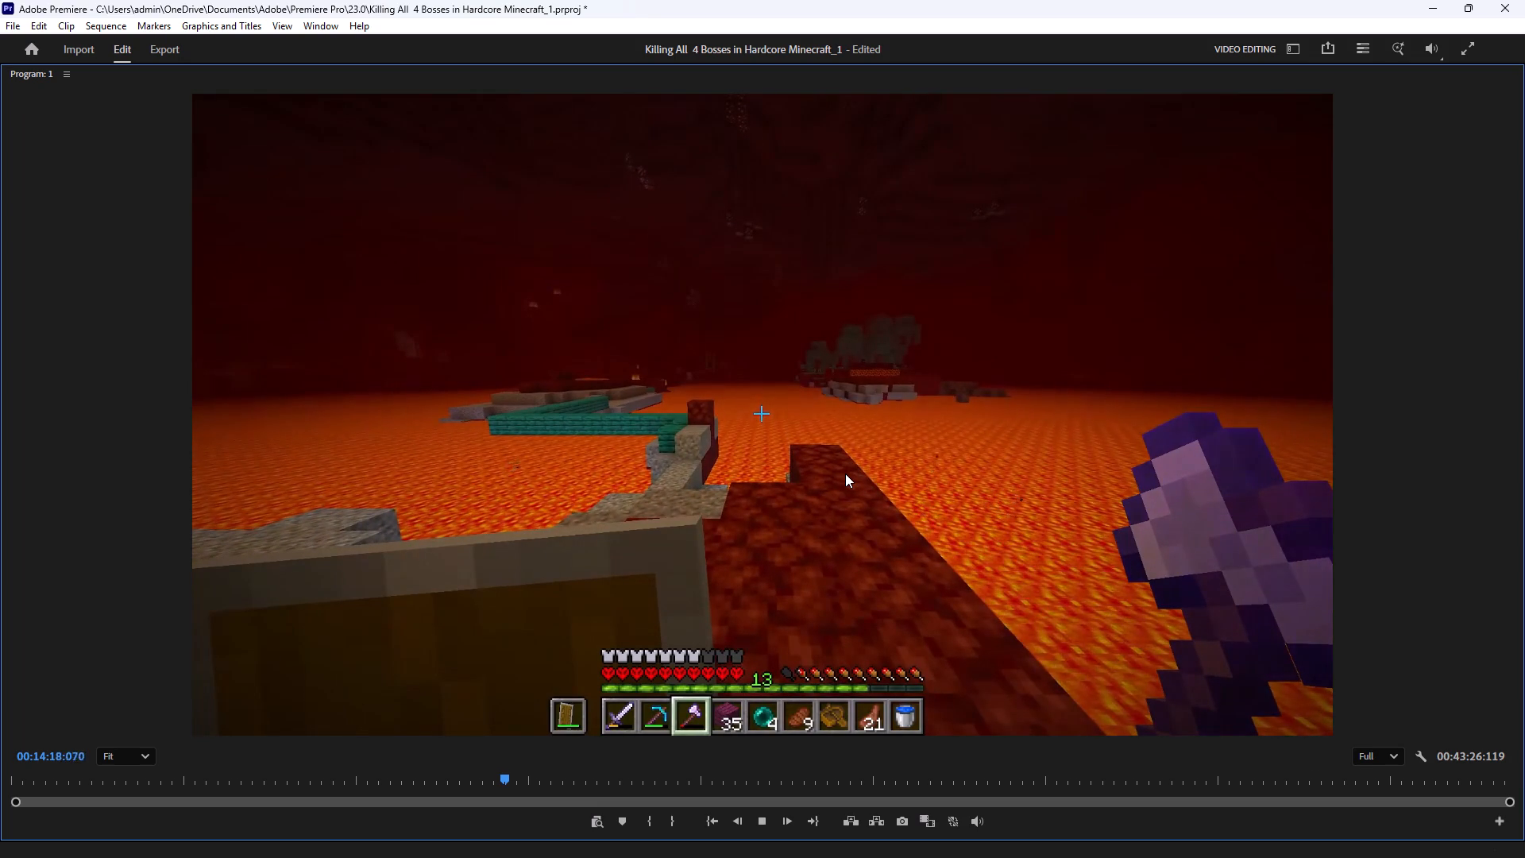
key(grave)
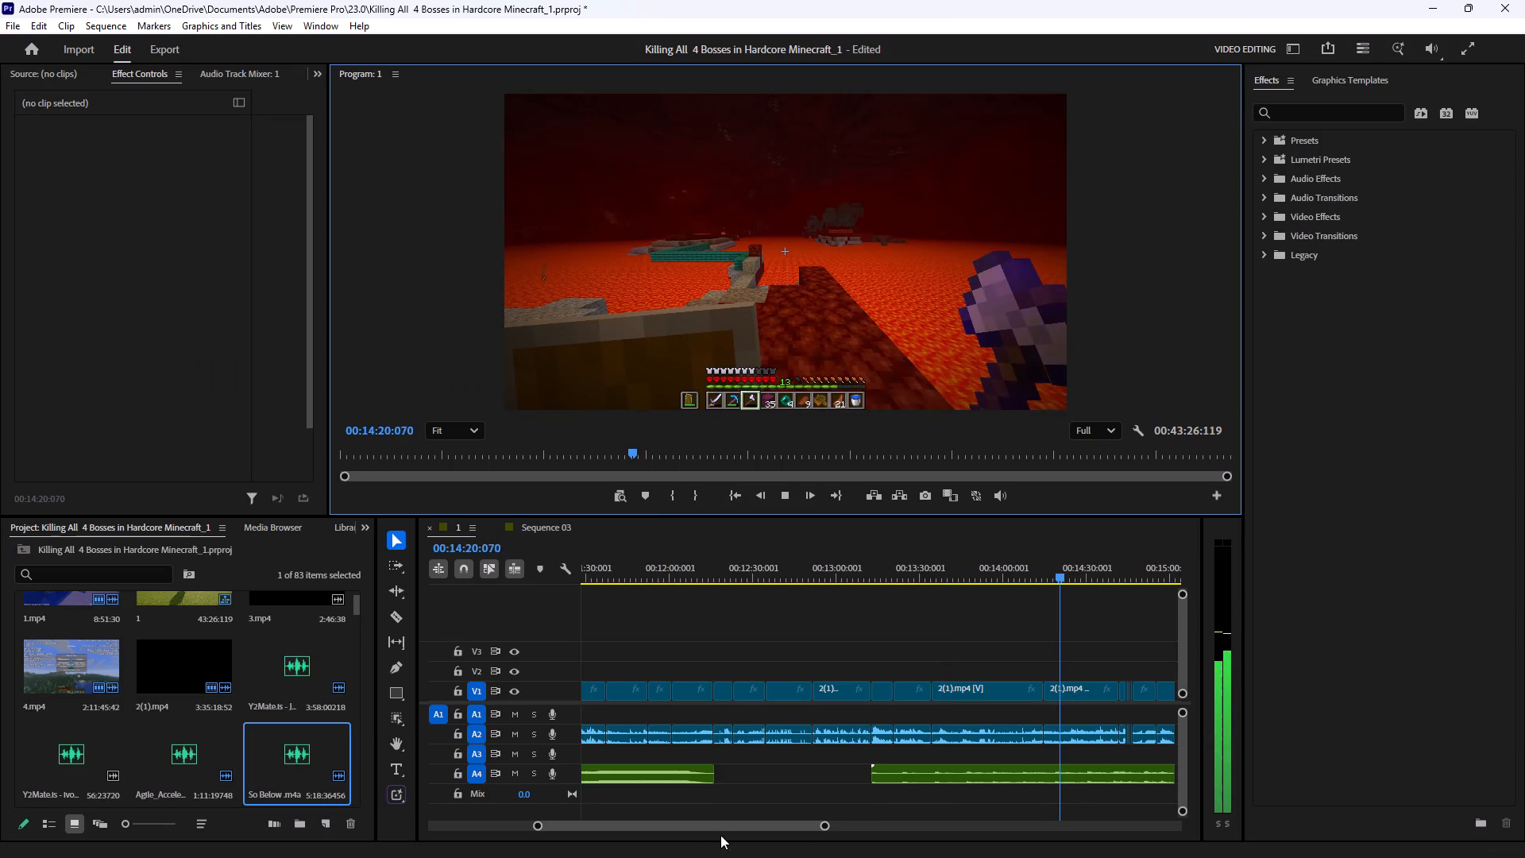
drag(756, 825, 778, 825)
click(829, 295)
key(grave)
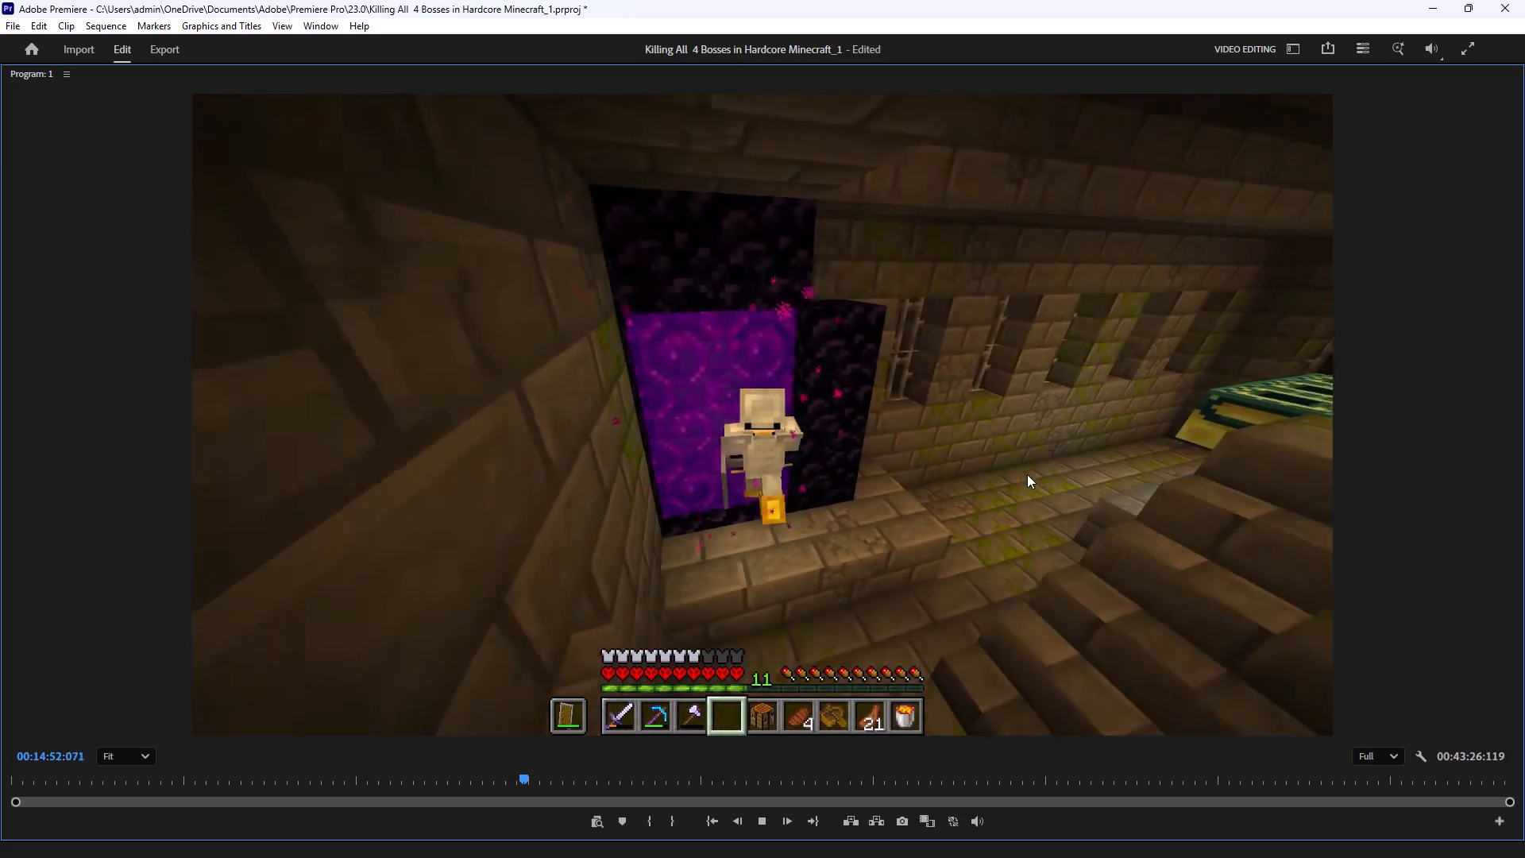
key(grave)
Continue reviewing the playback from about 00:14:54 through the stronghold and Ender Dragon footage, checking where the music on A4 ends.
click(893, 616)
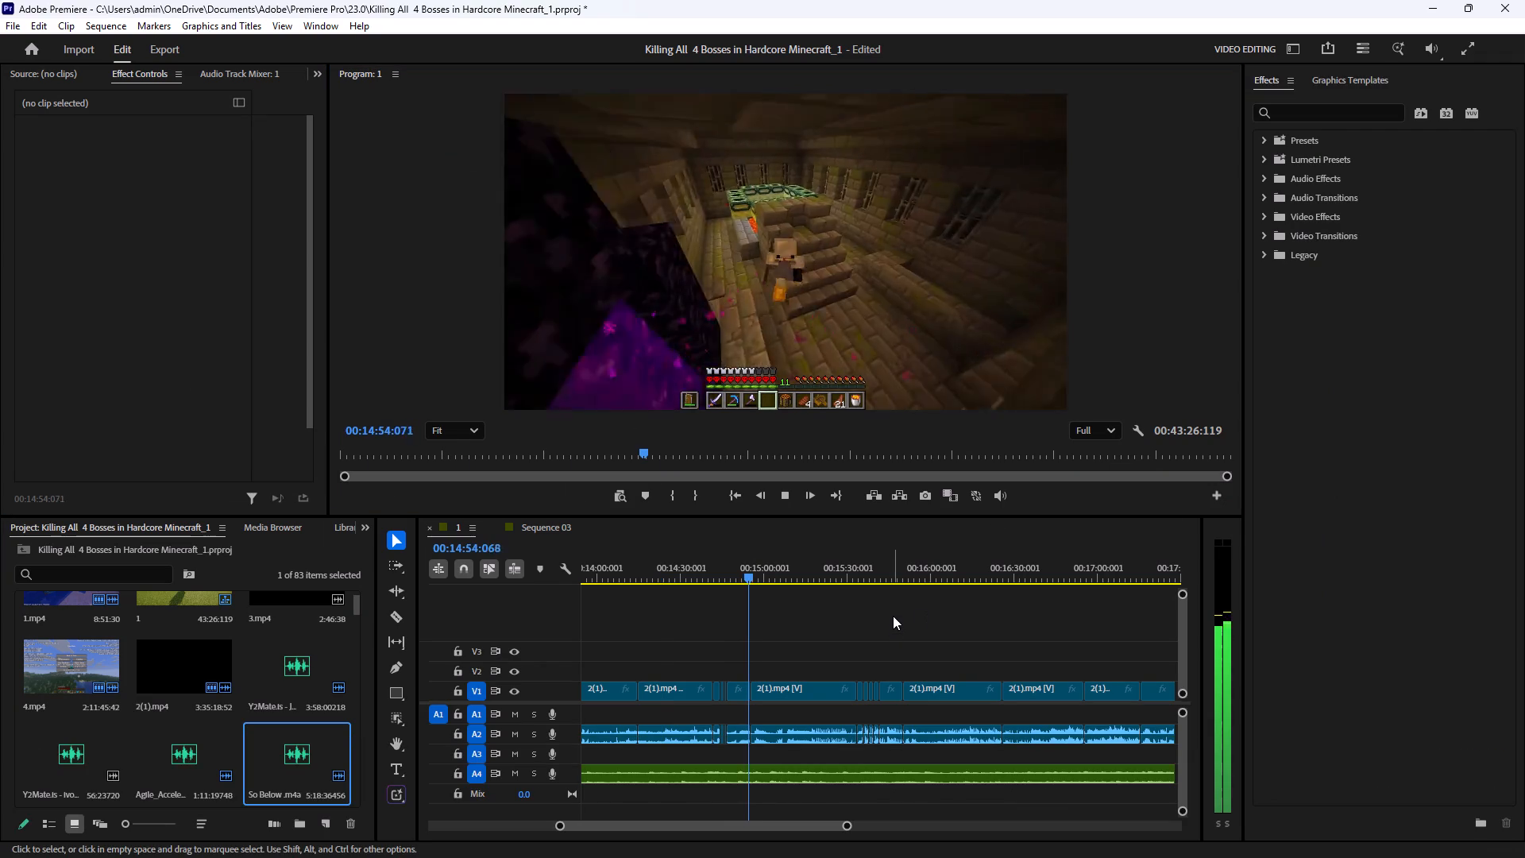
click(818, 335)
key(grave)
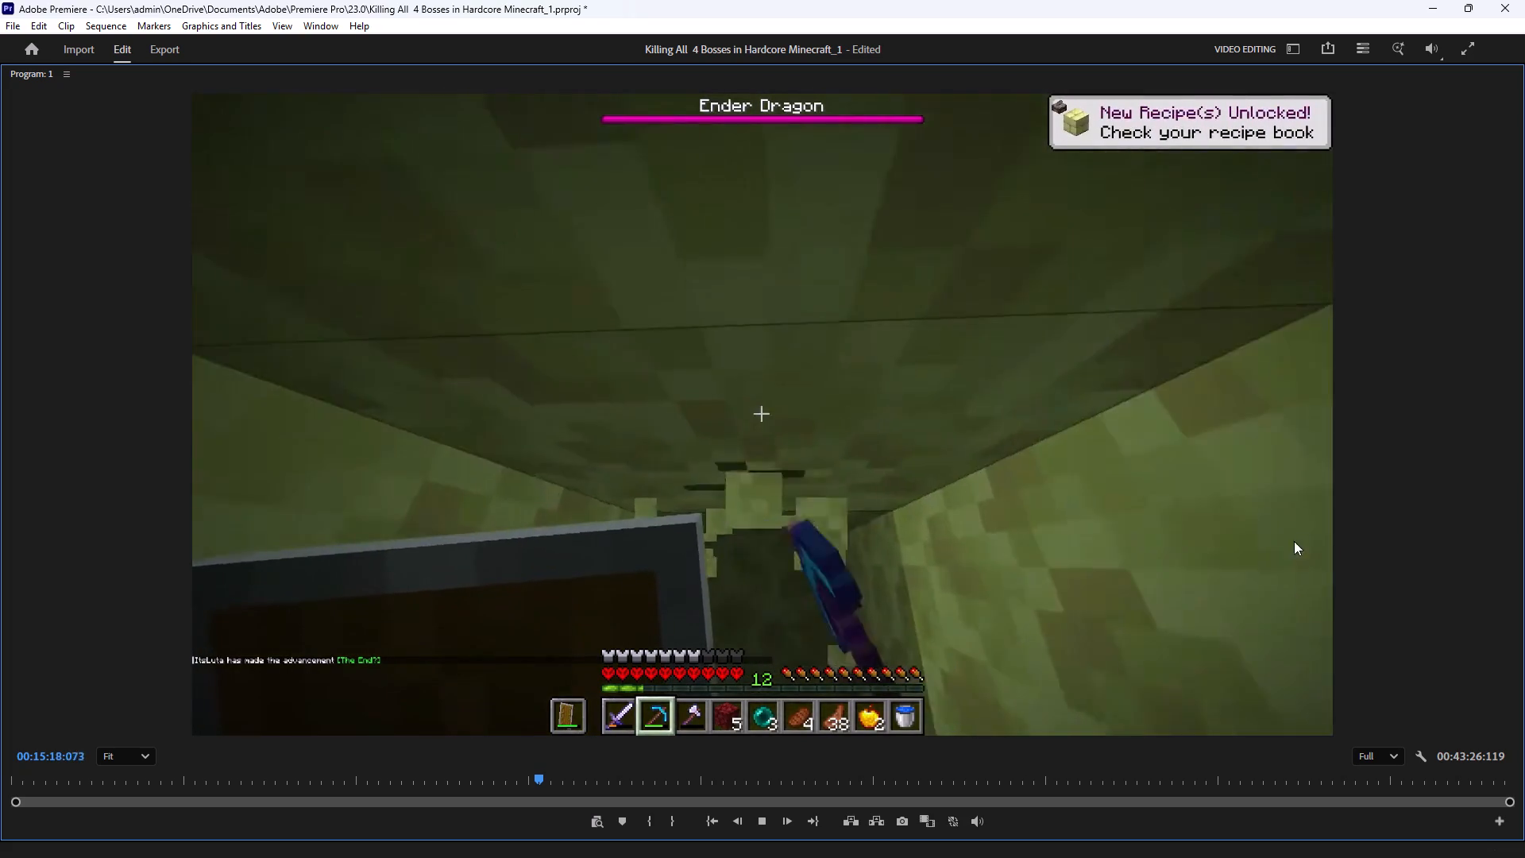
click(1419, 439)
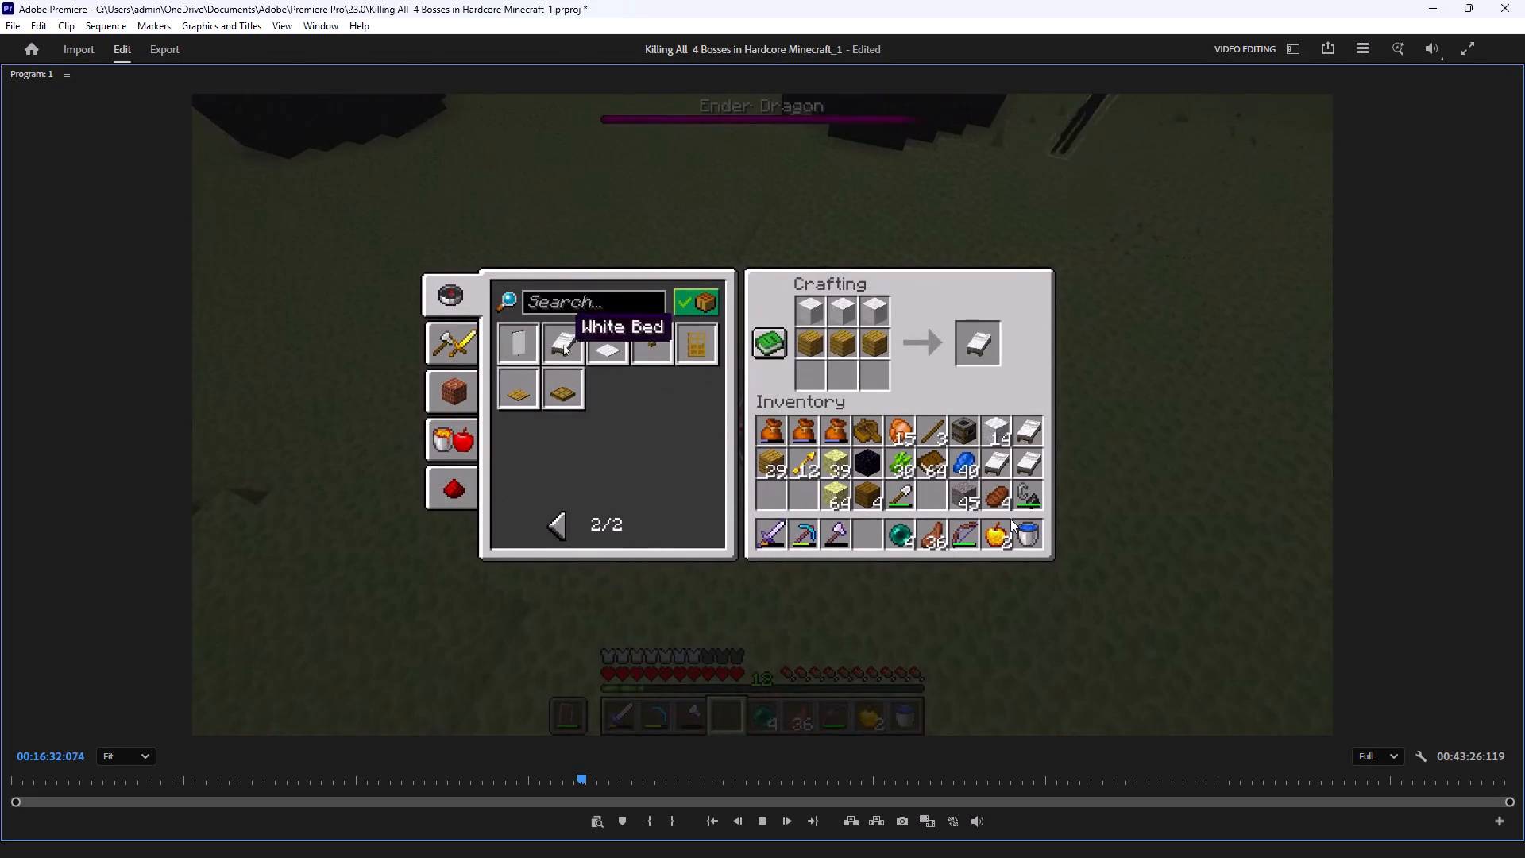
key(grave)
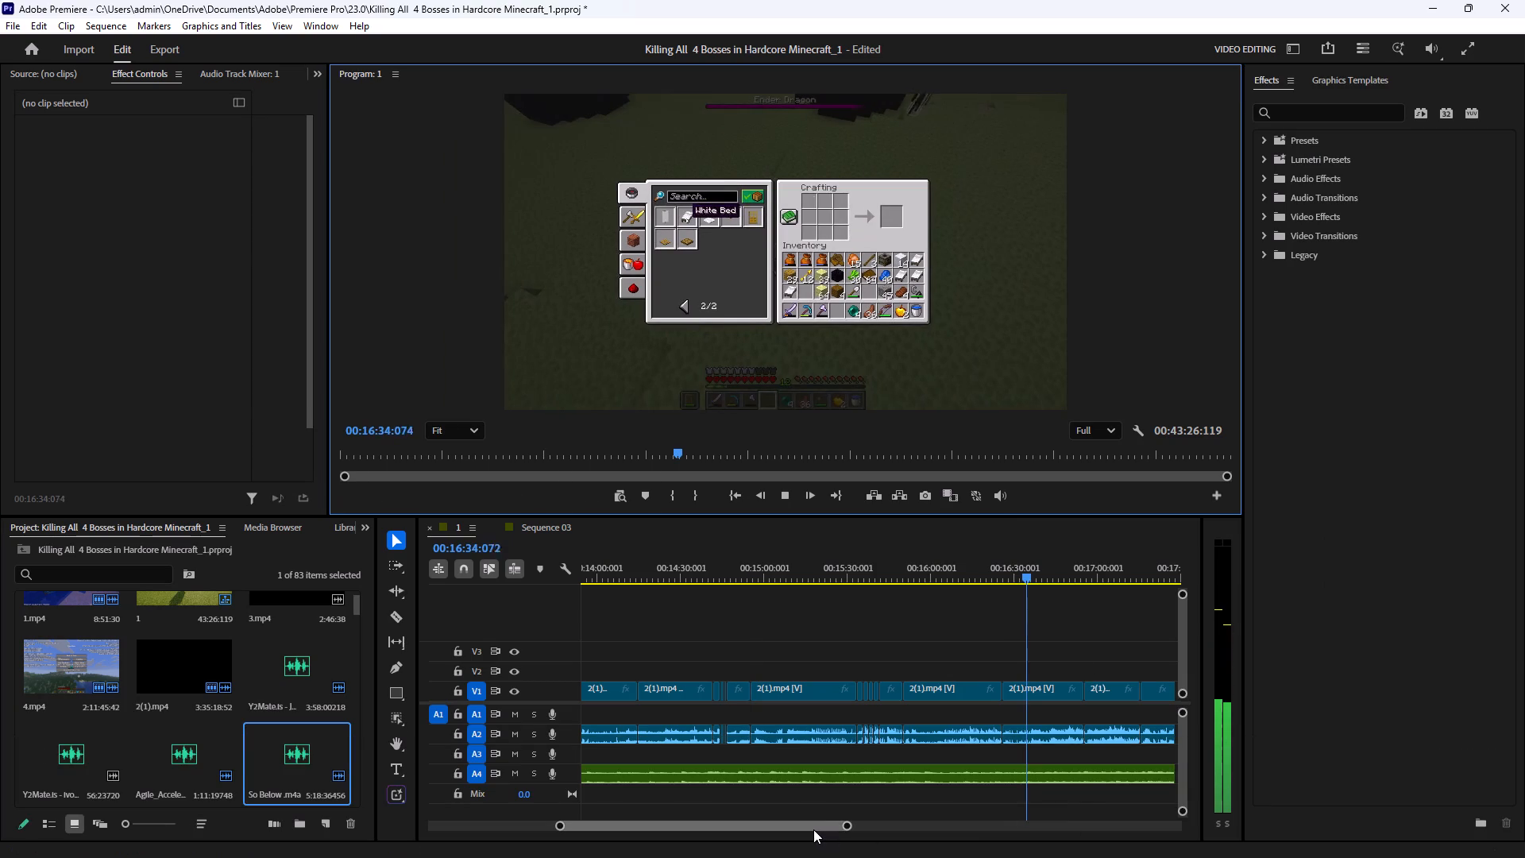
drag(813, 829, 826, 831)
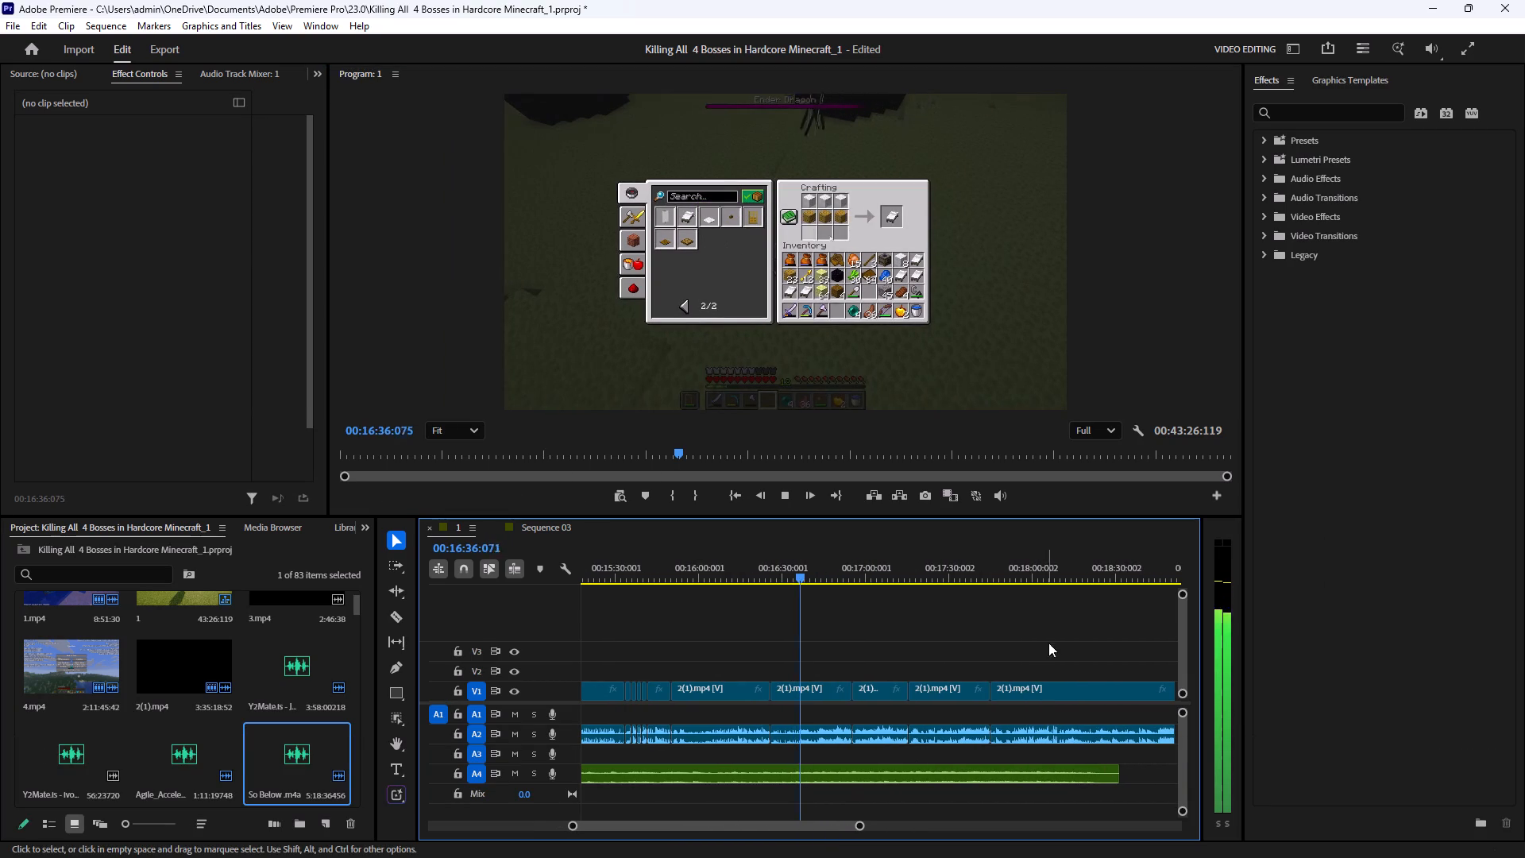
click(803, 829)
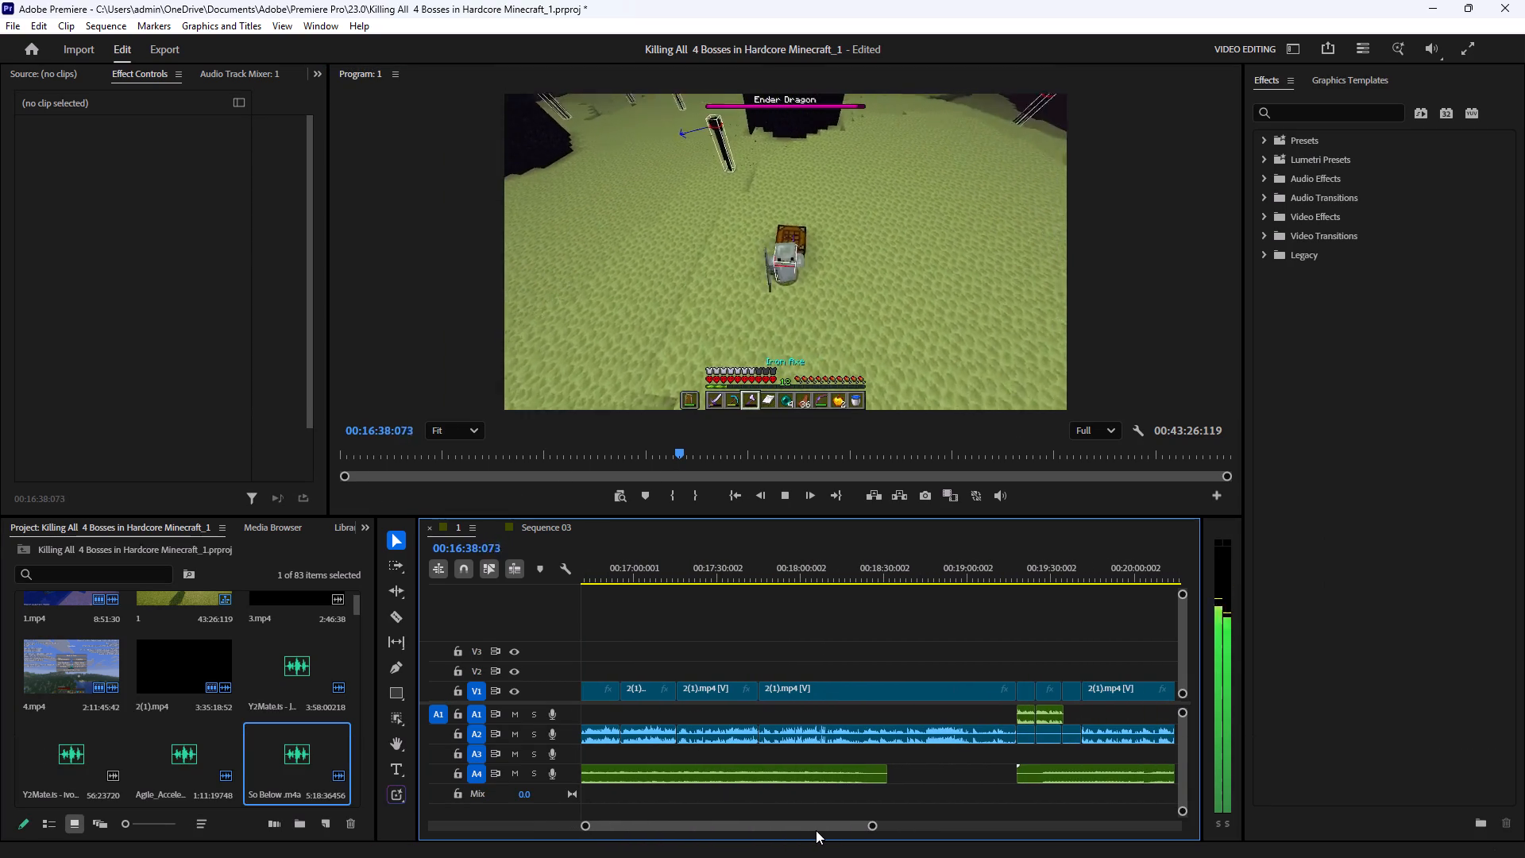
drag(838, 282, 851, 275)
key(grave)
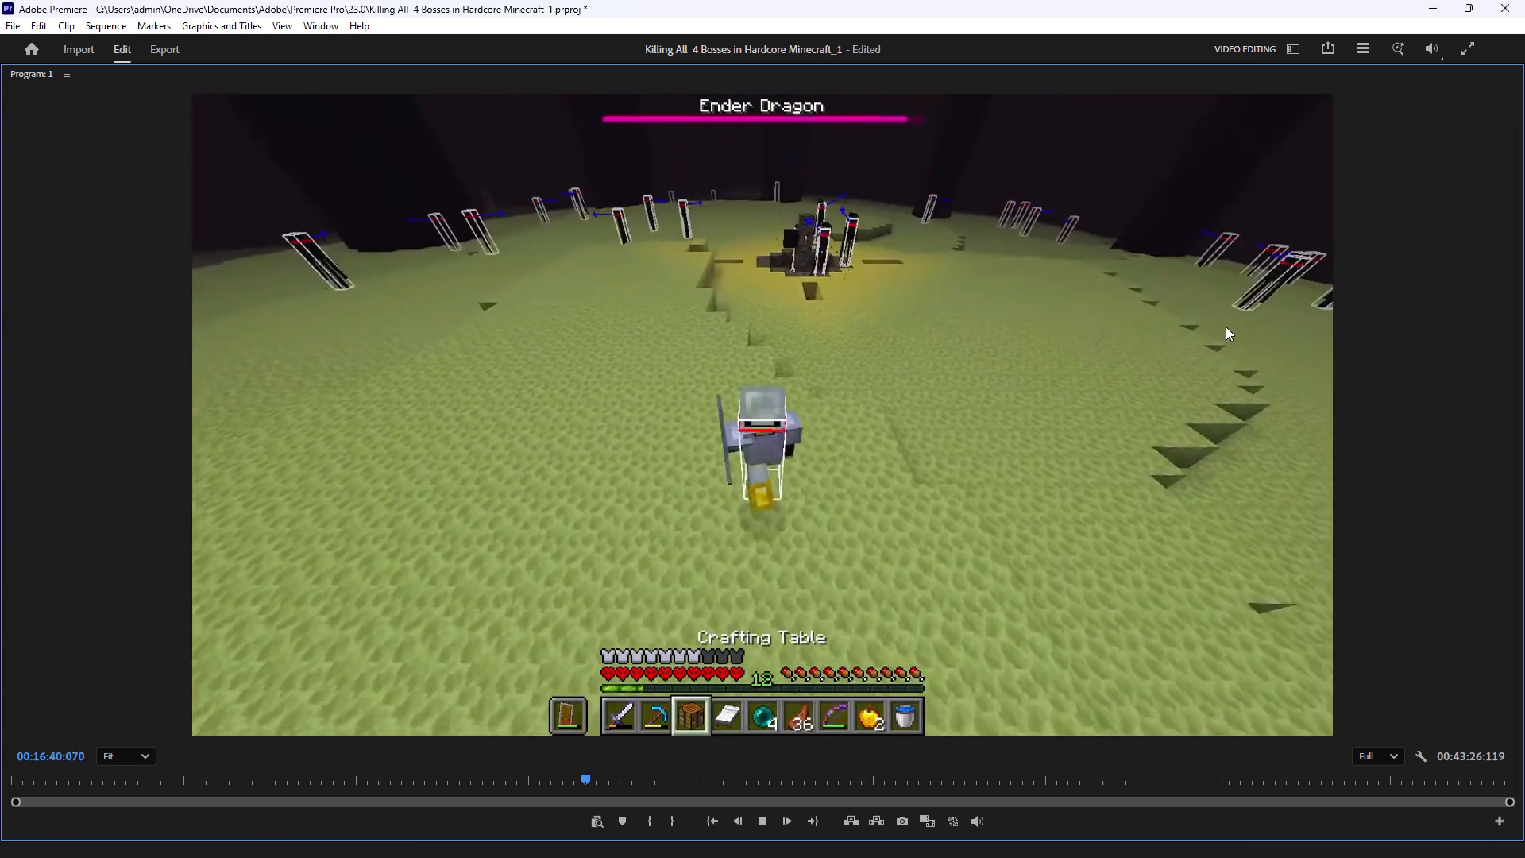
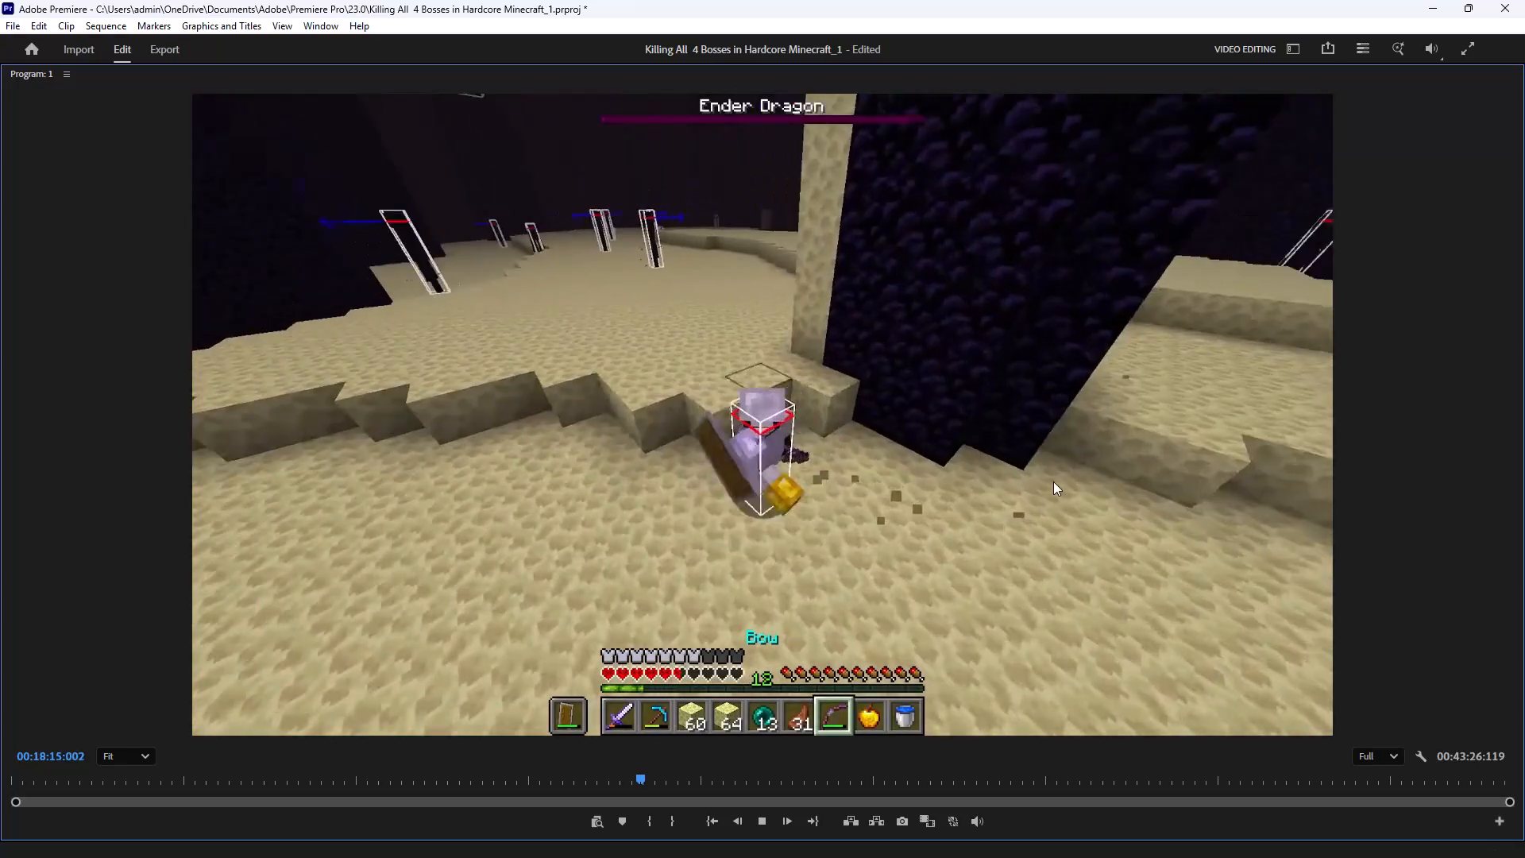
Review the enlarged playback of the Ender Dragon fight from about 00:18:15 to 00:18:50, checking the A4 music coverage in the timeline.
click(1013, 480)
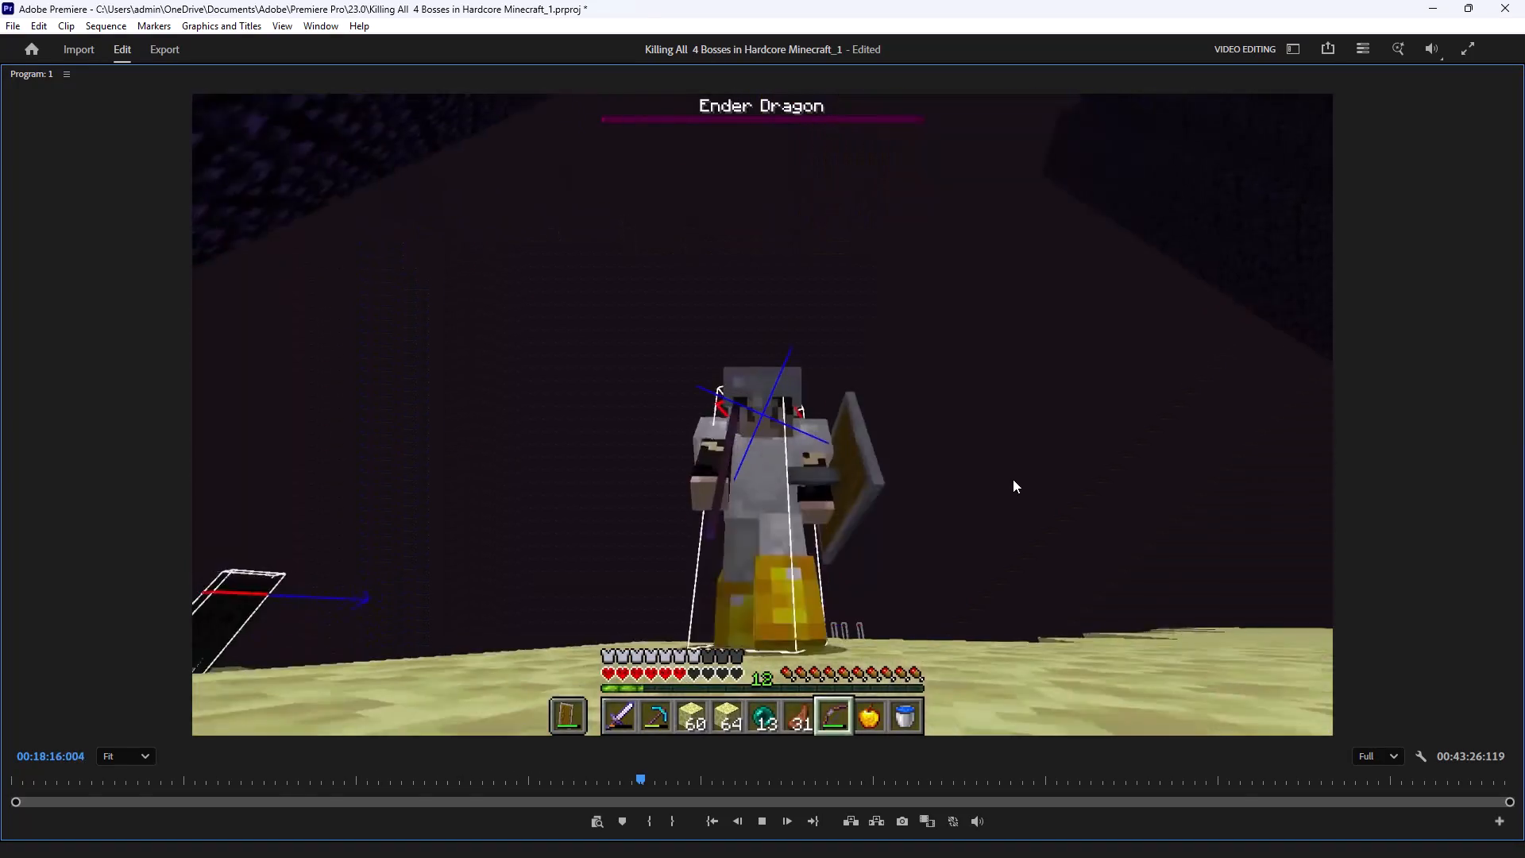
key(grave)
key(grave)
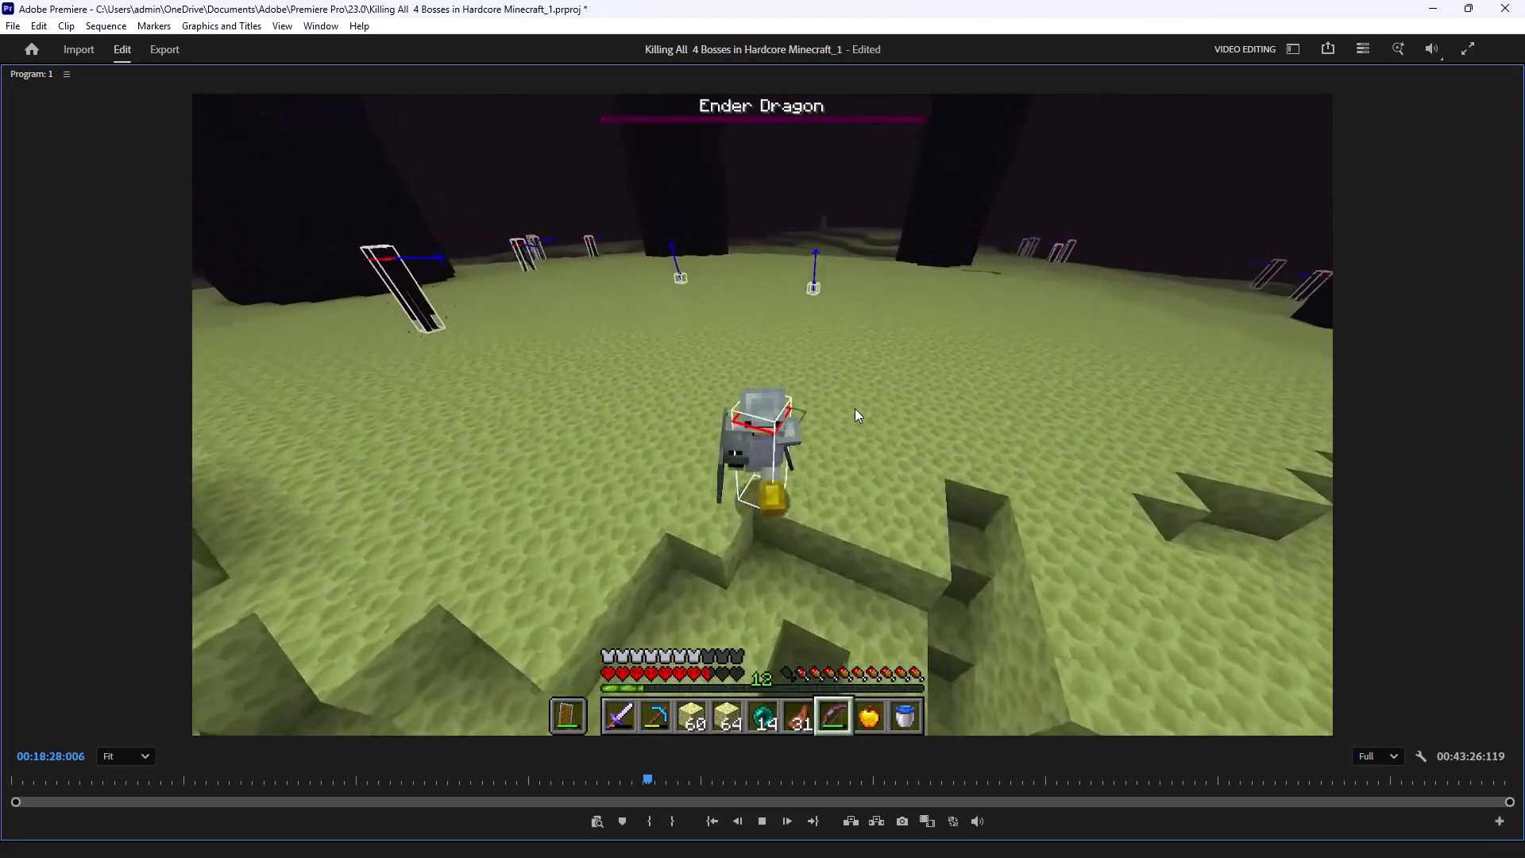
click(849, 438)
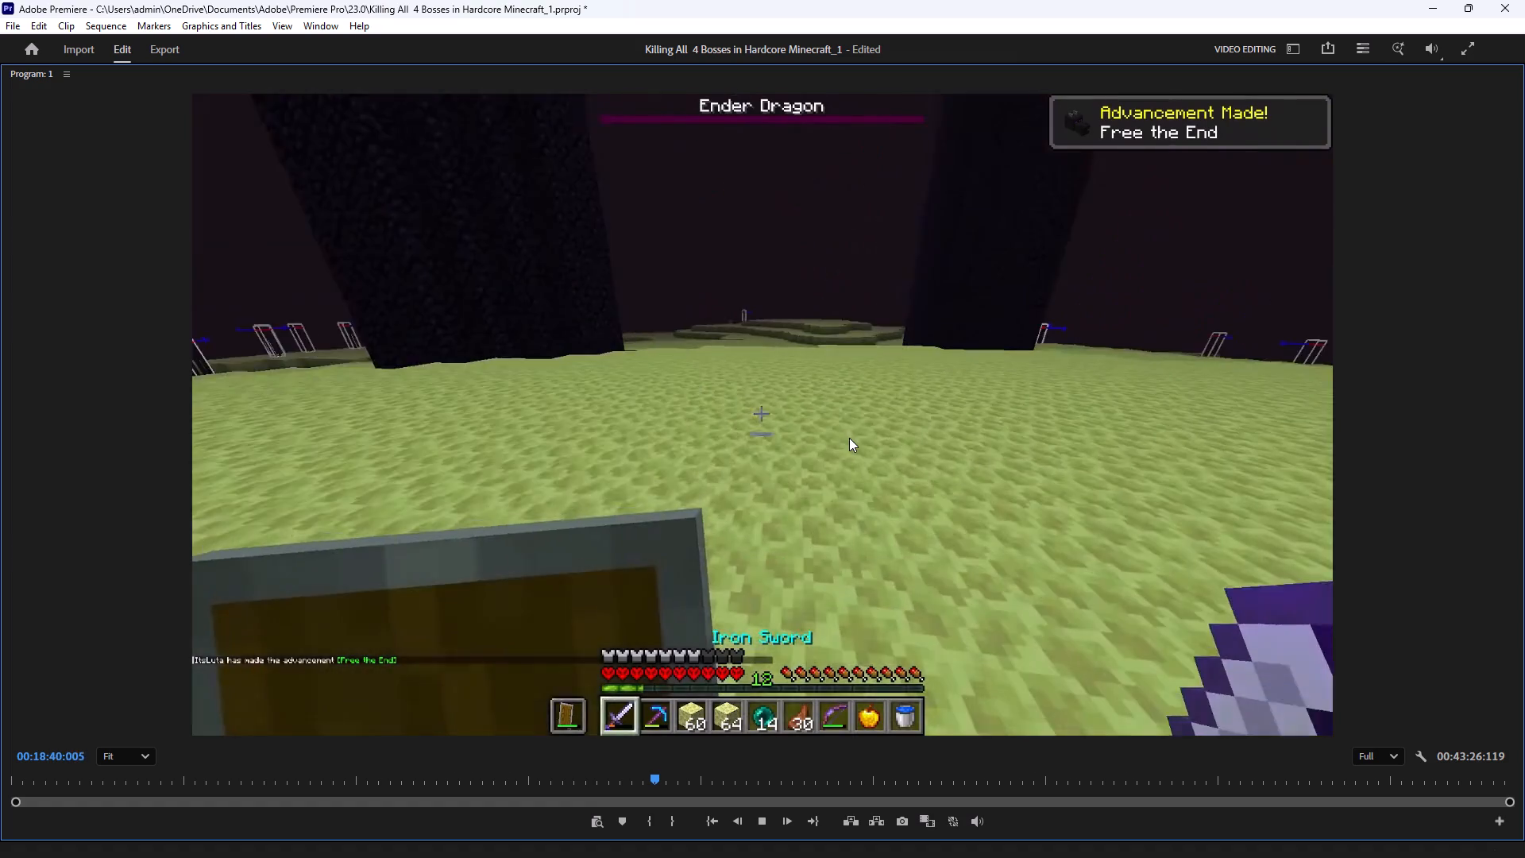
click(741, 497)
key(grave)
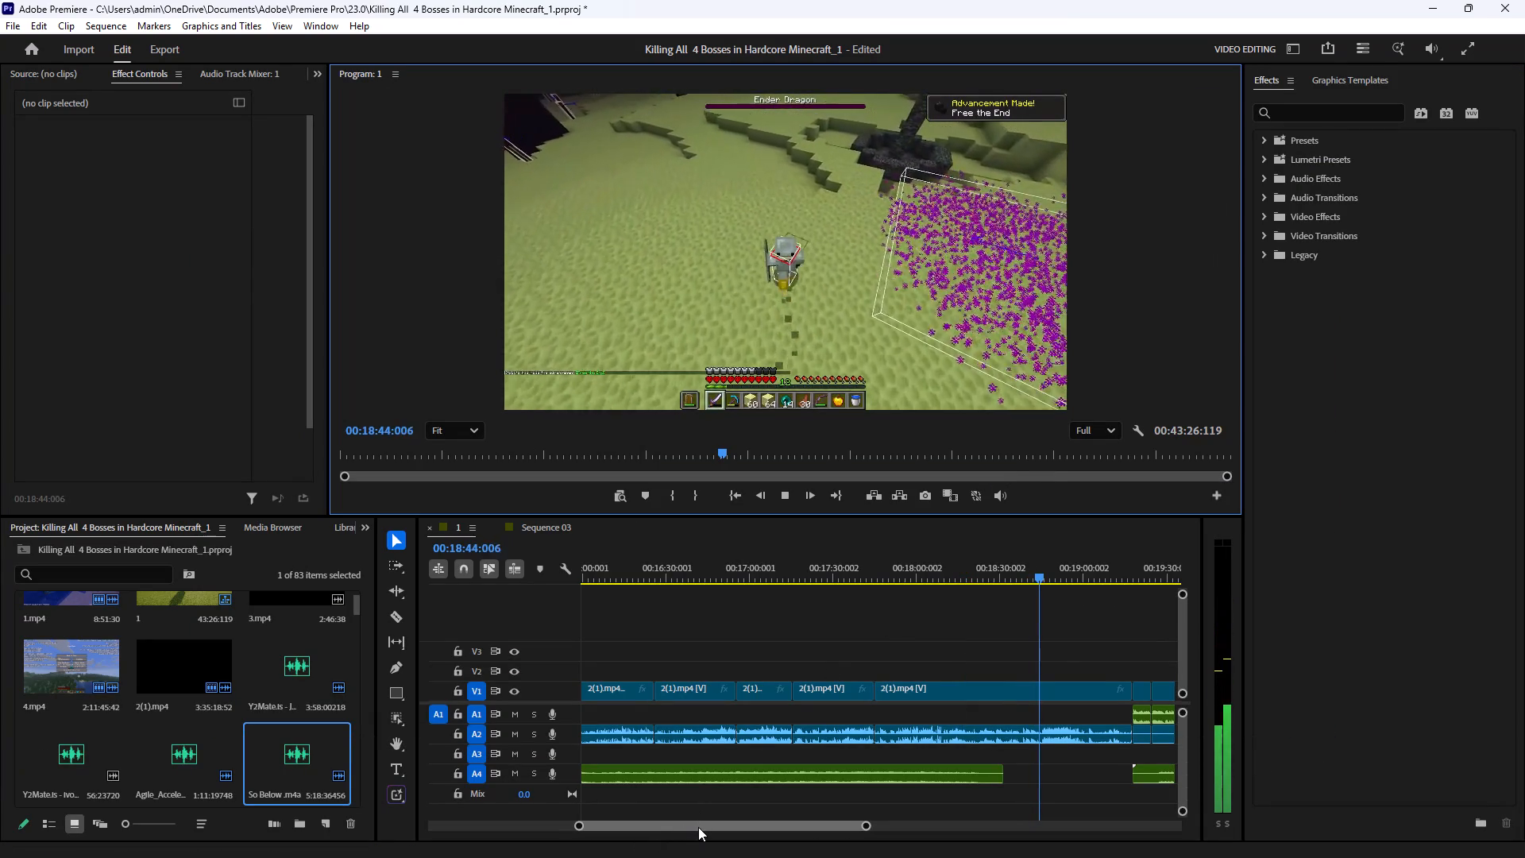
drag(698, 827, 710, 829)
click(1000, 600)
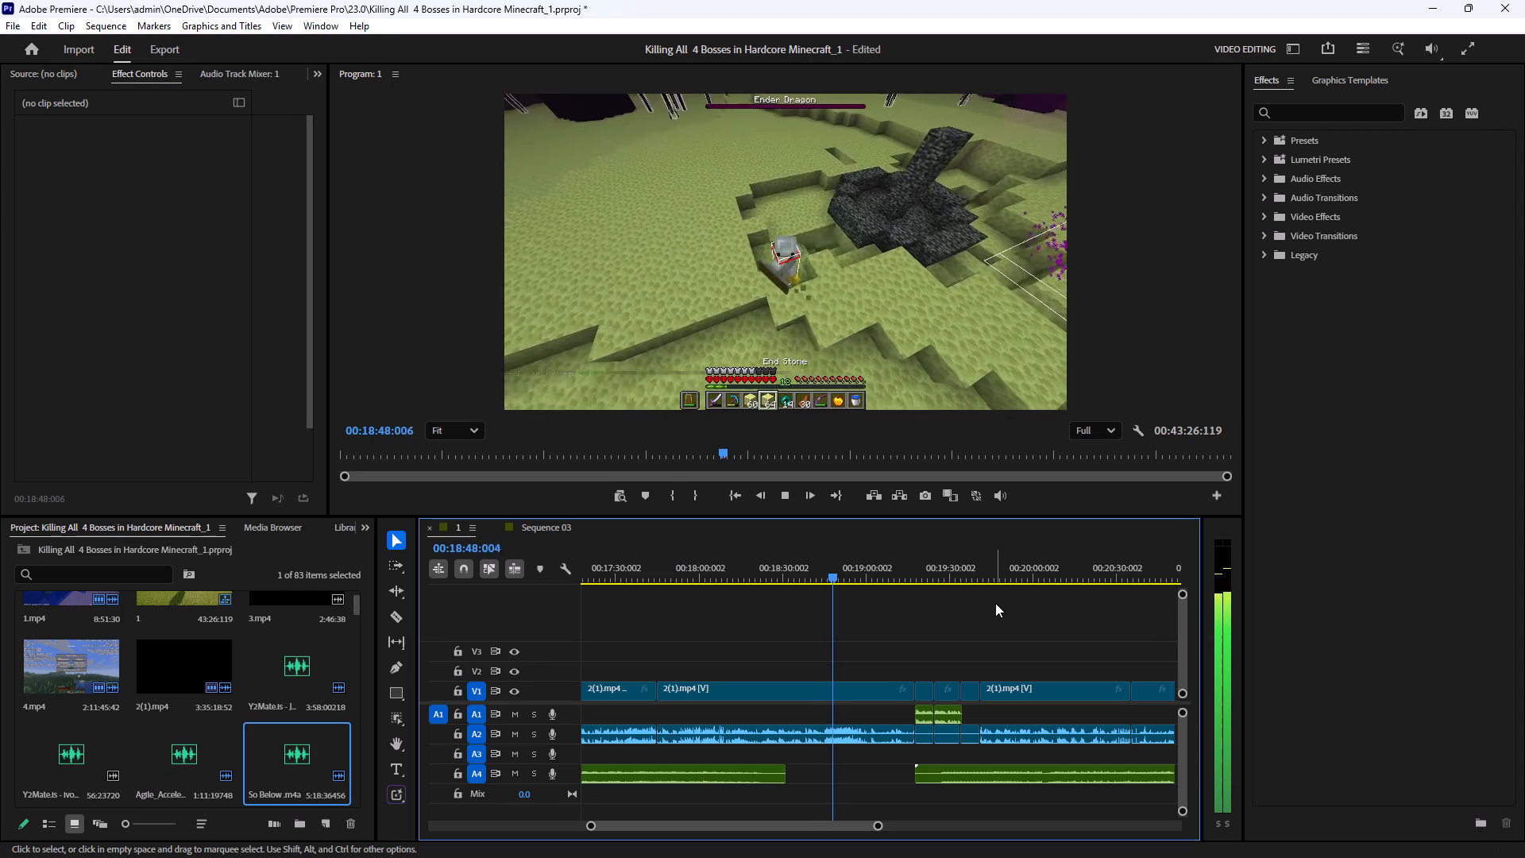
click(917, 275)
key(grave)
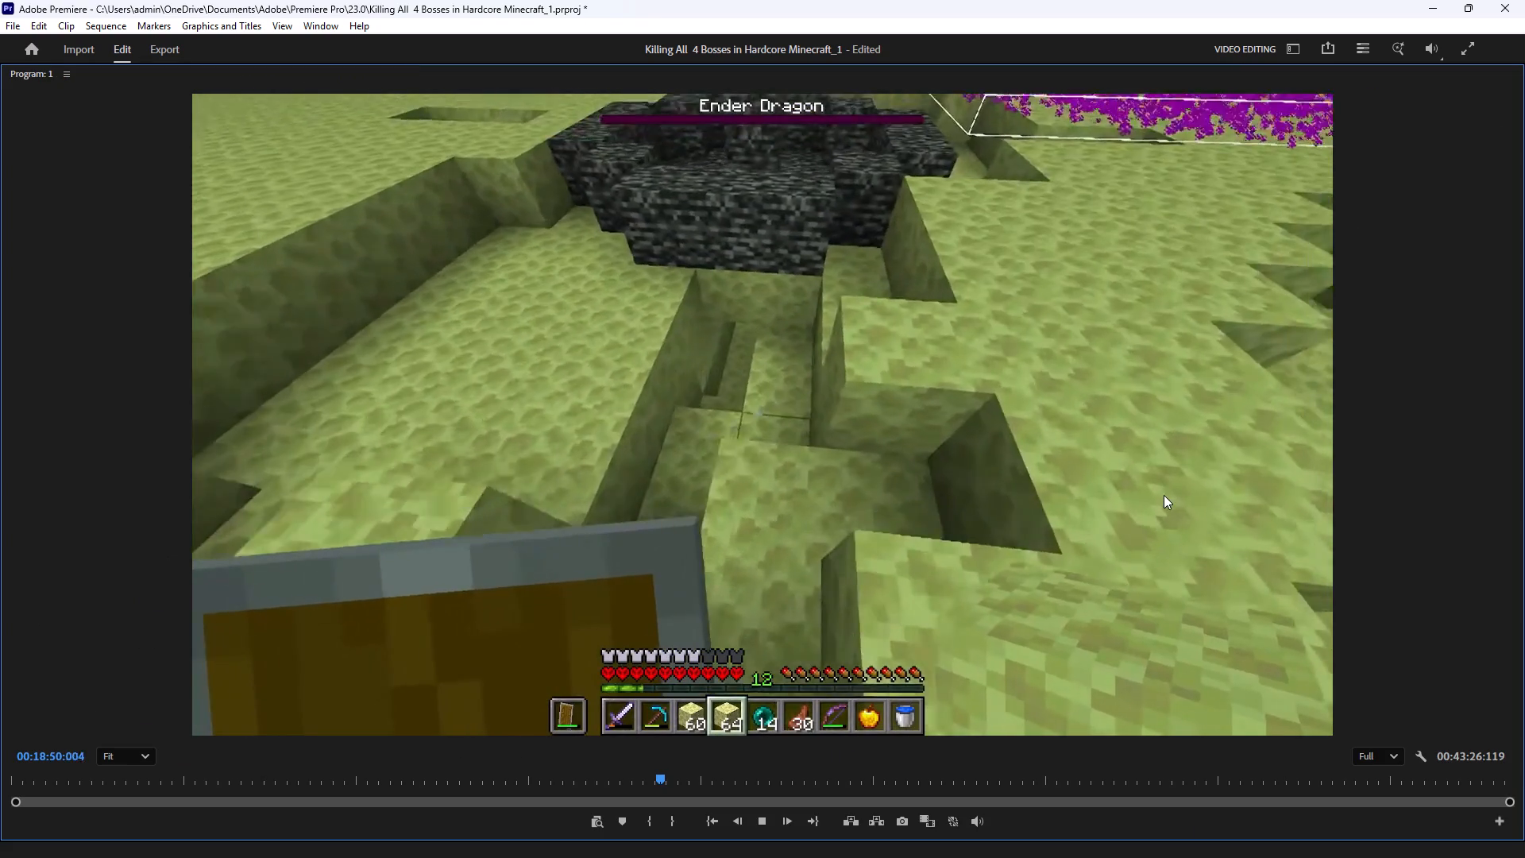
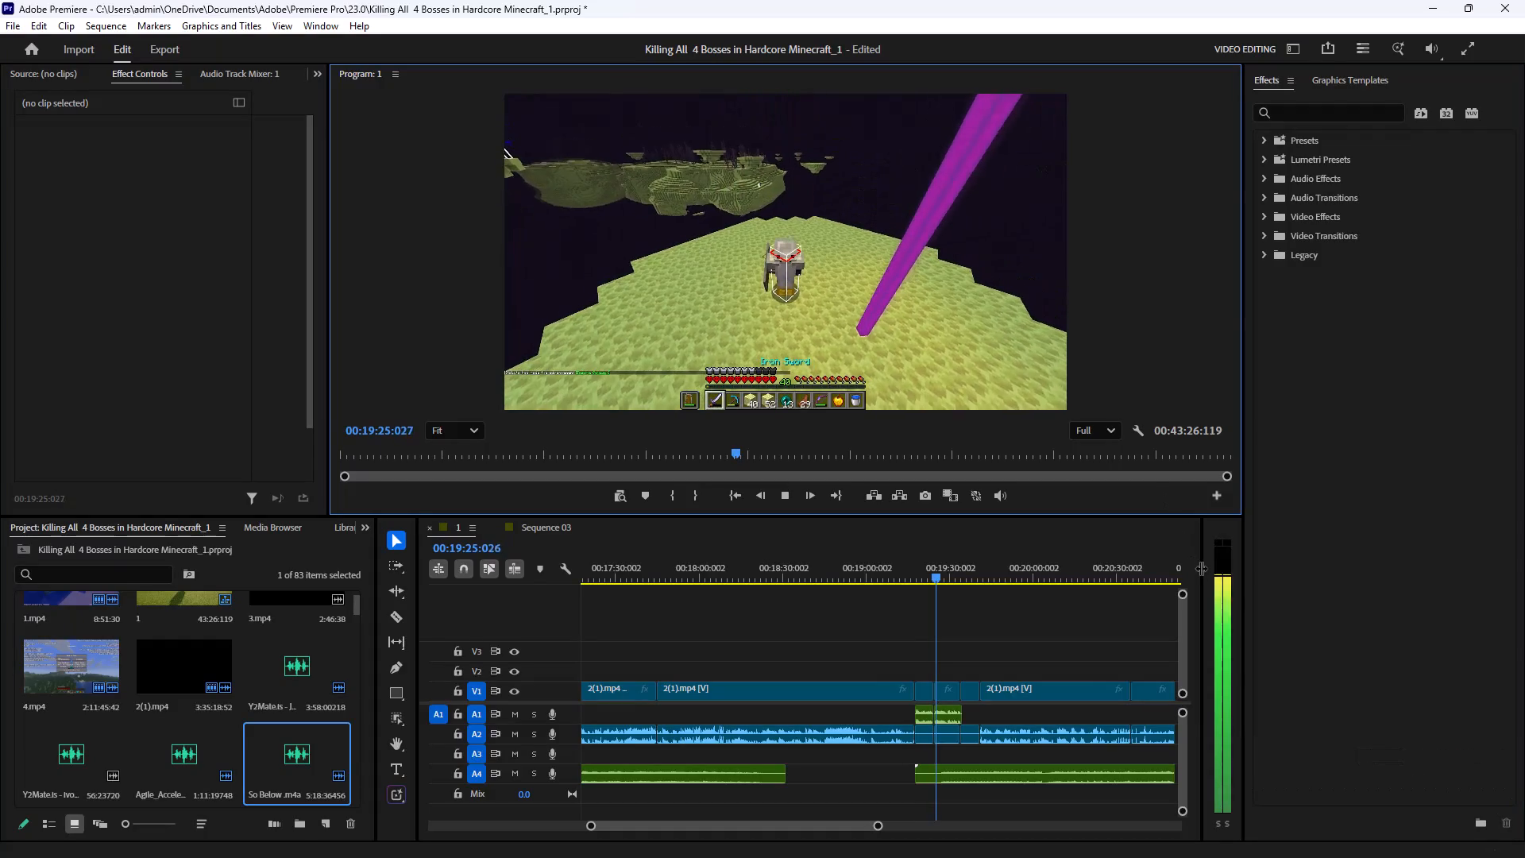
Play the End footage up to about 00:19:36, remove the short 2(1).mp4 clip there, and close the gap it leaves.
click(986, 655)
click(870, 311)
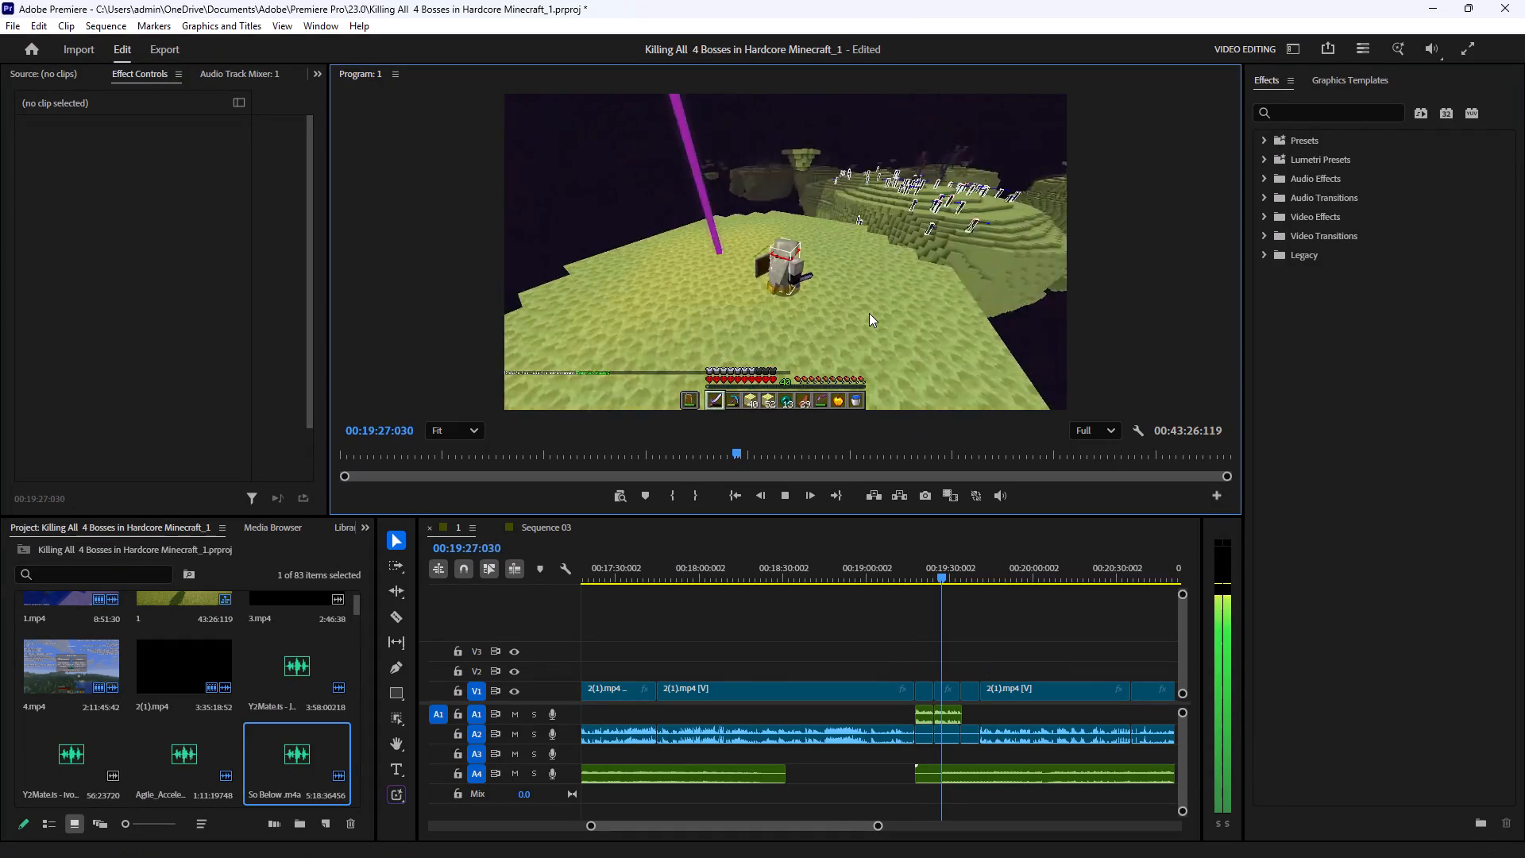
key(grave)
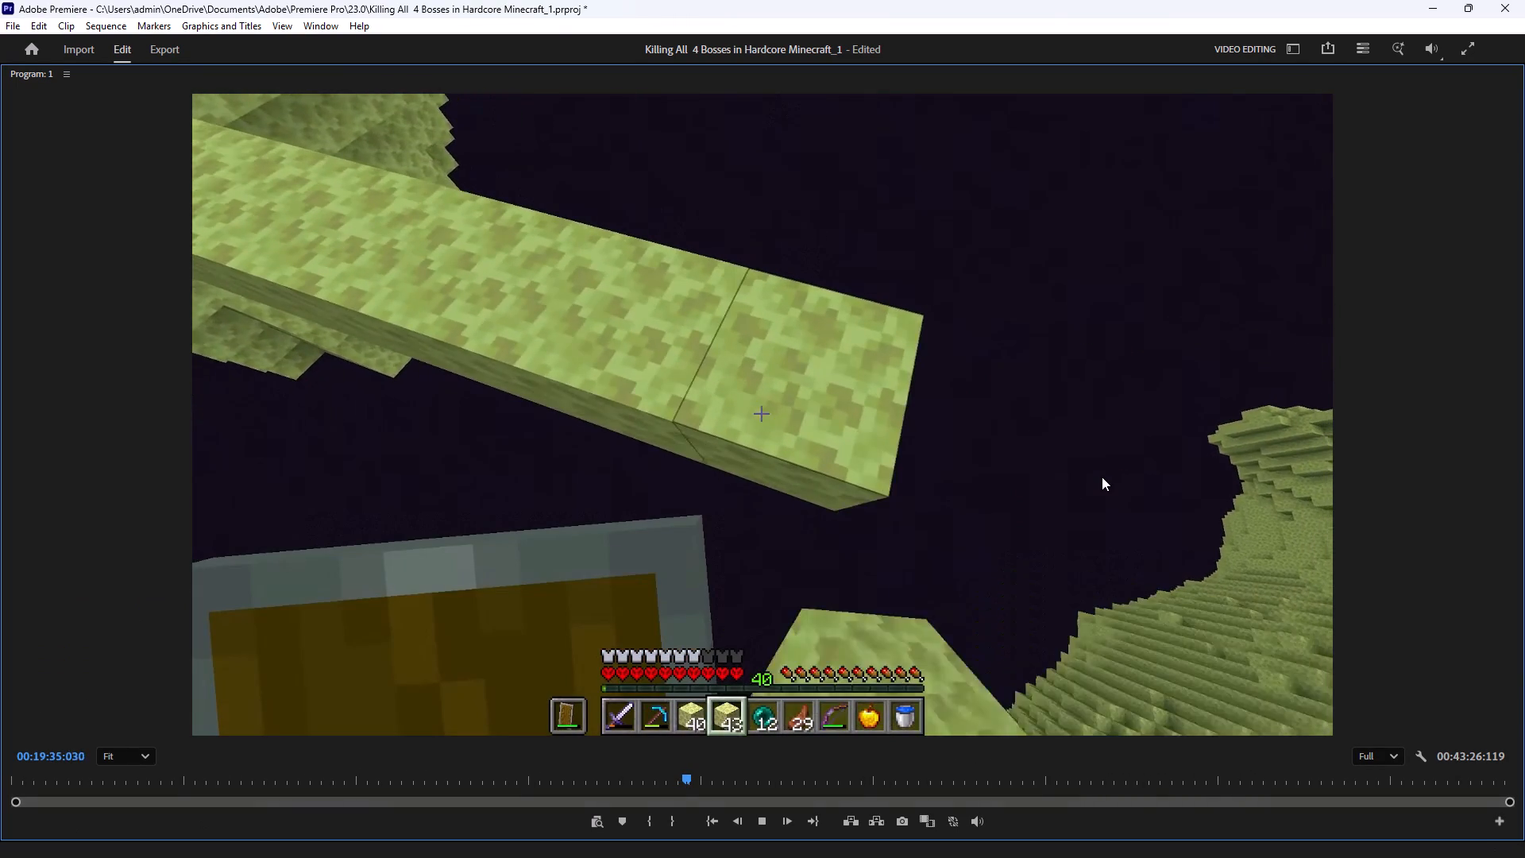
key(space)
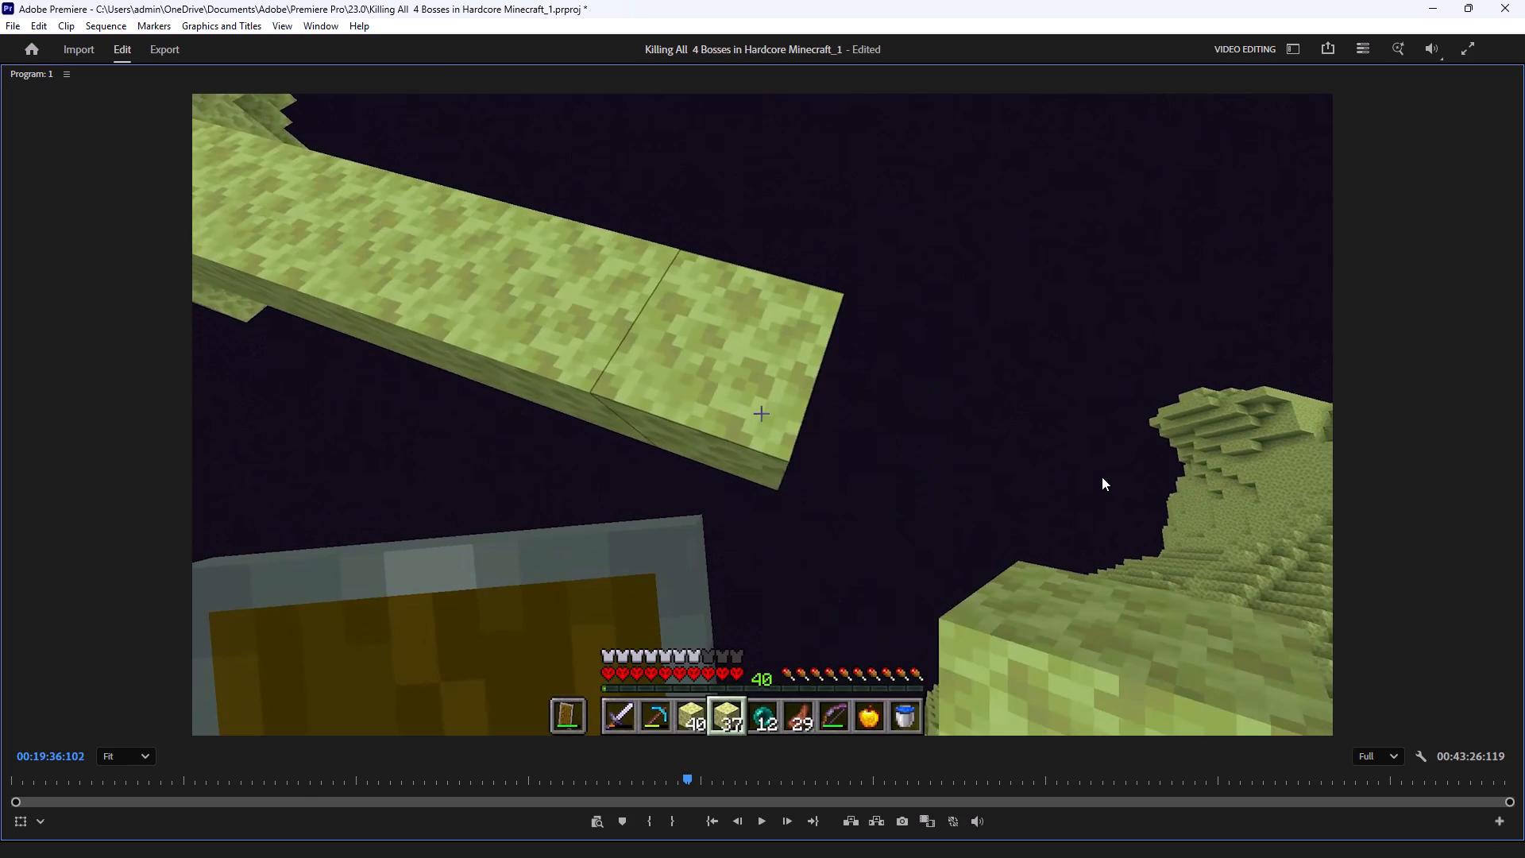
text(`)
click(1061, 609)
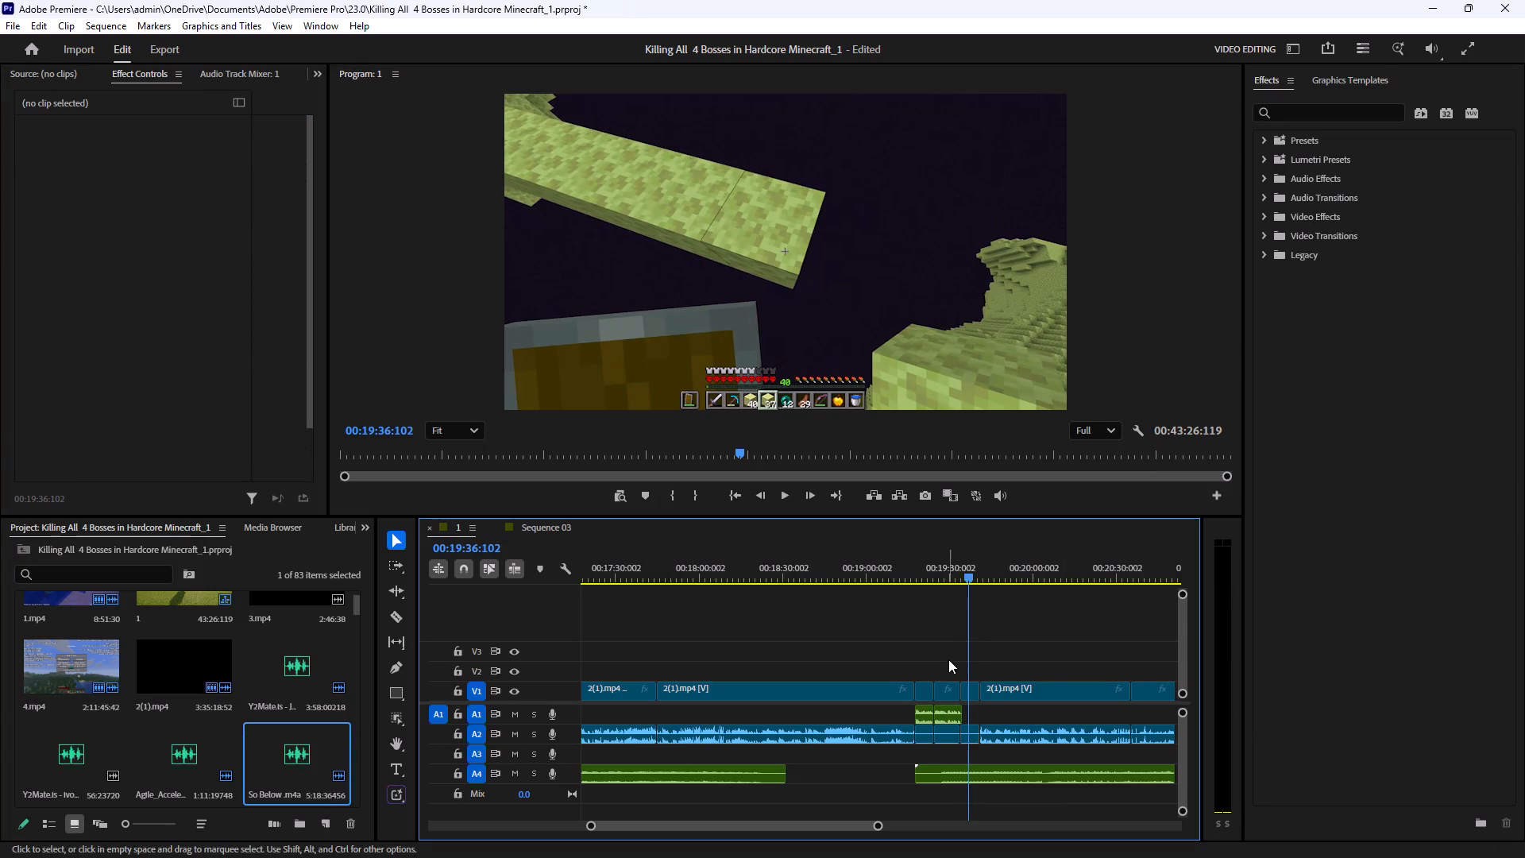
drag(979, 651, 969, 701)
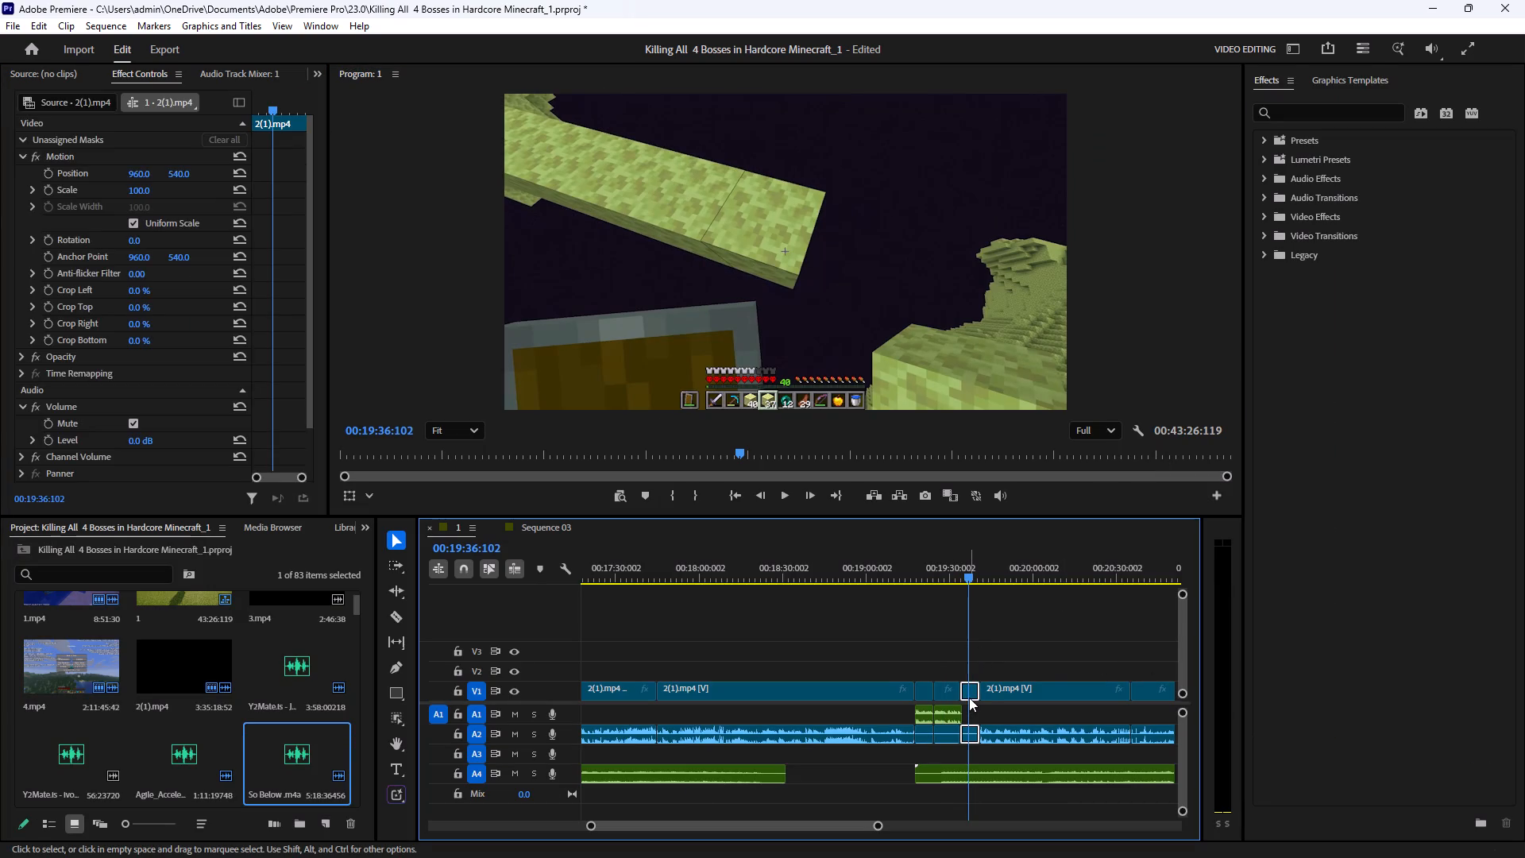
key(BackSpace)
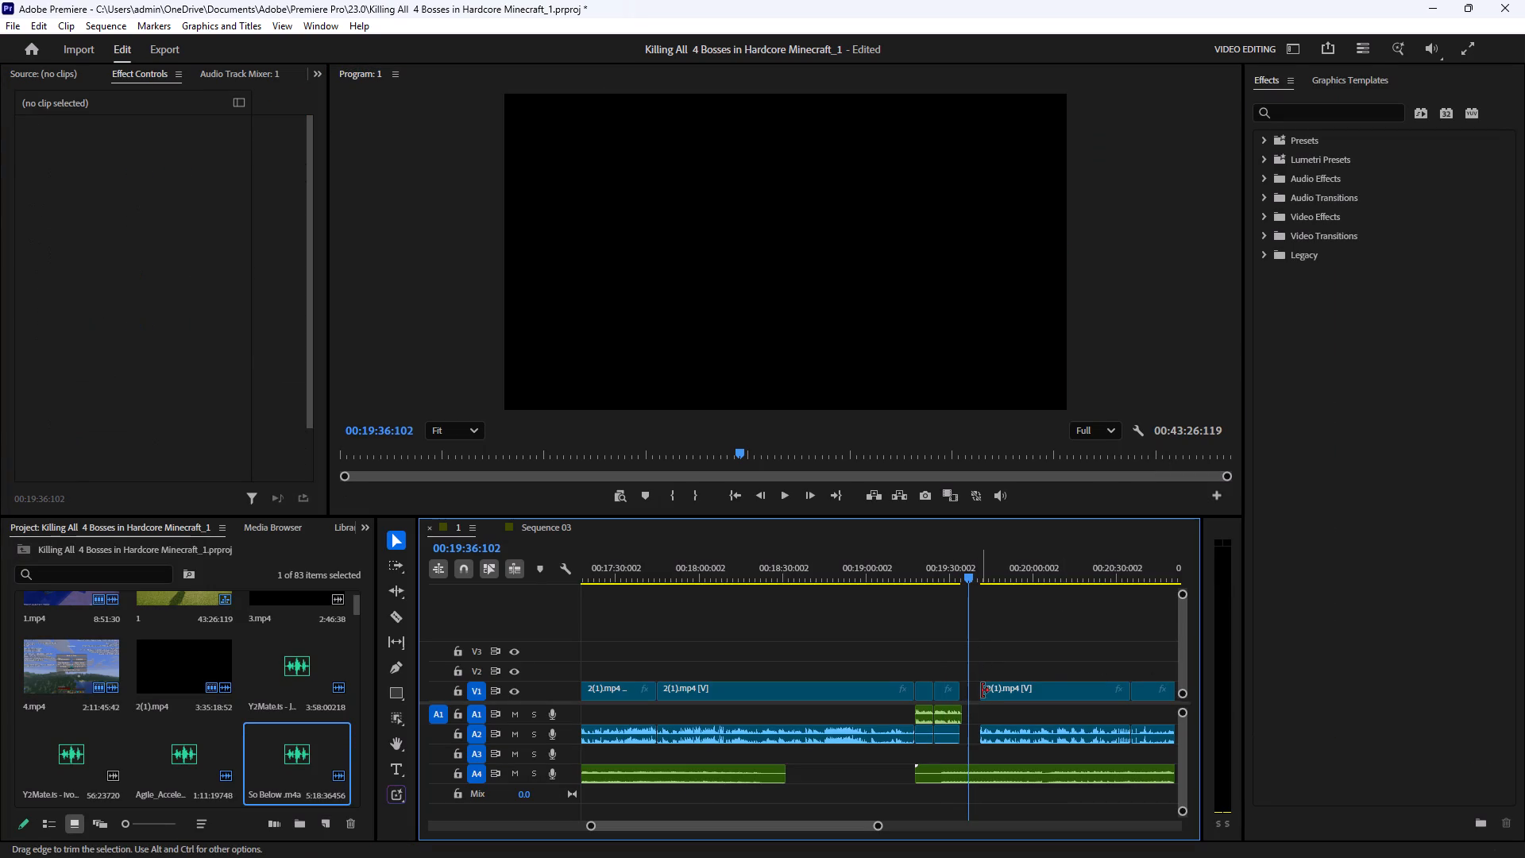
click(928, 568)
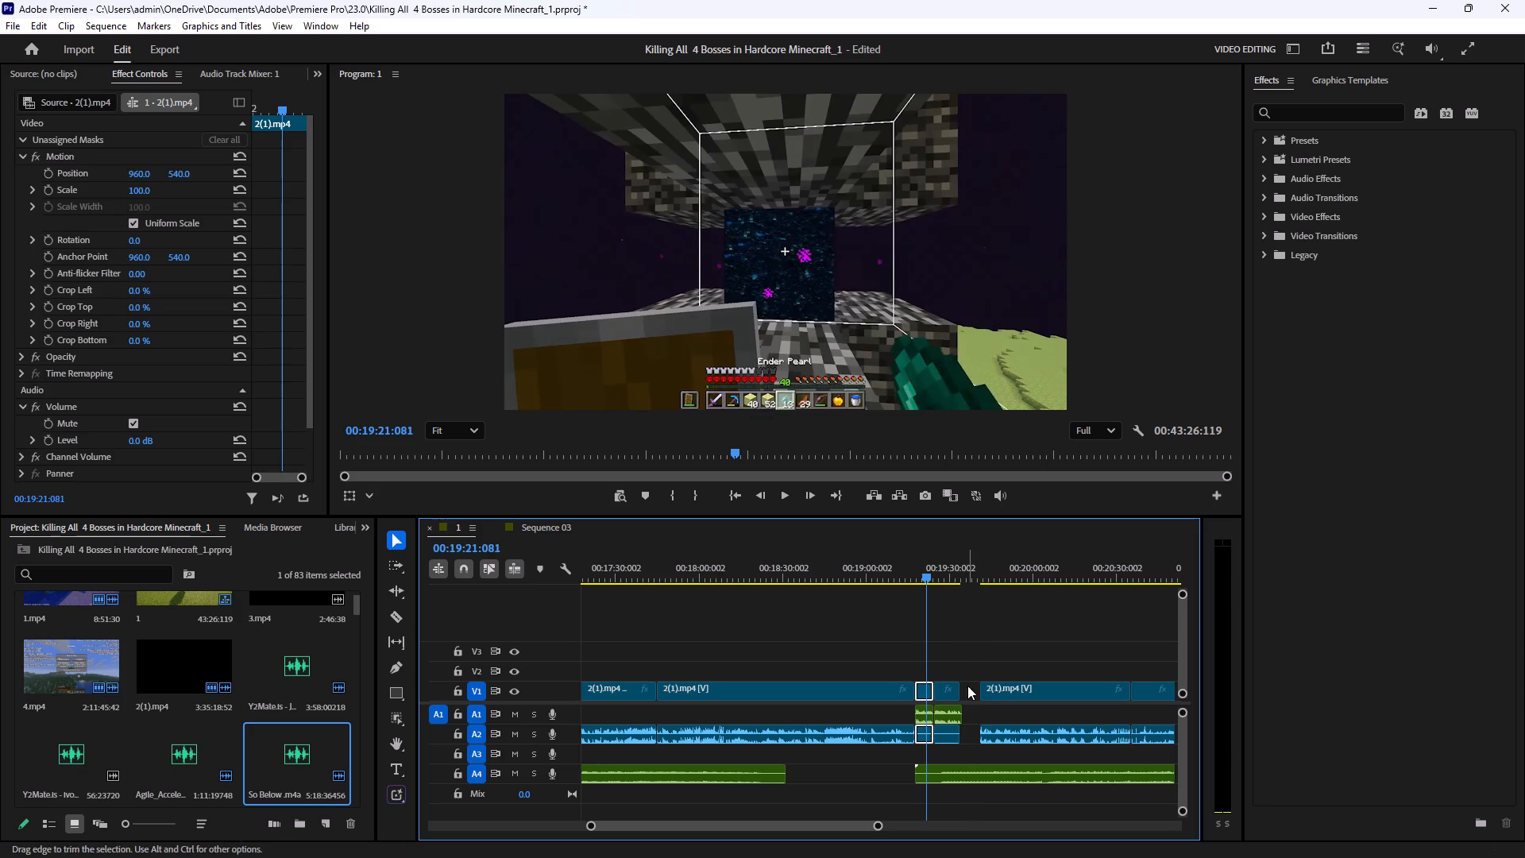
click(967, 691)
key(BackSpace)
Review the new cut in enlarged playback from about 00:19:29 to 00:19:36.
click(951, 580)
click(986, 605)
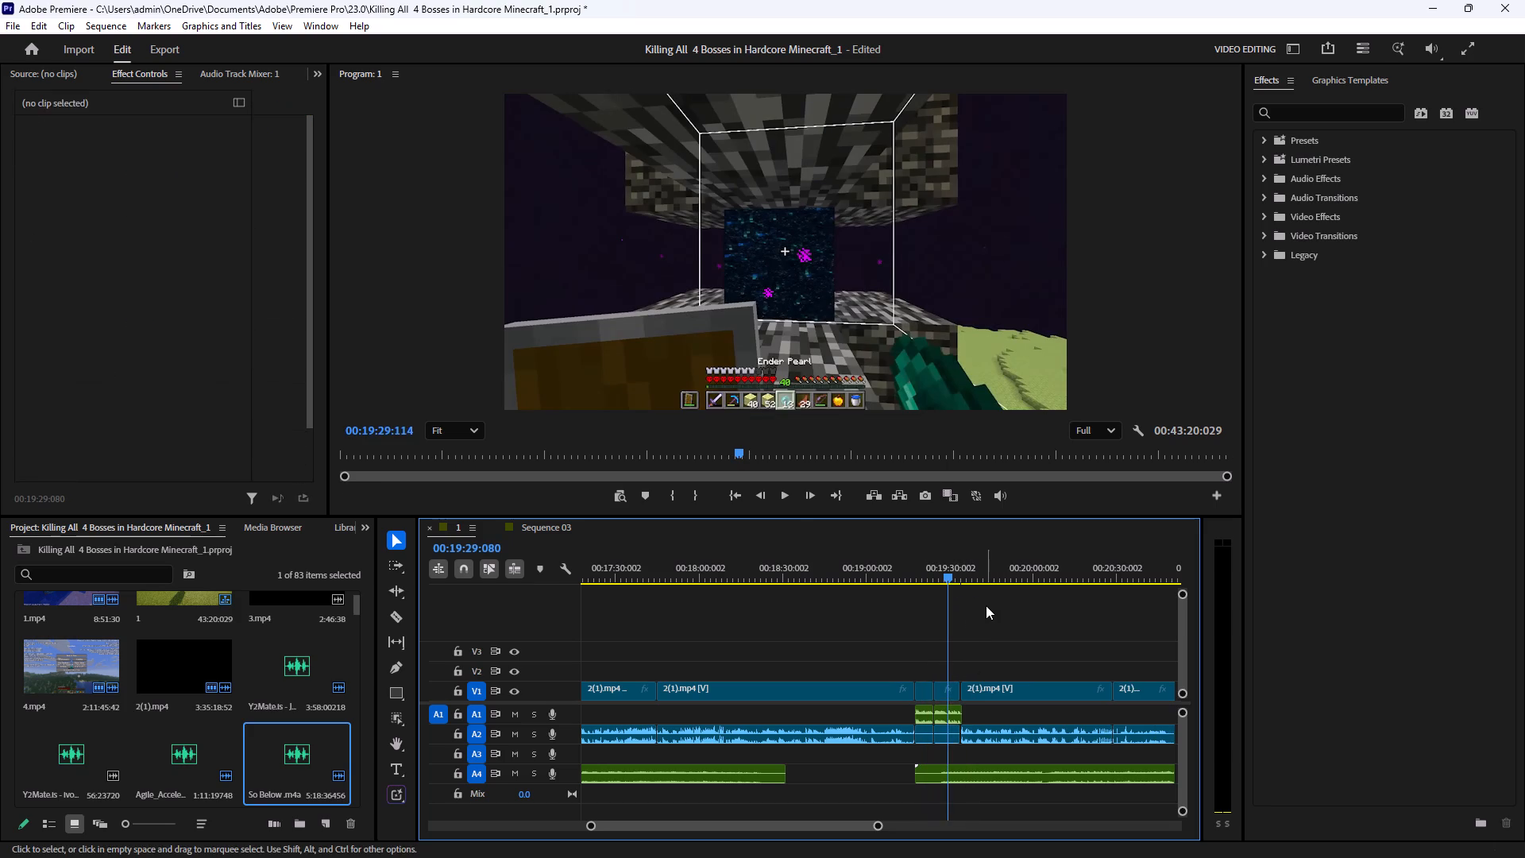
click(779, 493)
click(969, 352)
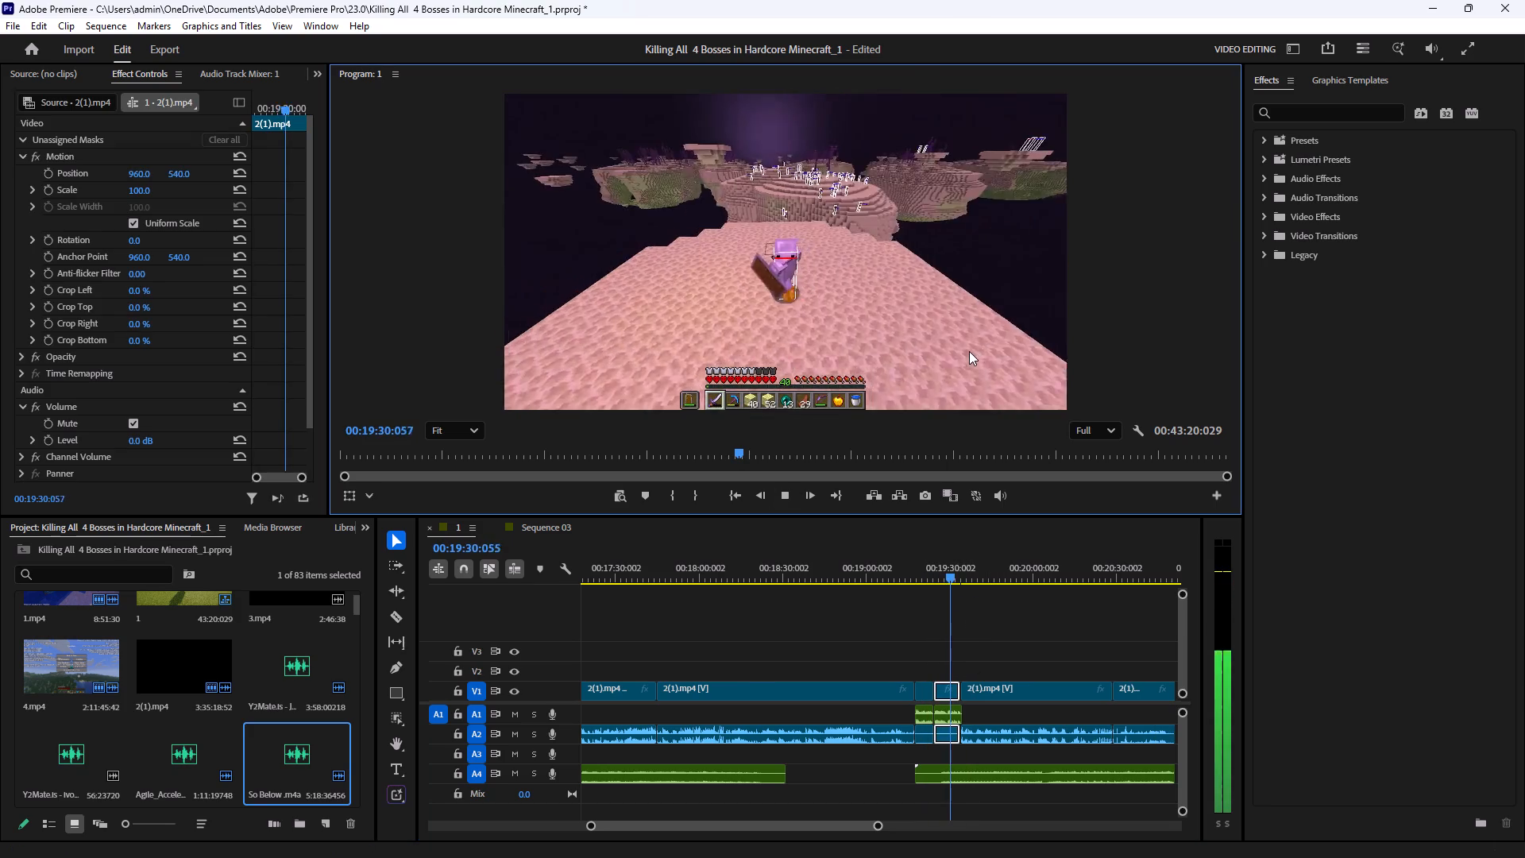
key(grave)
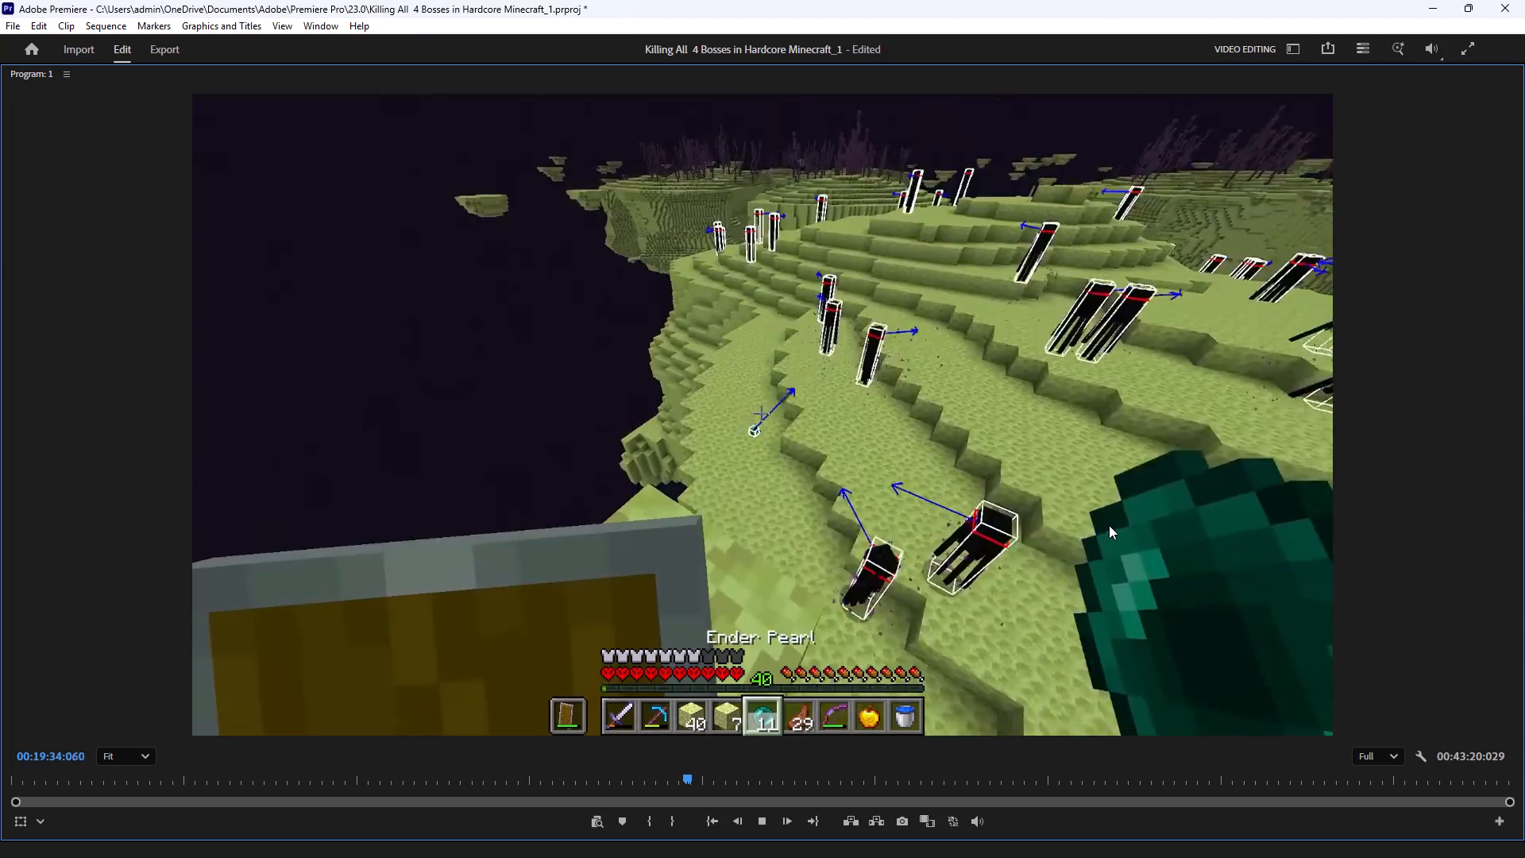
key(space)
key(space)
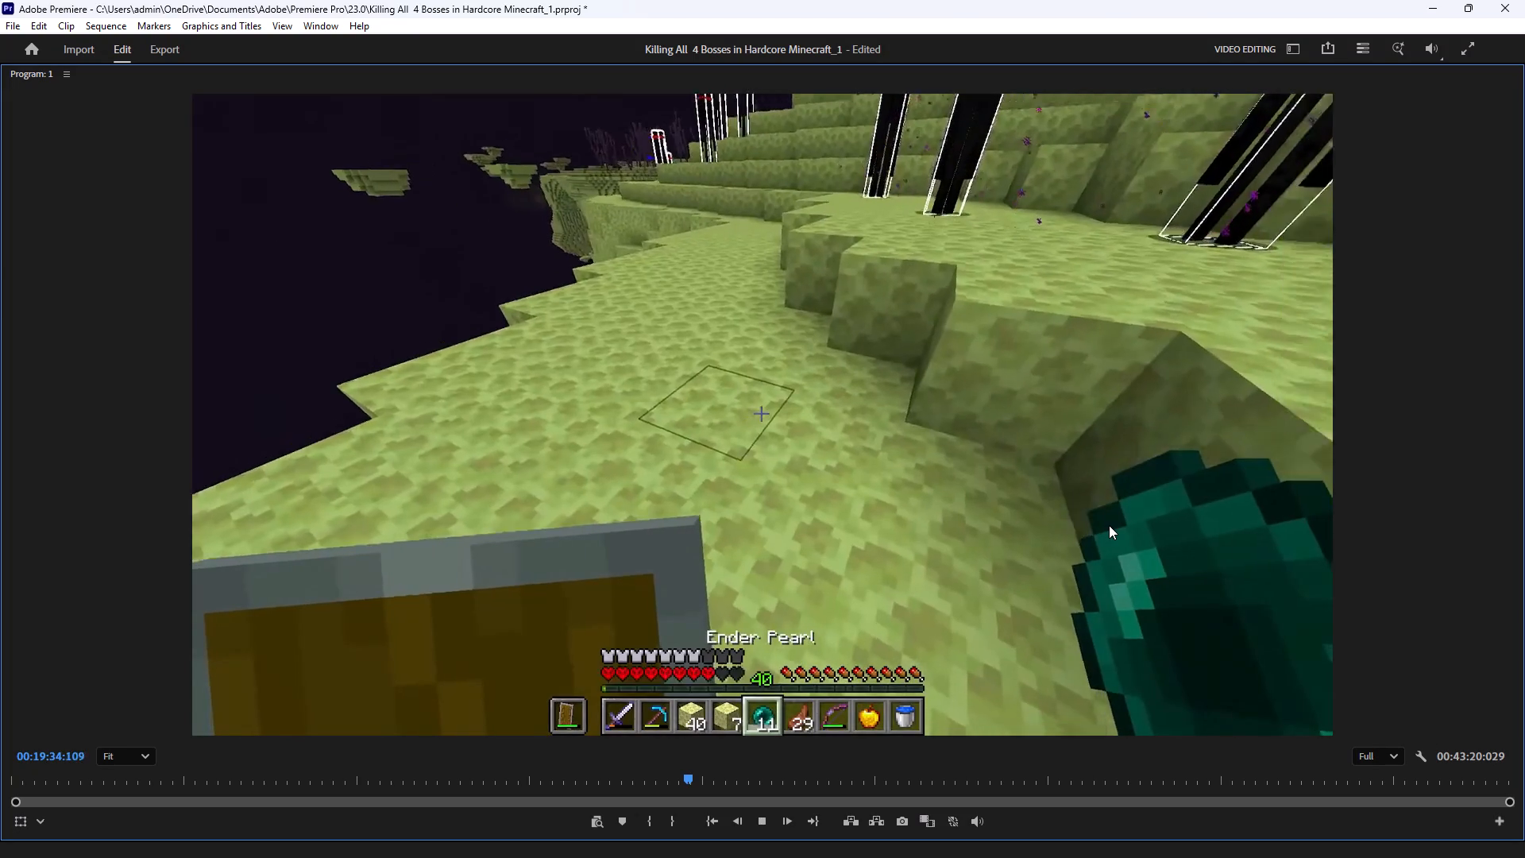
key(grave)
key(space)
click(1065, 620)
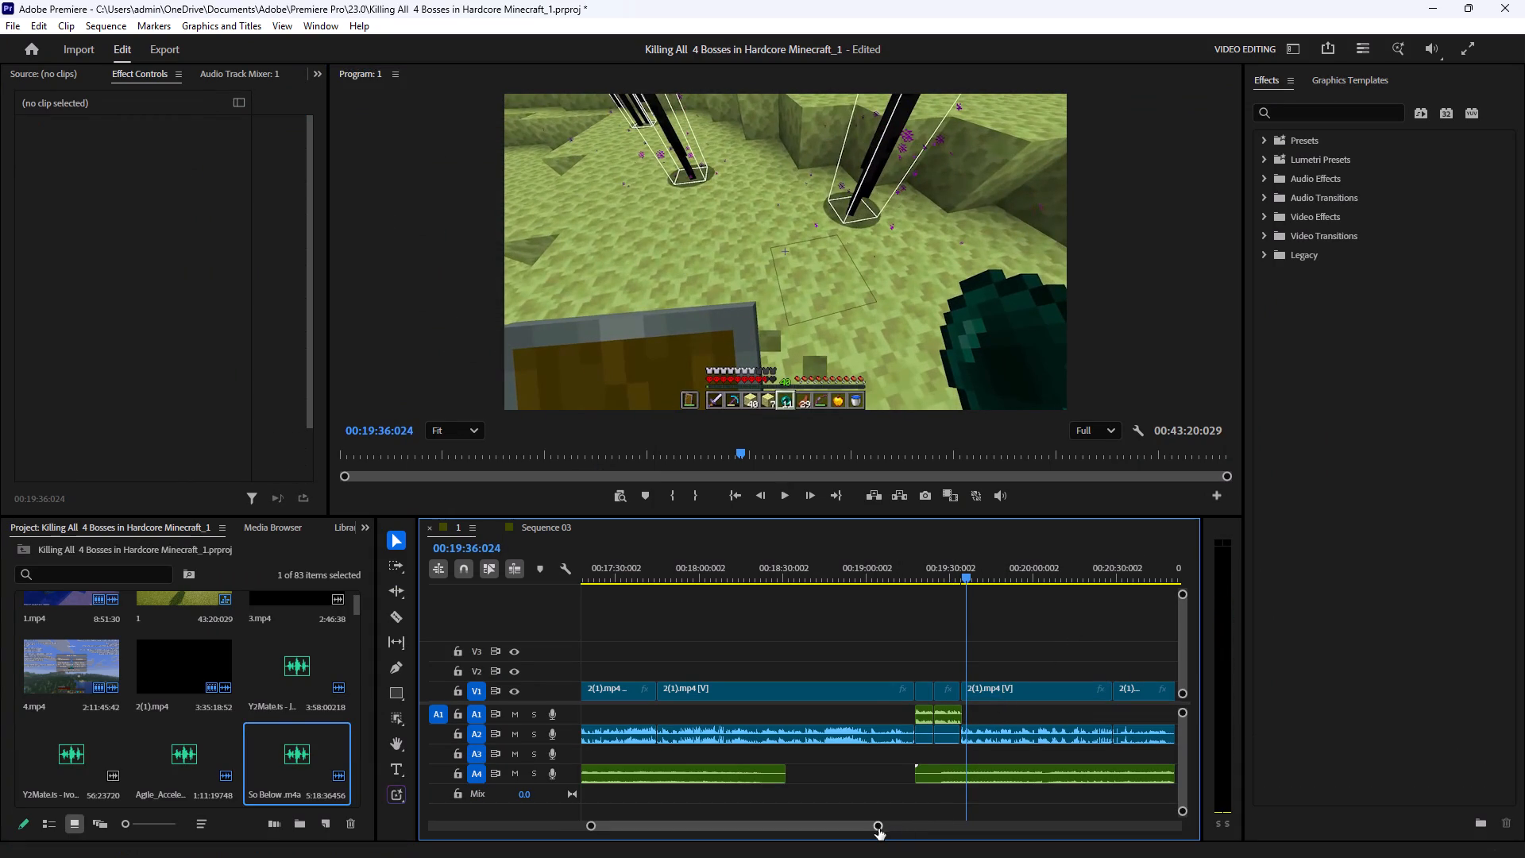
Shift the long 2(1).mp4 clip earlier to start at 00:19:34:021, closing the small gap before it.
drag(878, 829, 740, 848)
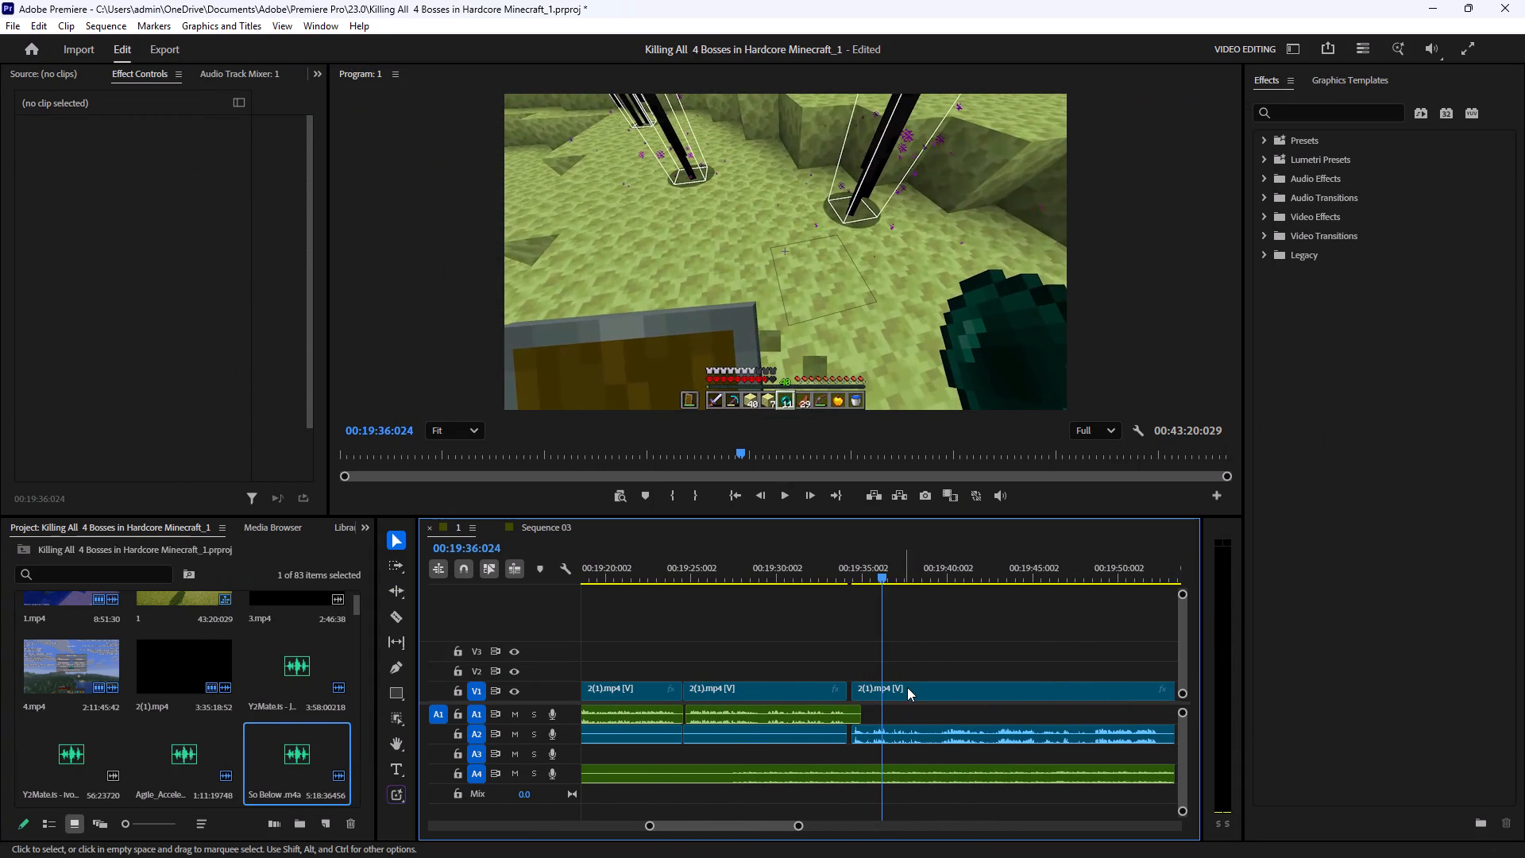
click(913, 686)
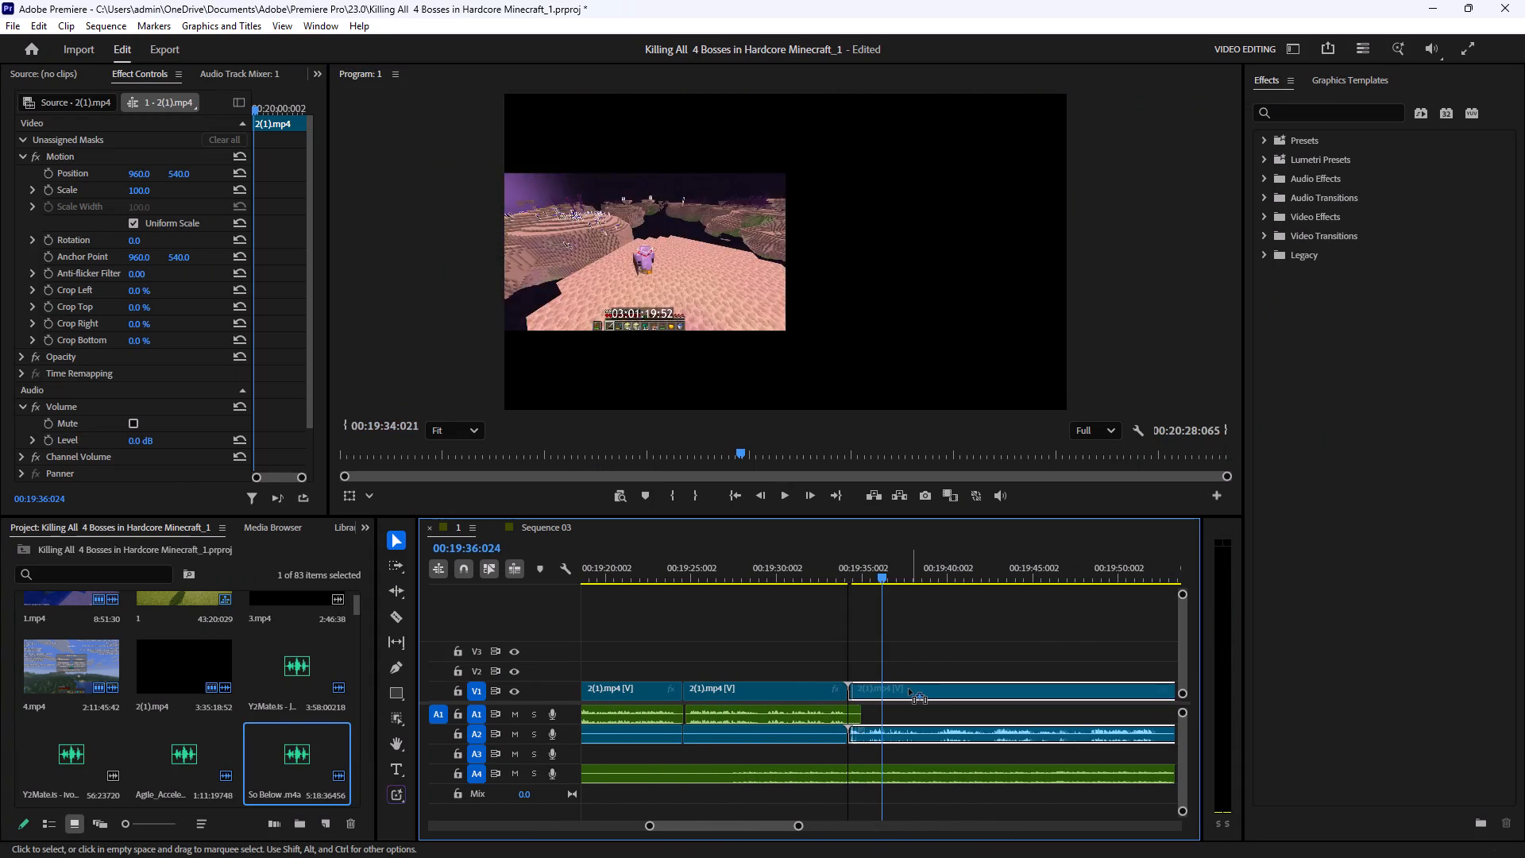
click(971, 634)
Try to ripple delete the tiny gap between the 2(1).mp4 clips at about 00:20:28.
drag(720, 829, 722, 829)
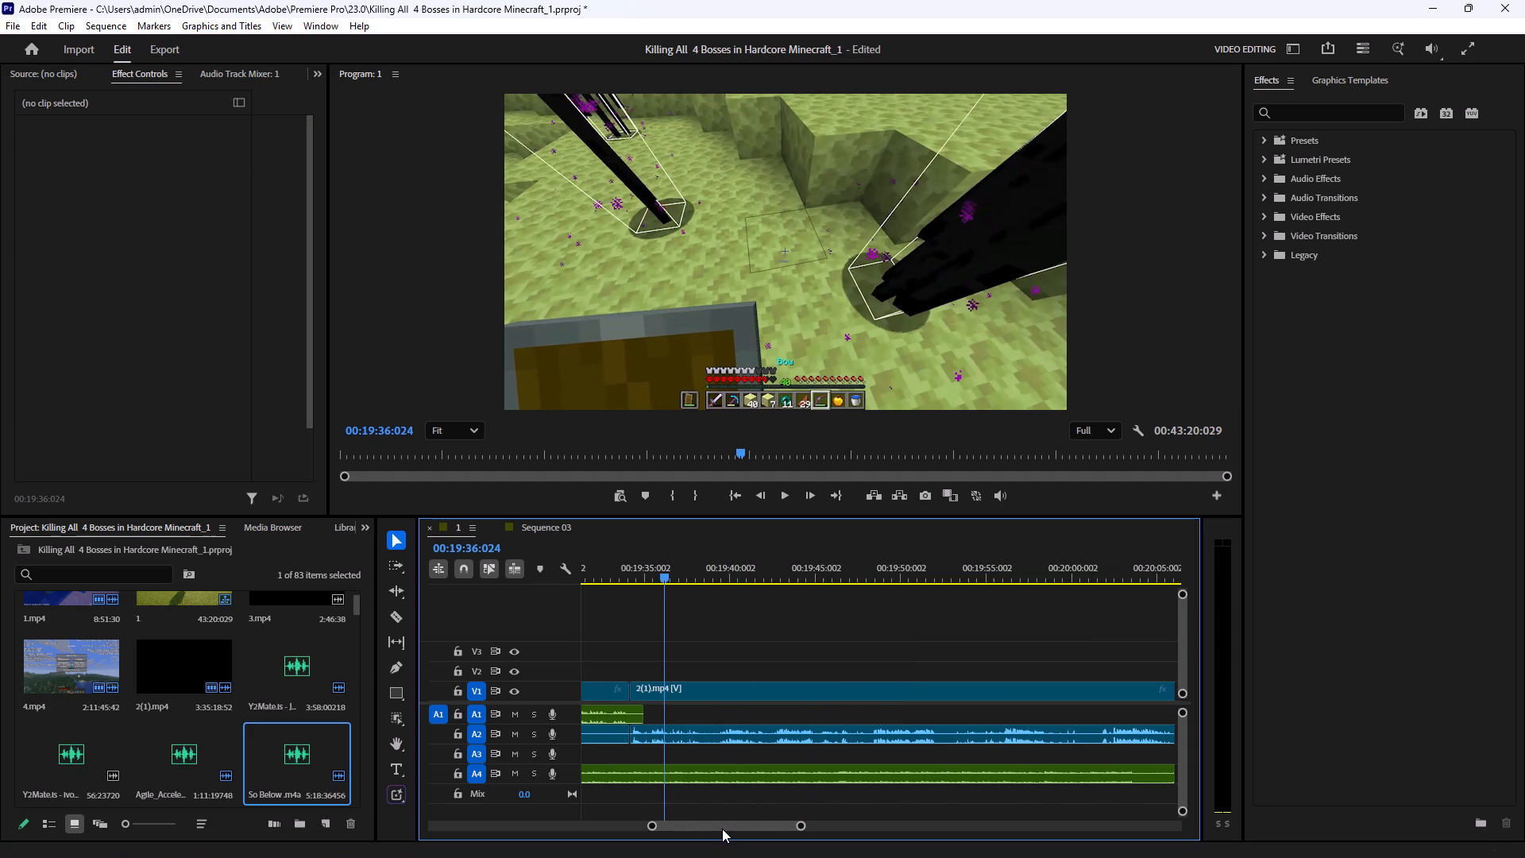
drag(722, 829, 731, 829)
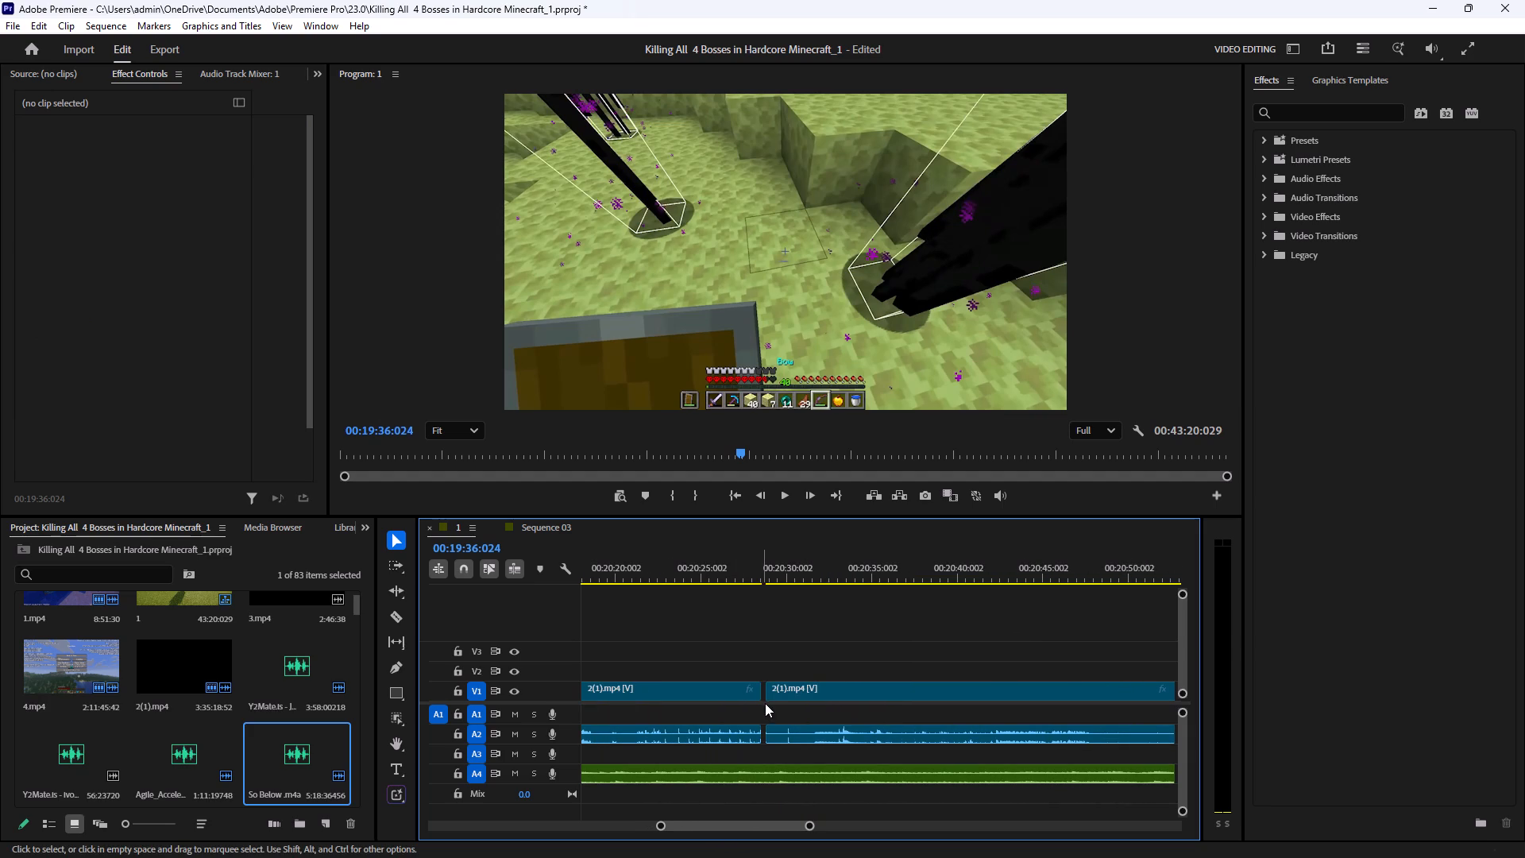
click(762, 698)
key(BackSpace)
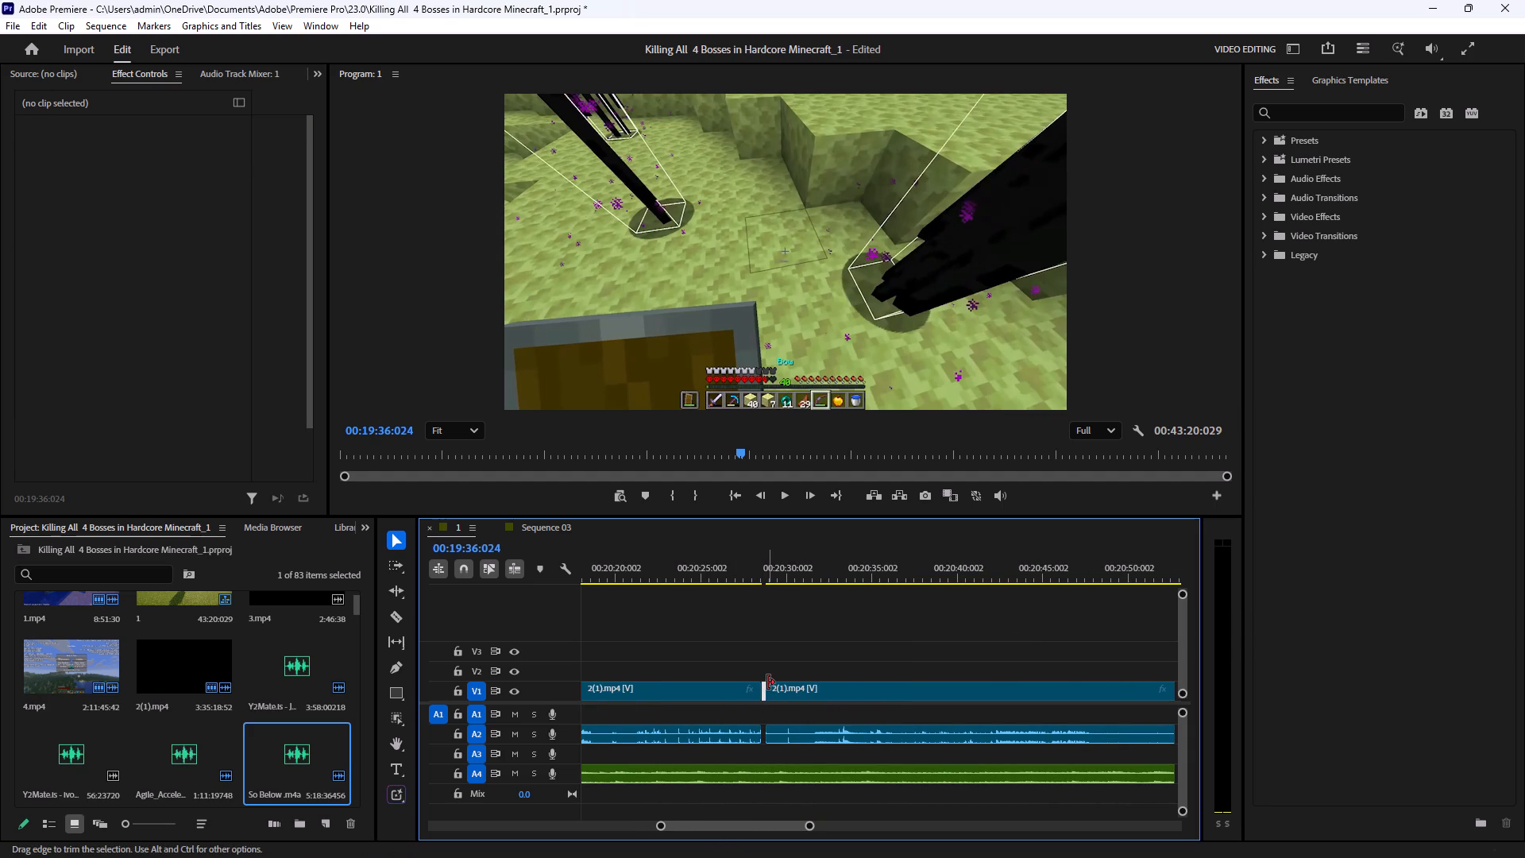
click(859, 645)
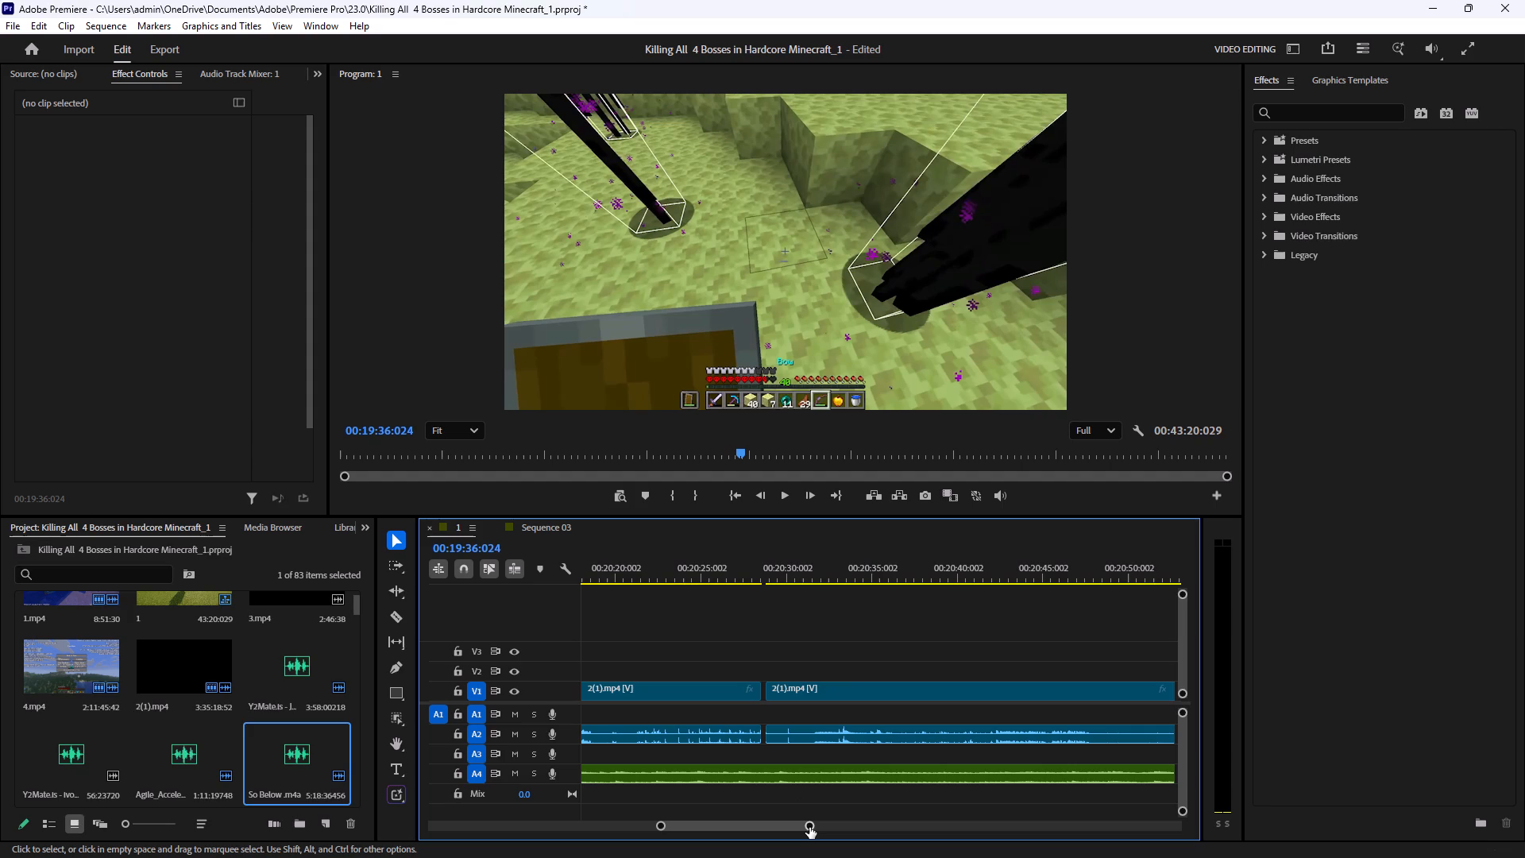
Select all gameplay clips with their A2 audio from about 00:20:28 to the sequence end and shift them 29 frames earlier, closing the gap.
drag(809, 827, 882, 831)
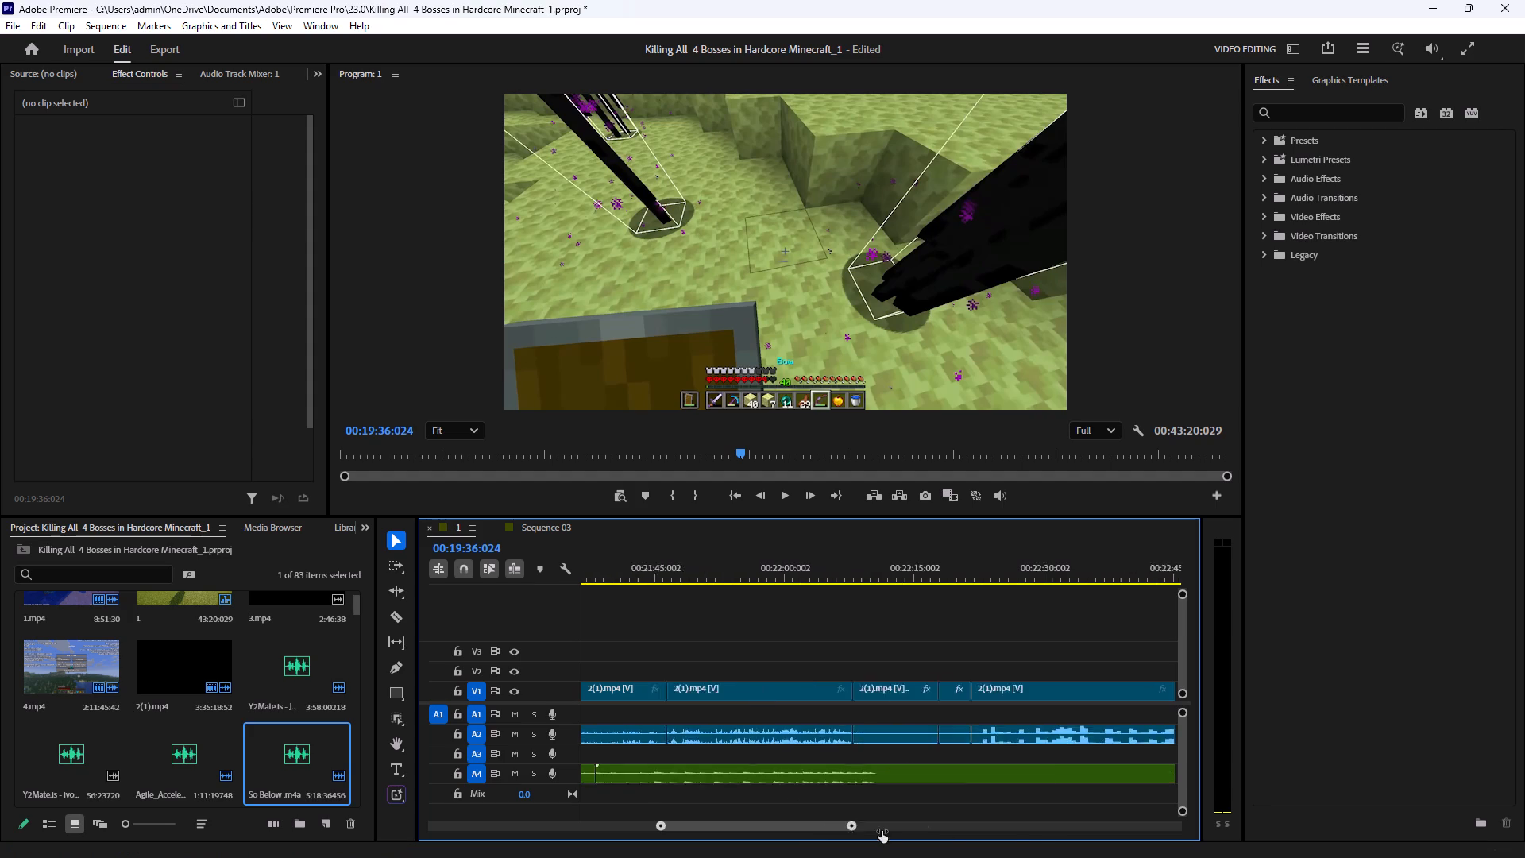
drag(882, 831, 1106, 845)
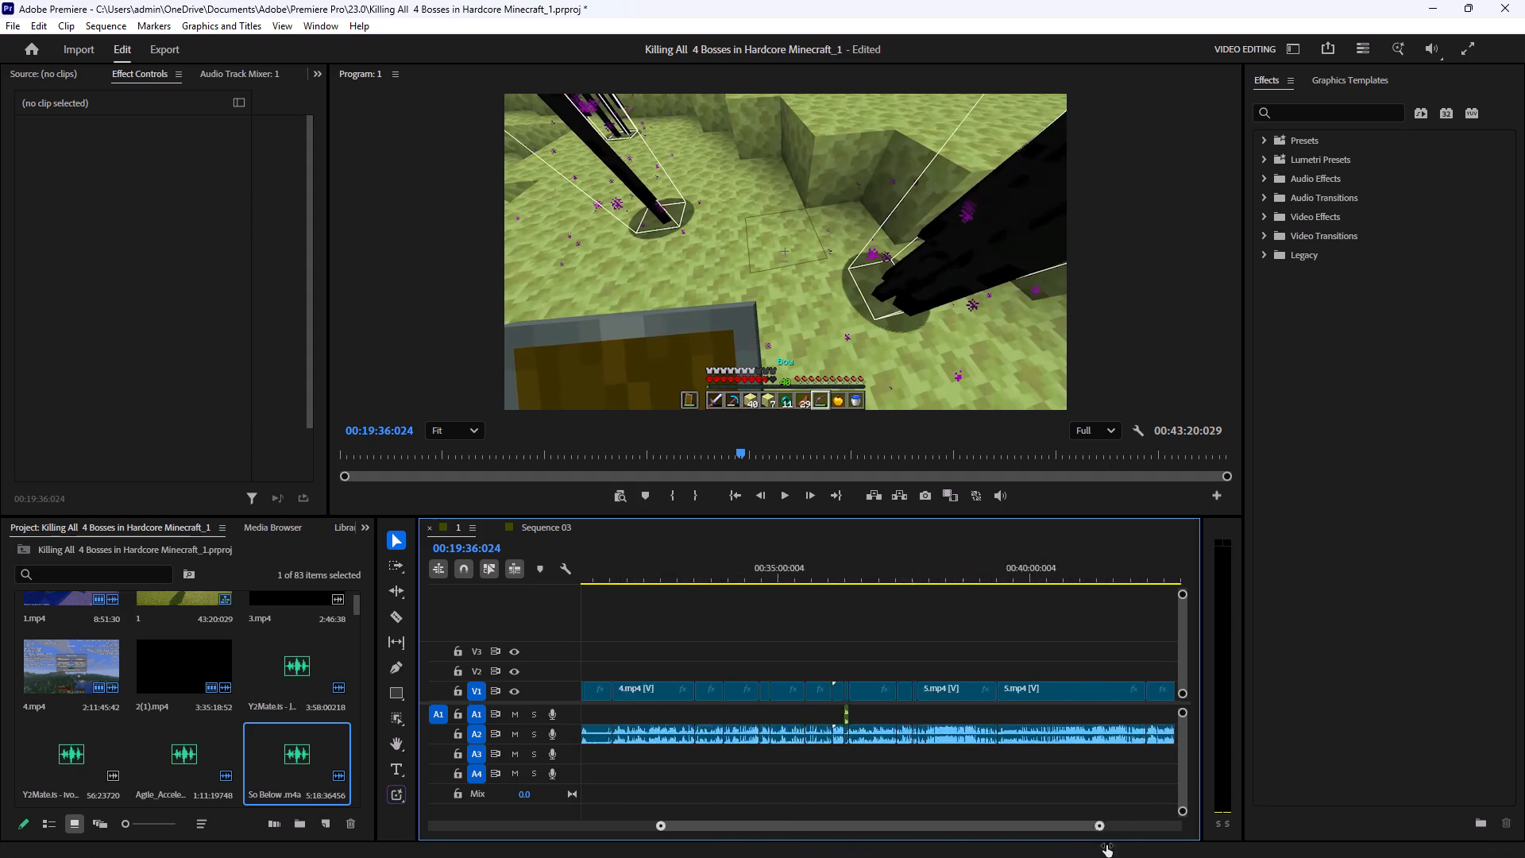
drag(1106, 845, 1192, 838)
drag(847, 826, 844, 826)
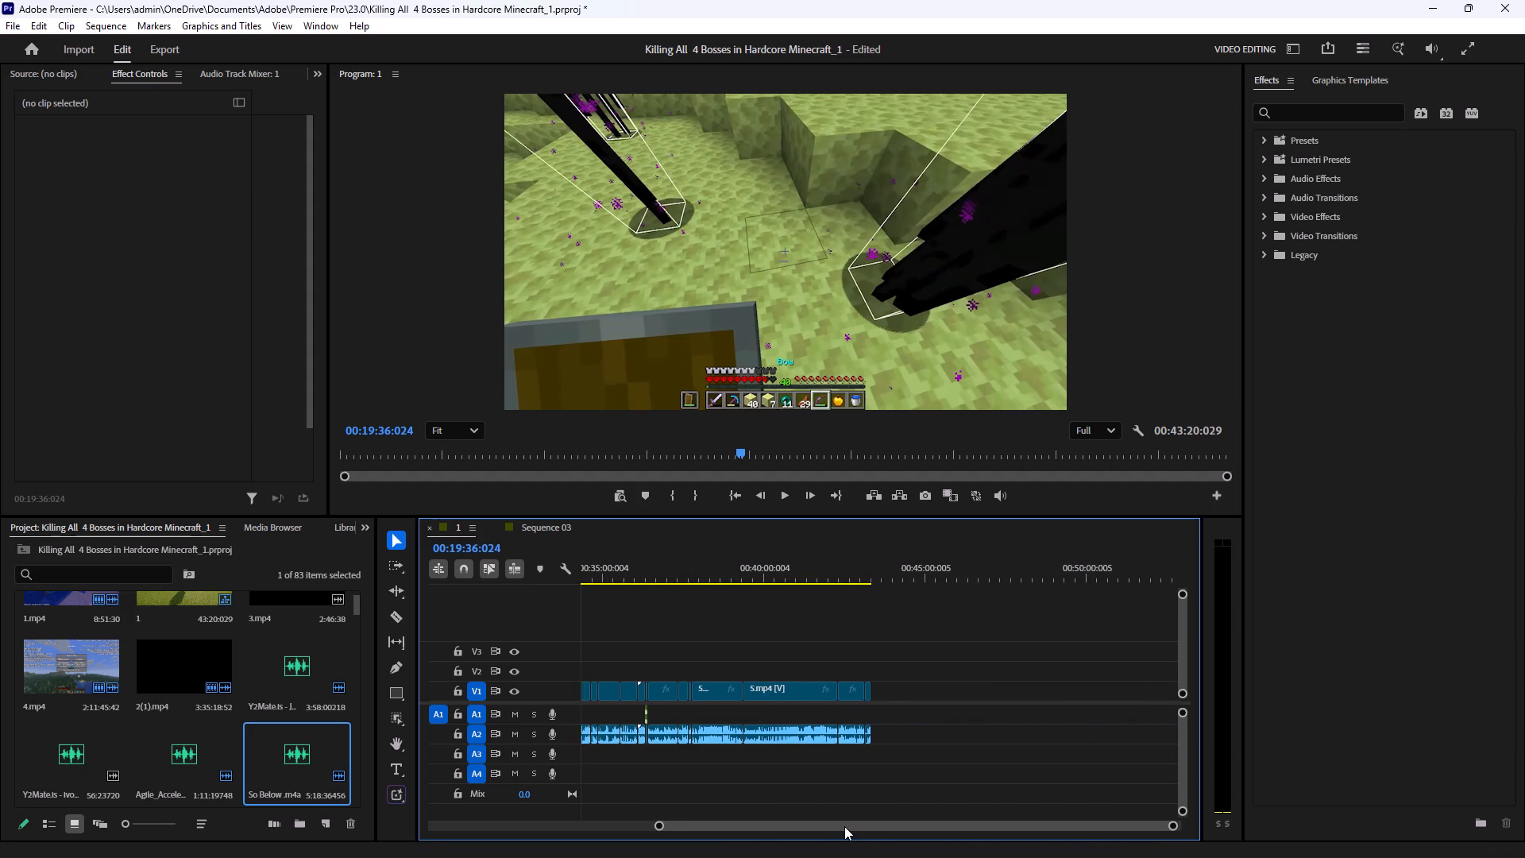
drag(844, 826, 752, 838)
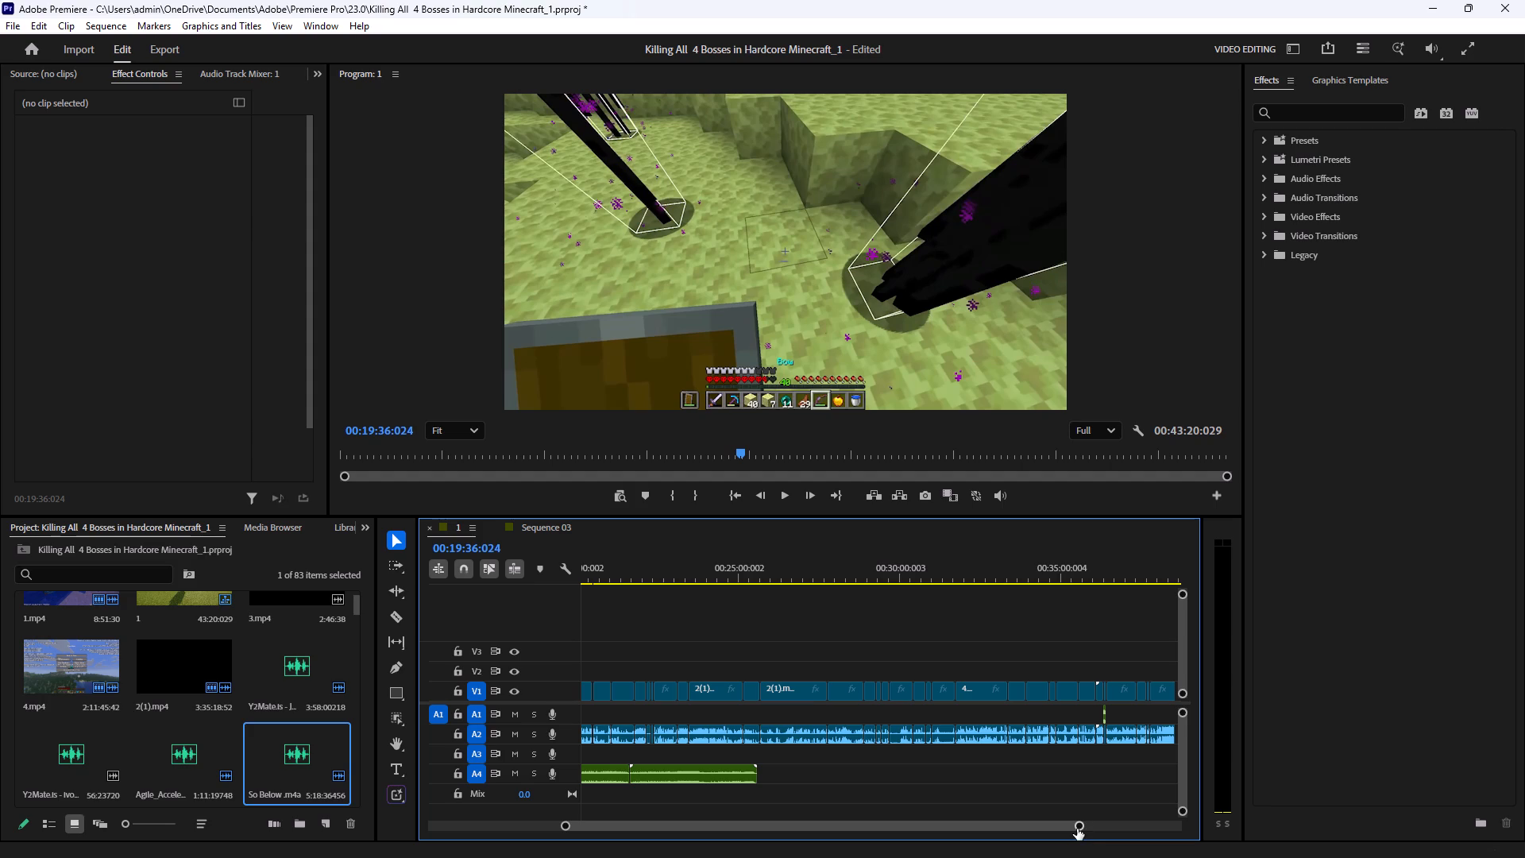
drag(1077, 829, 651, 824)
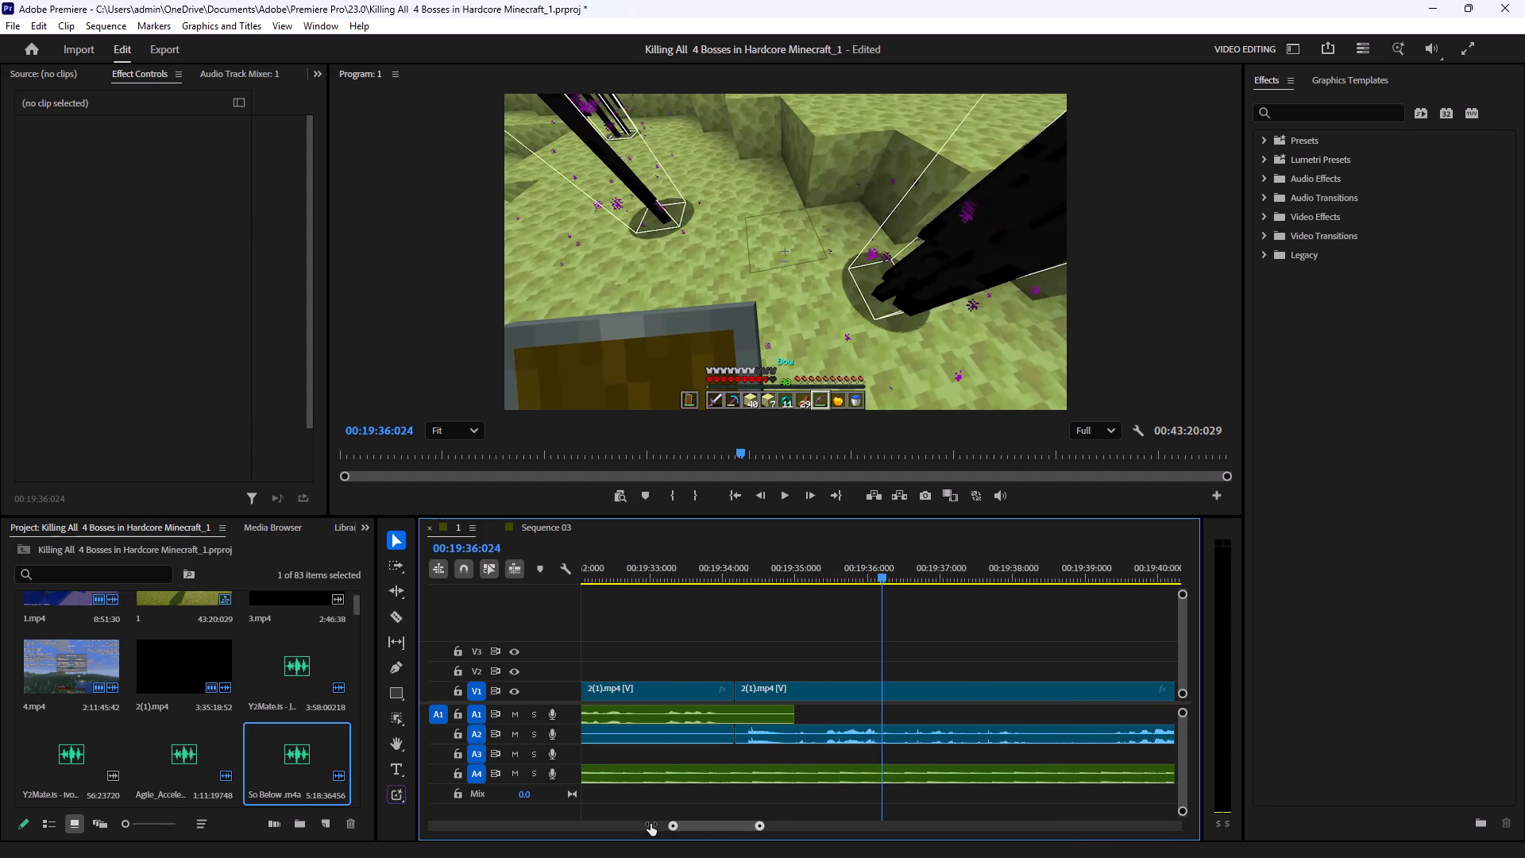
drag(651, 824, 718, 820)
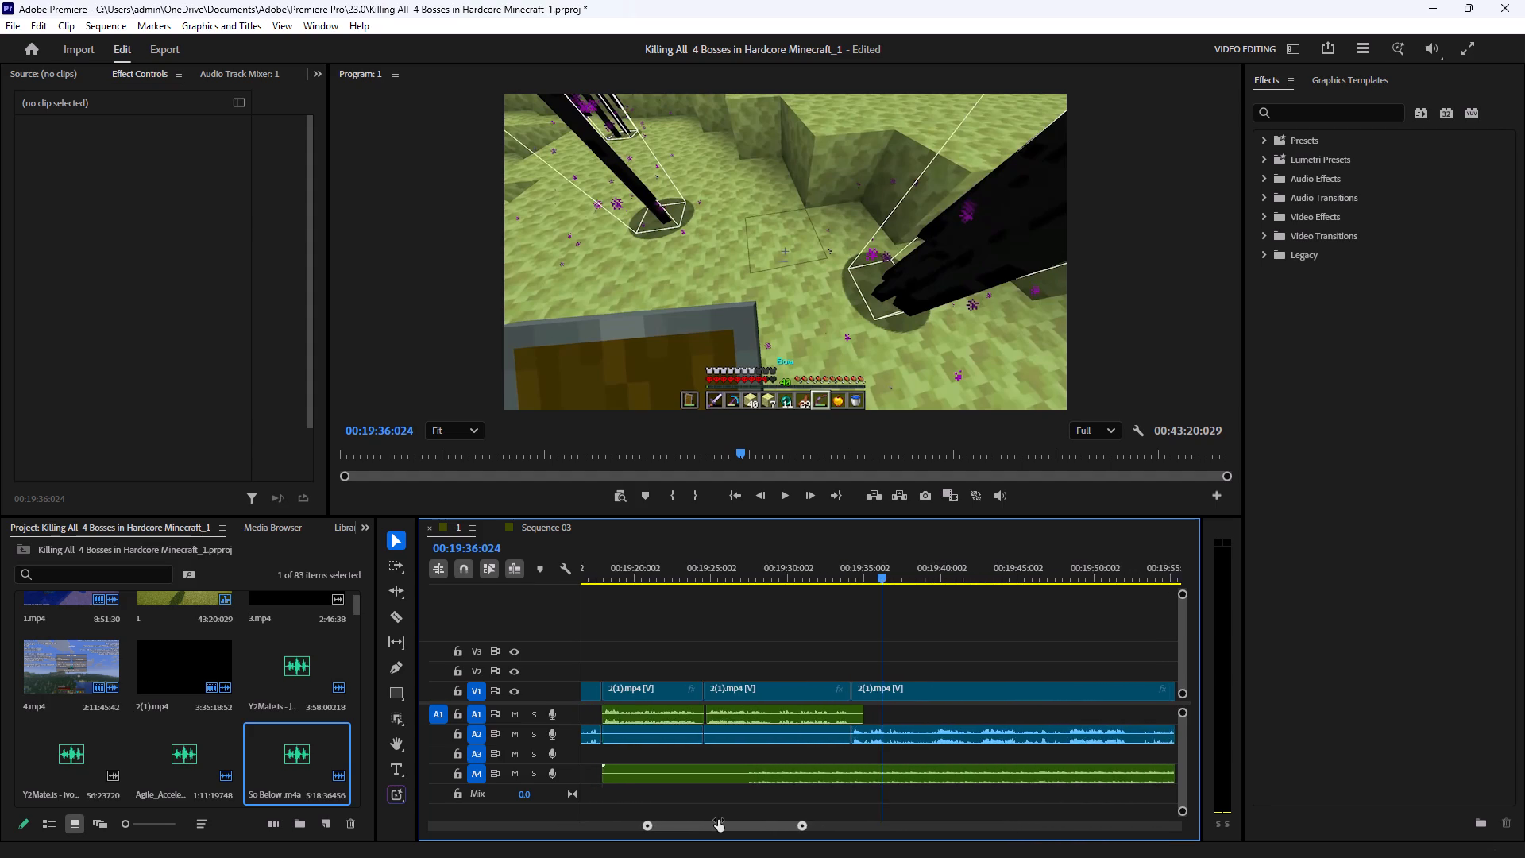
drag(718, 820, 885, 834)
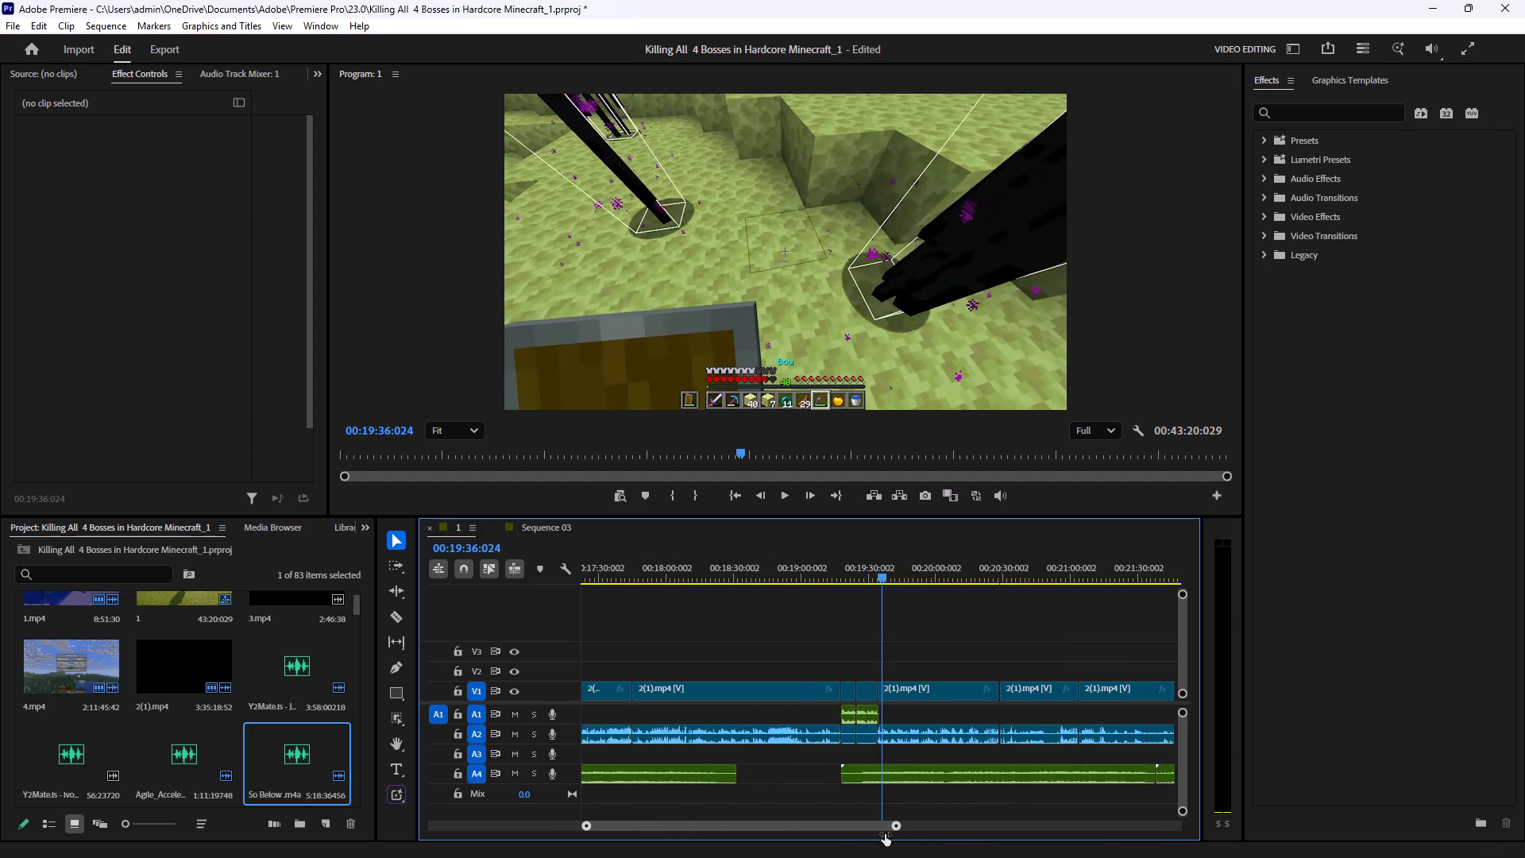
drag(885, 834, 820, 835)
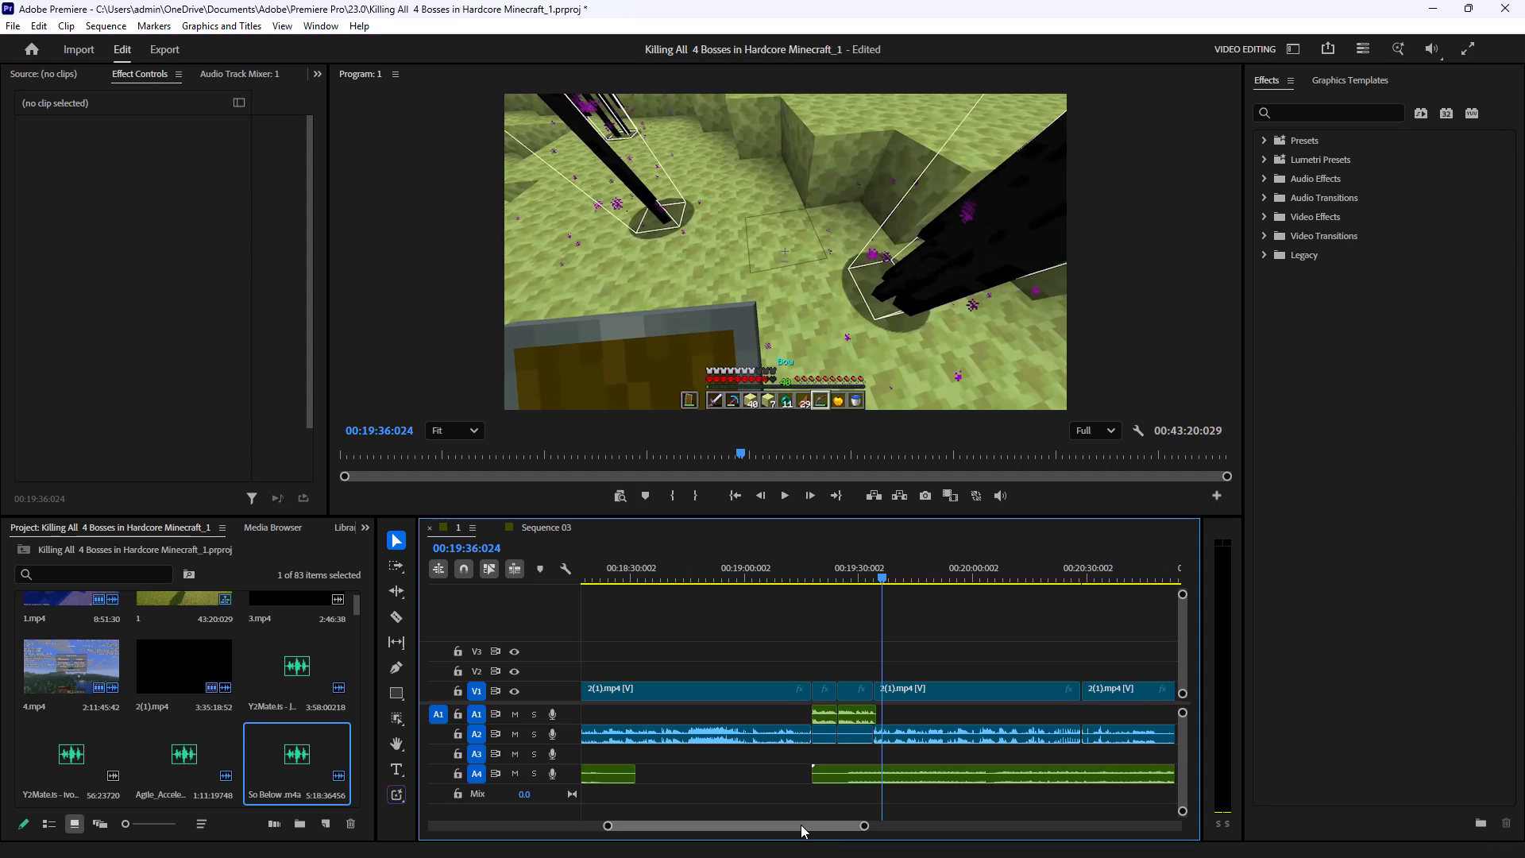
drag(801, 825, 813, 830)
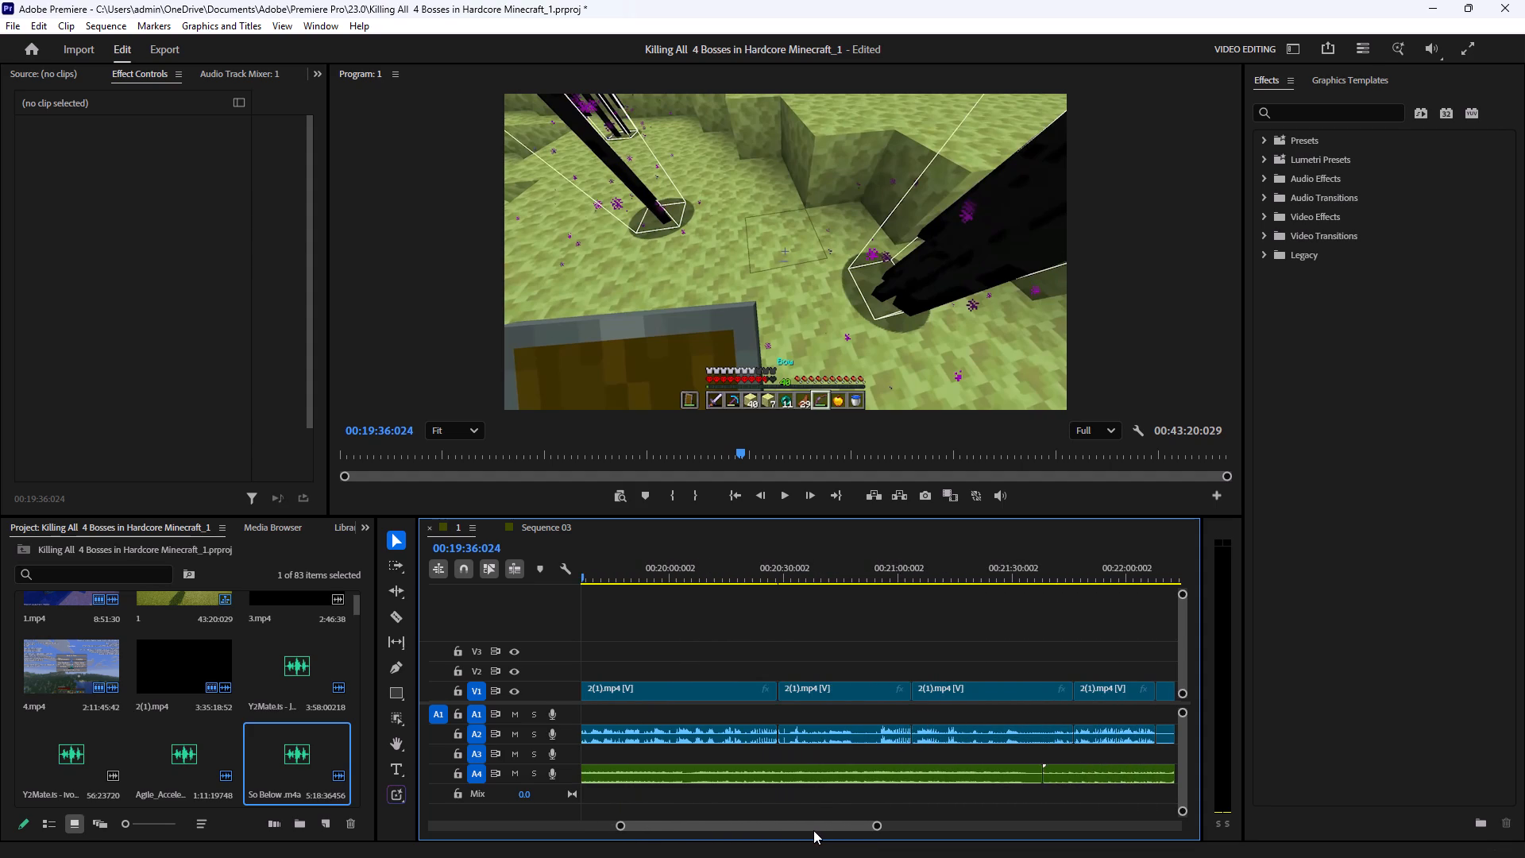
drag(813, 830, 814, 830)
drag(806, 648, 1249, 756)
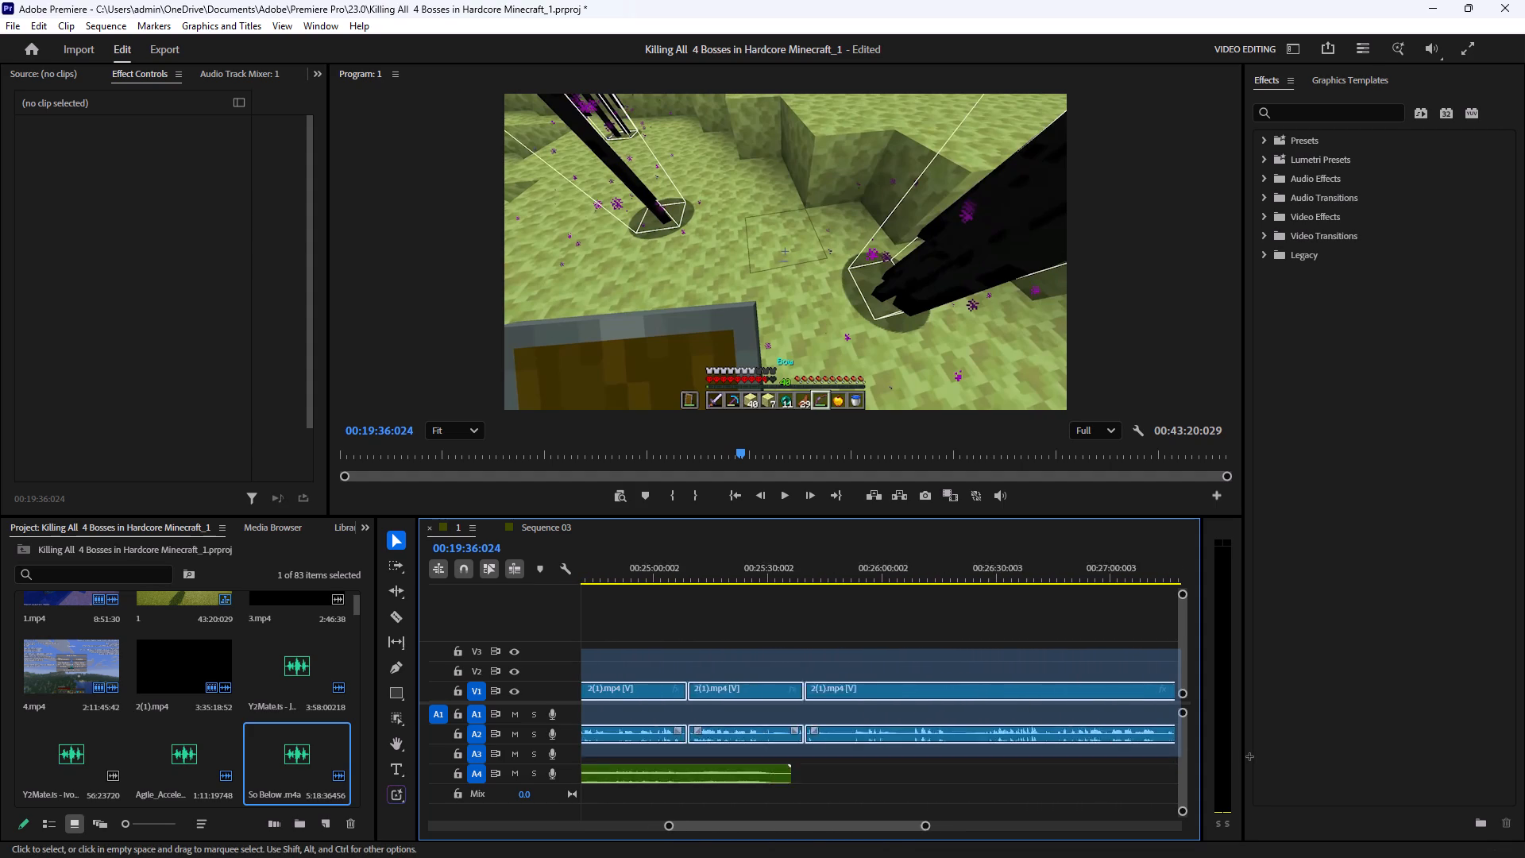
drag(1249, 756, 1251, 755)
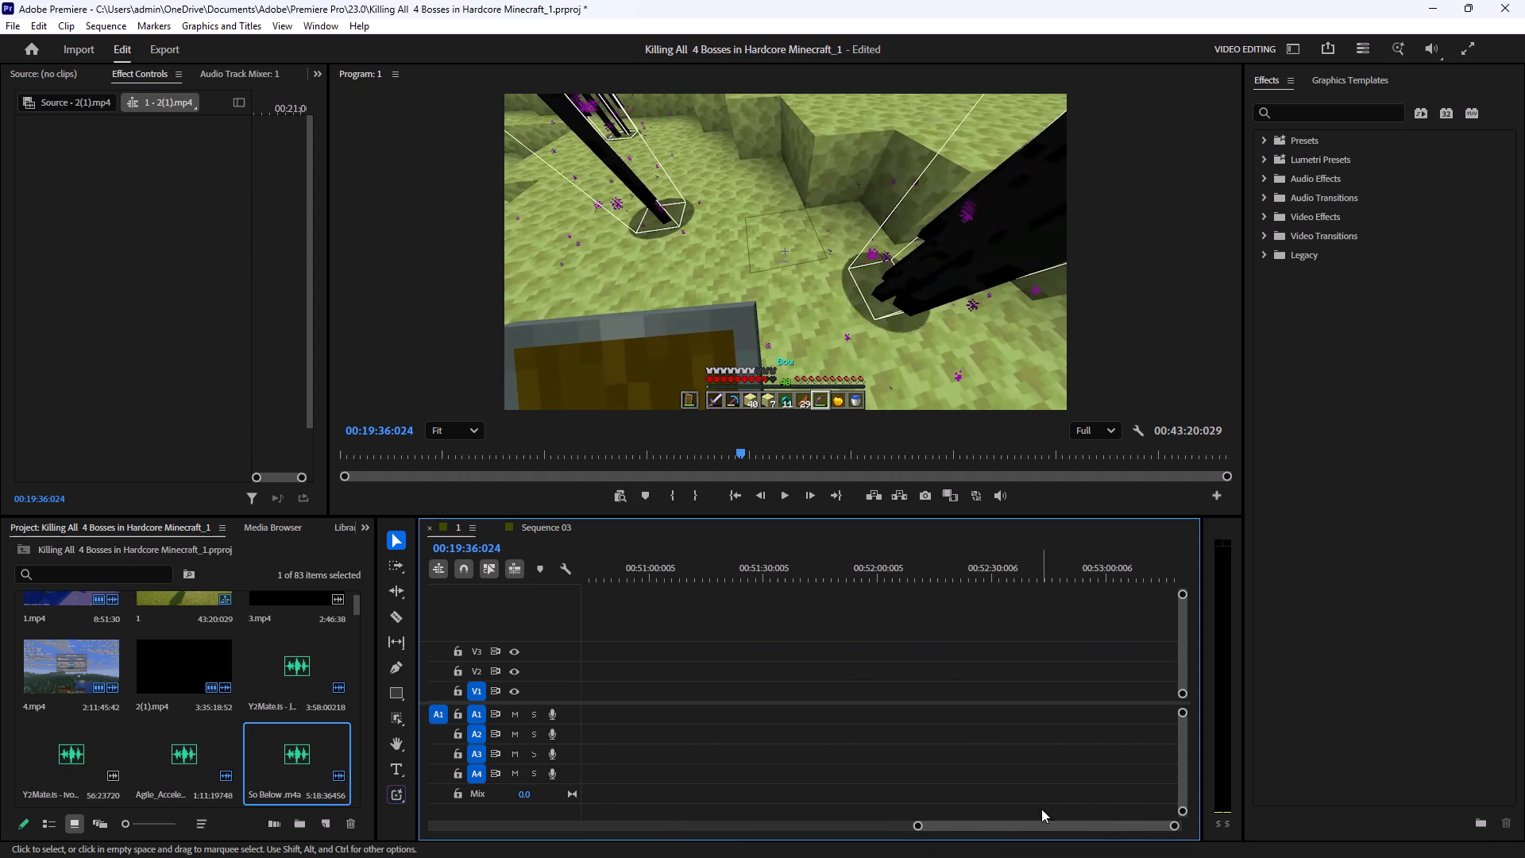
drag(1024, 828, 786, 835)
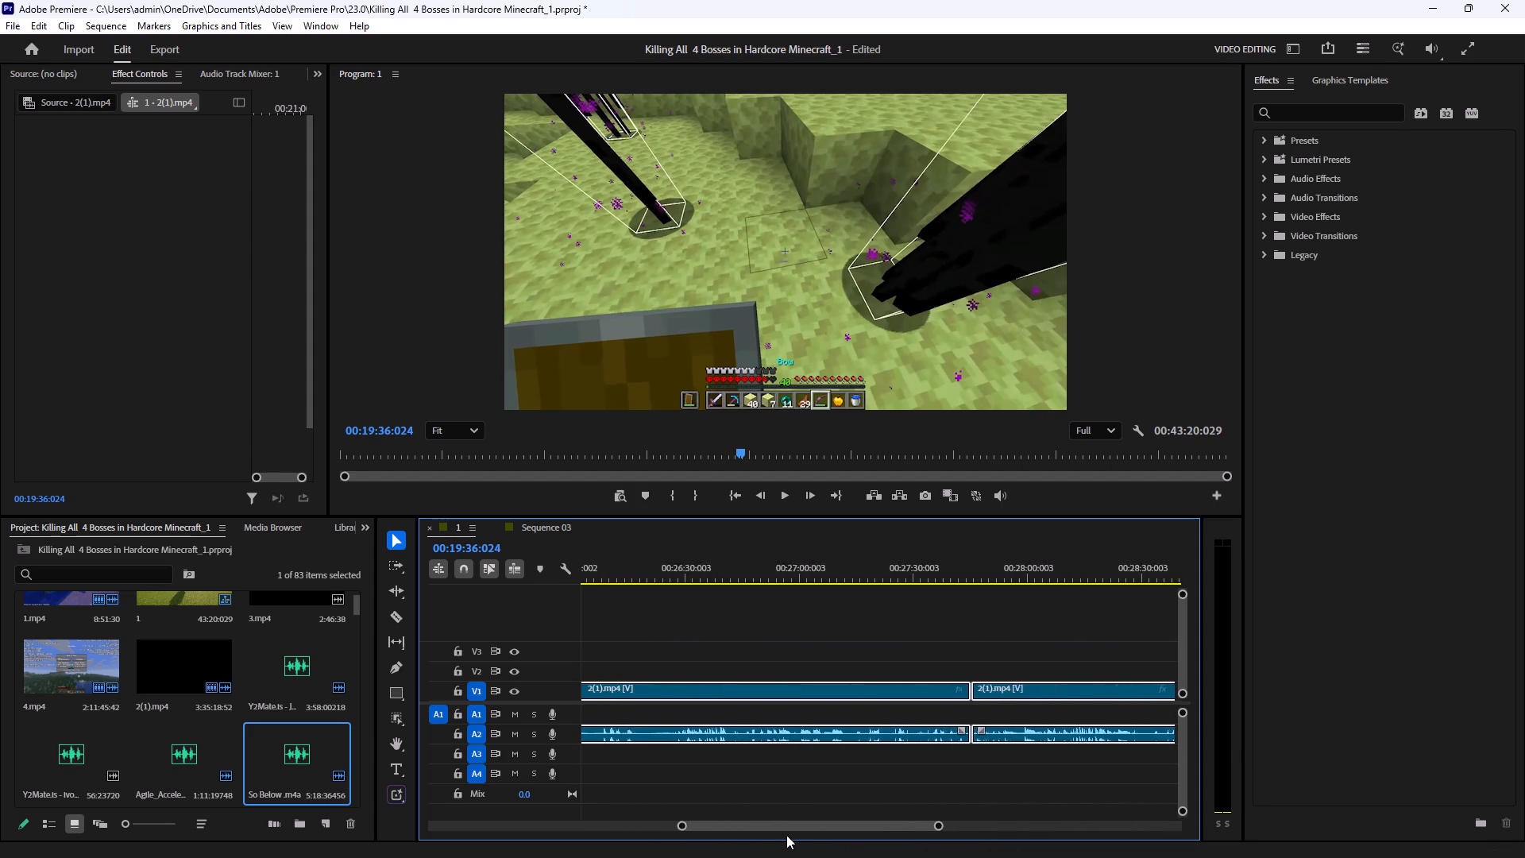
drag(786, 835, 741, 831)
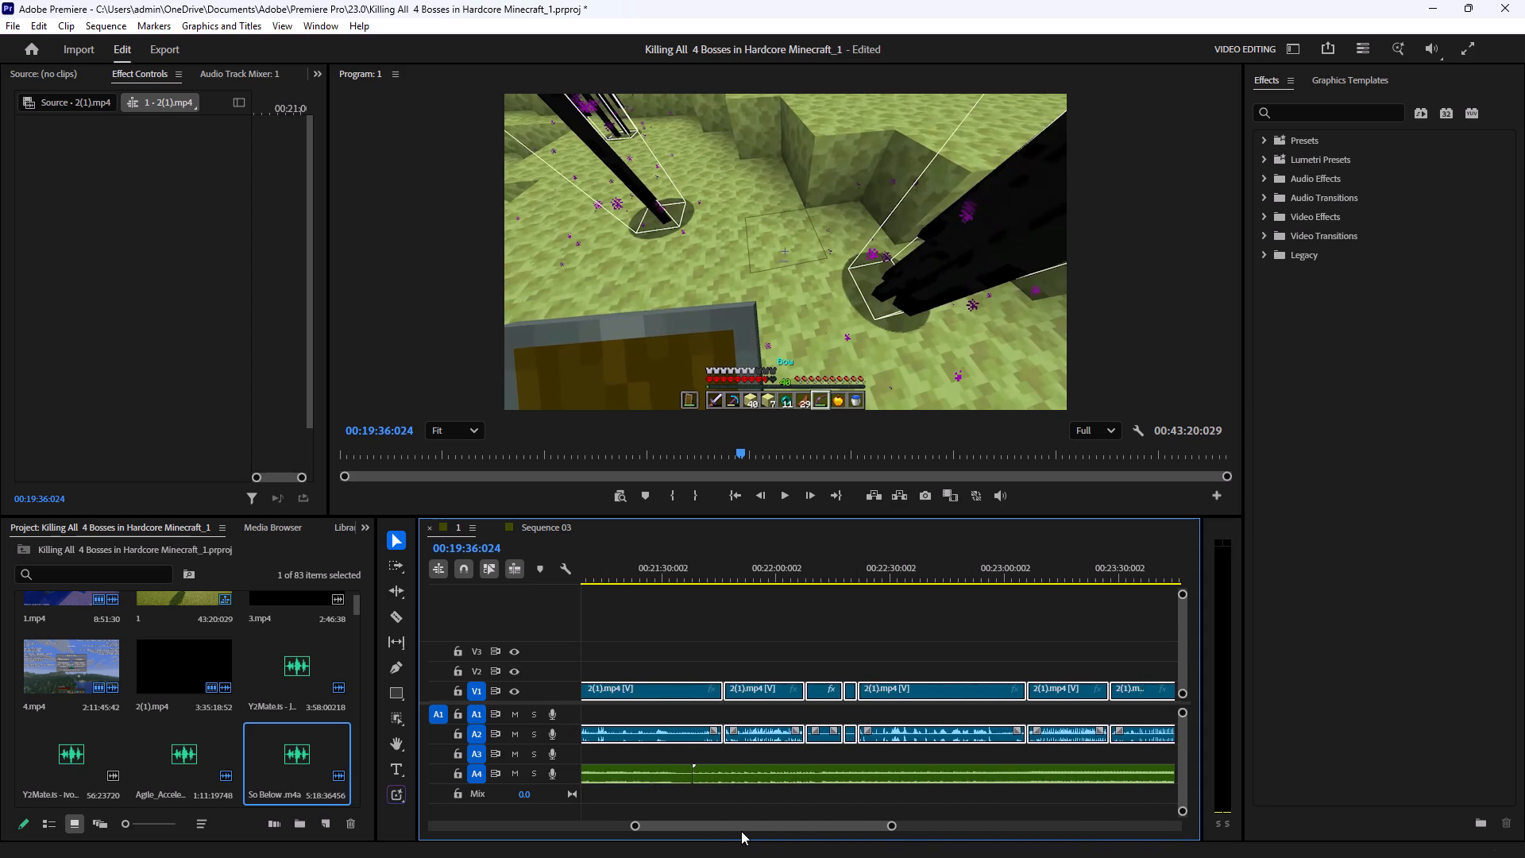
drag(741, 831, 723, 829)
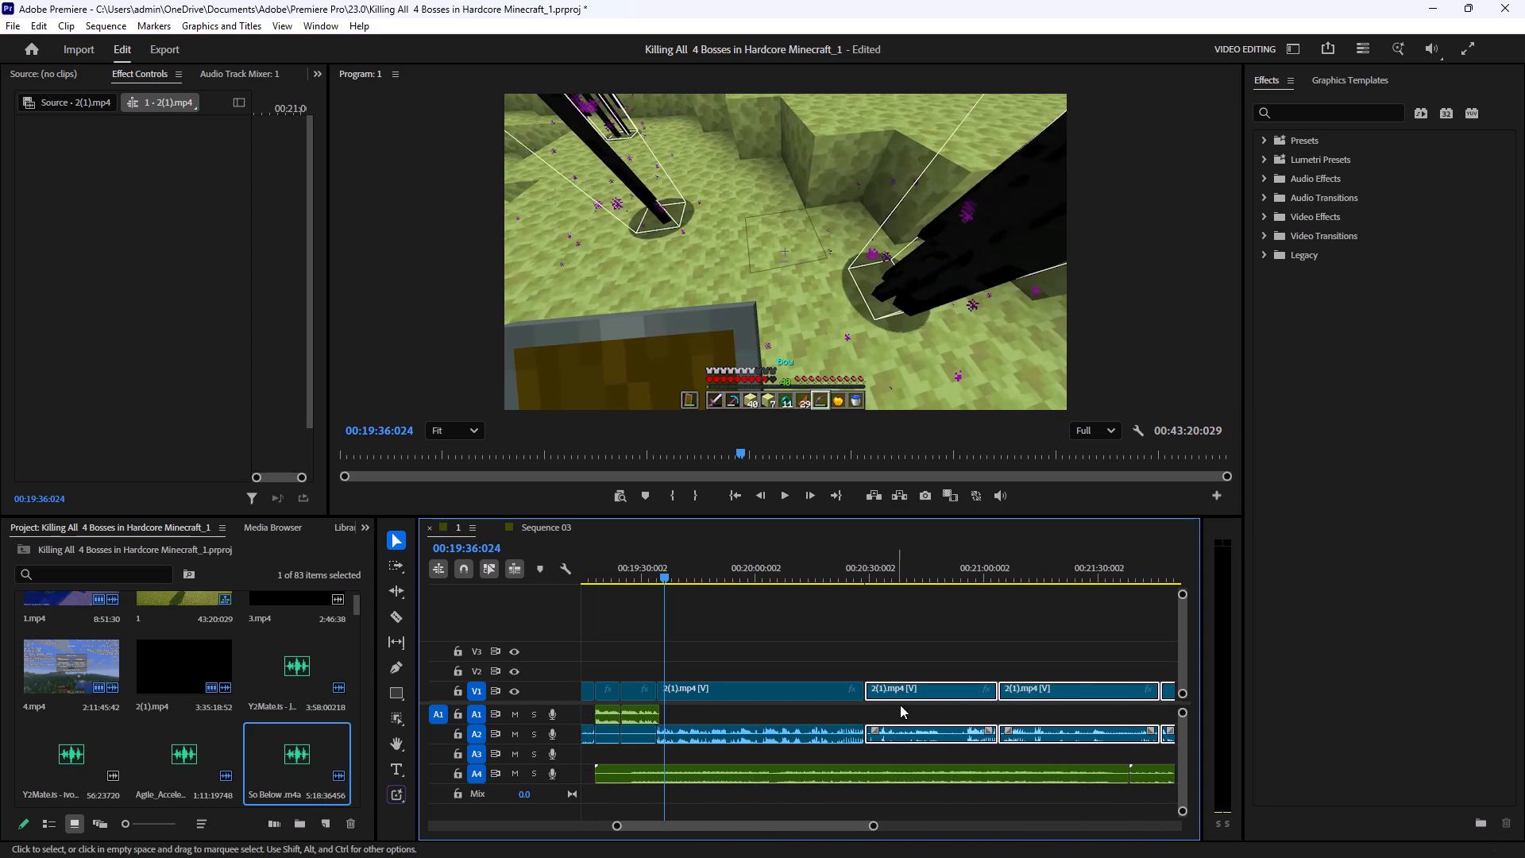
drag(920, 693, 914, 696)
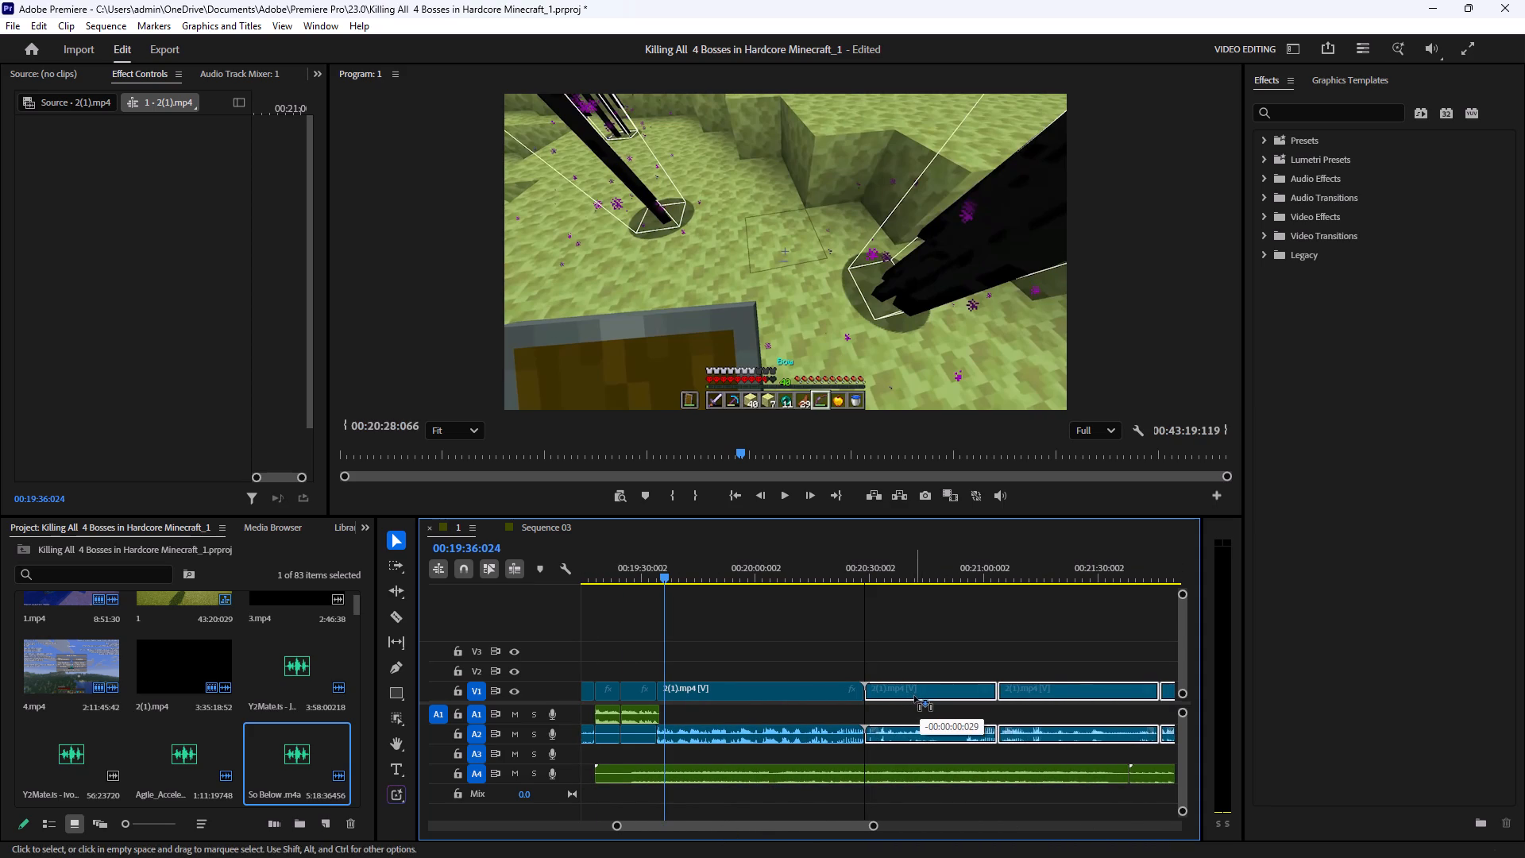
drag(914, 696, 921, 702)
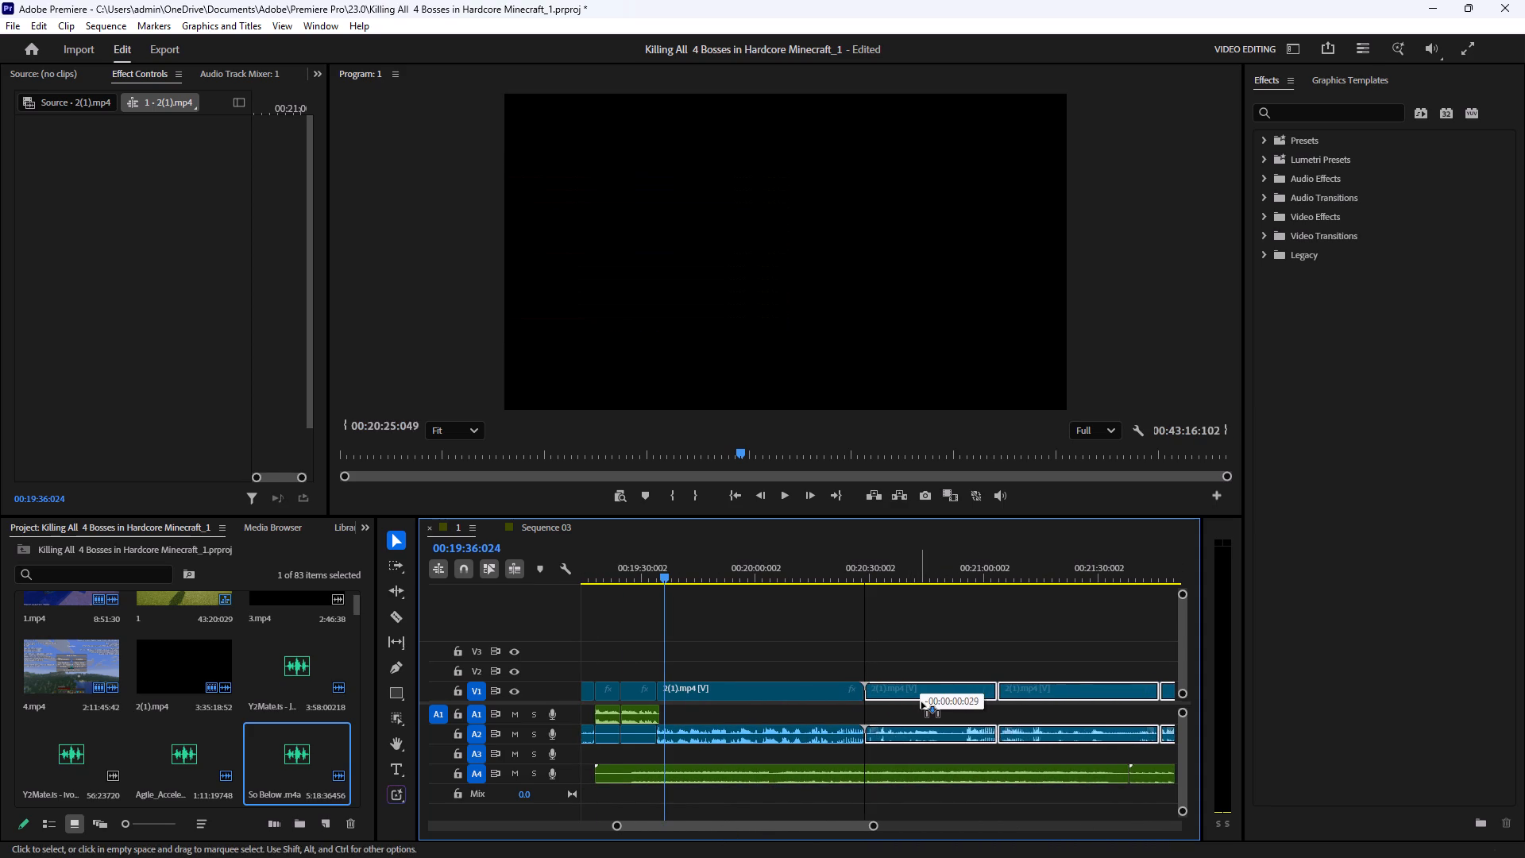
drag(921, 702, 921, 703)
drag(871, 825, 949, 827)
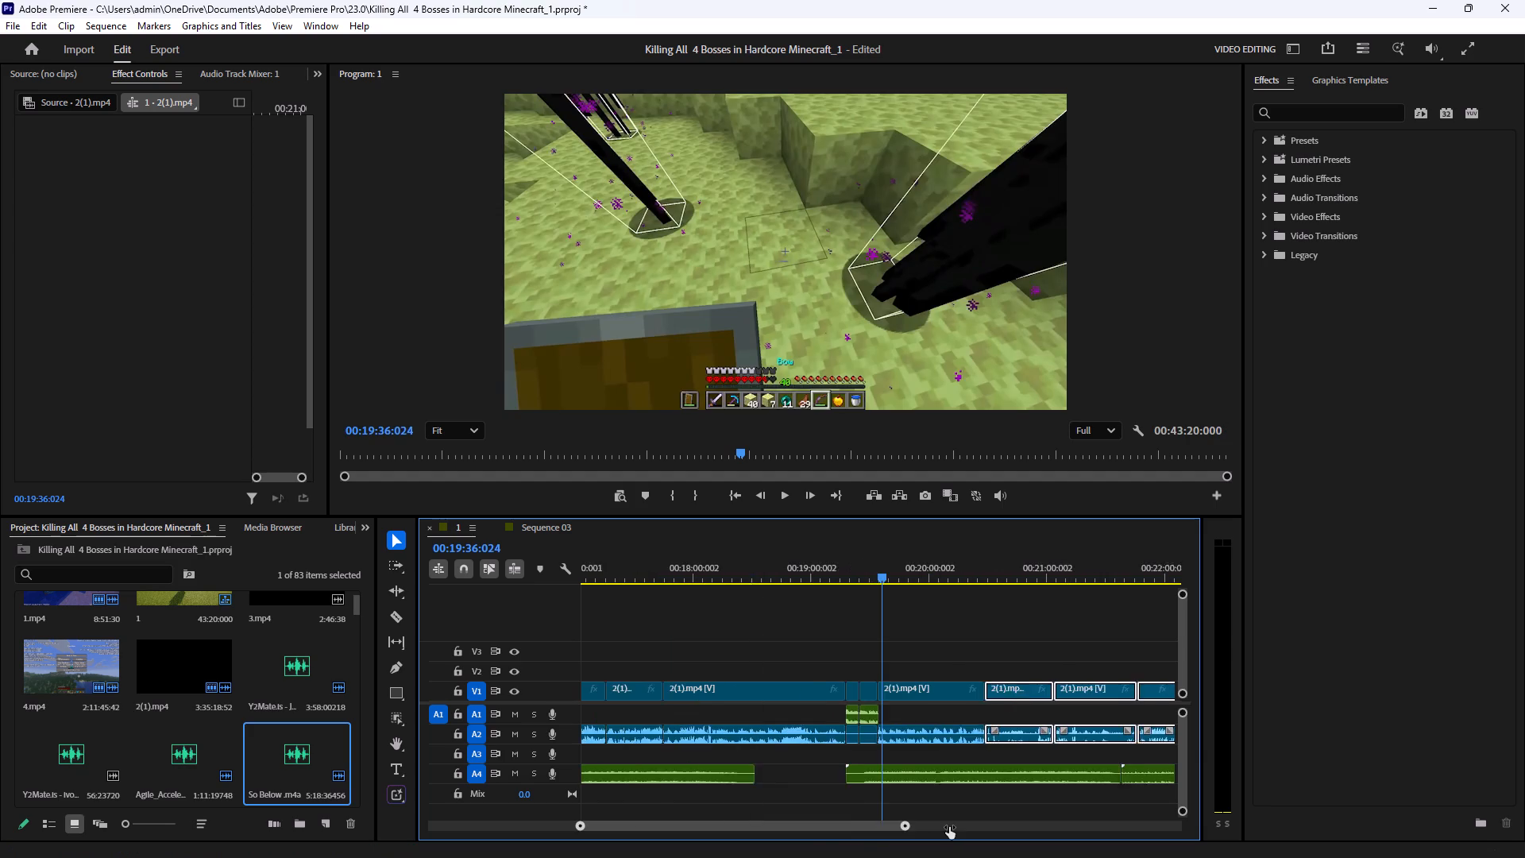
Deselect the shifted clips and start enlarged playback from about 00:19:30 to review the joins between the 2(1).mp4 clips.
drag(949, 827, 781, 850)
drag(762, 827, 770, 827)
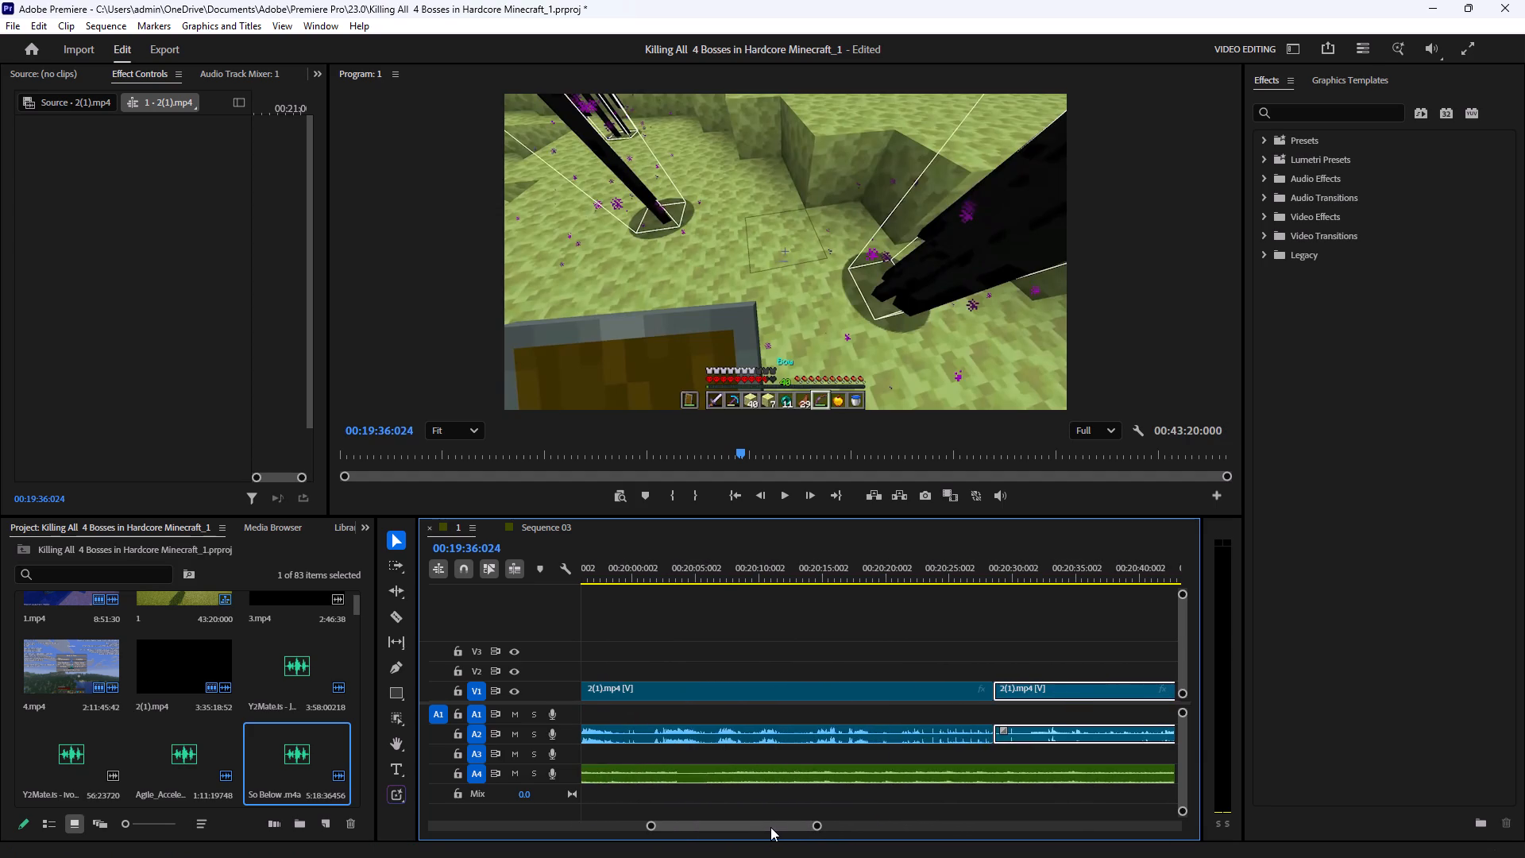
drag(770, 827, 774, 828)
click(859, 614)
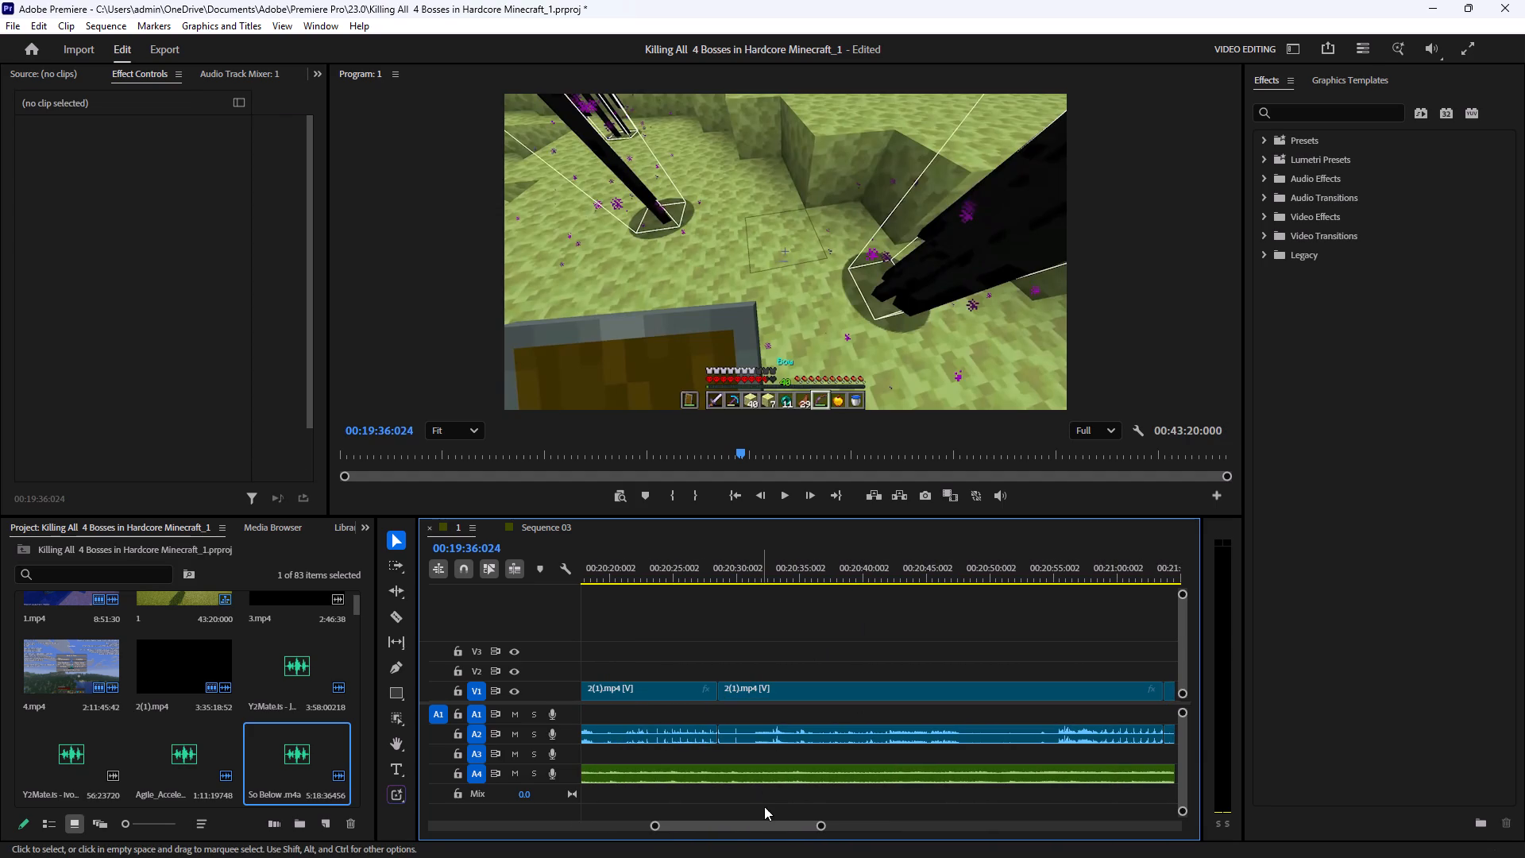
click(760, 823)
drag(812, 827, 871, 836)
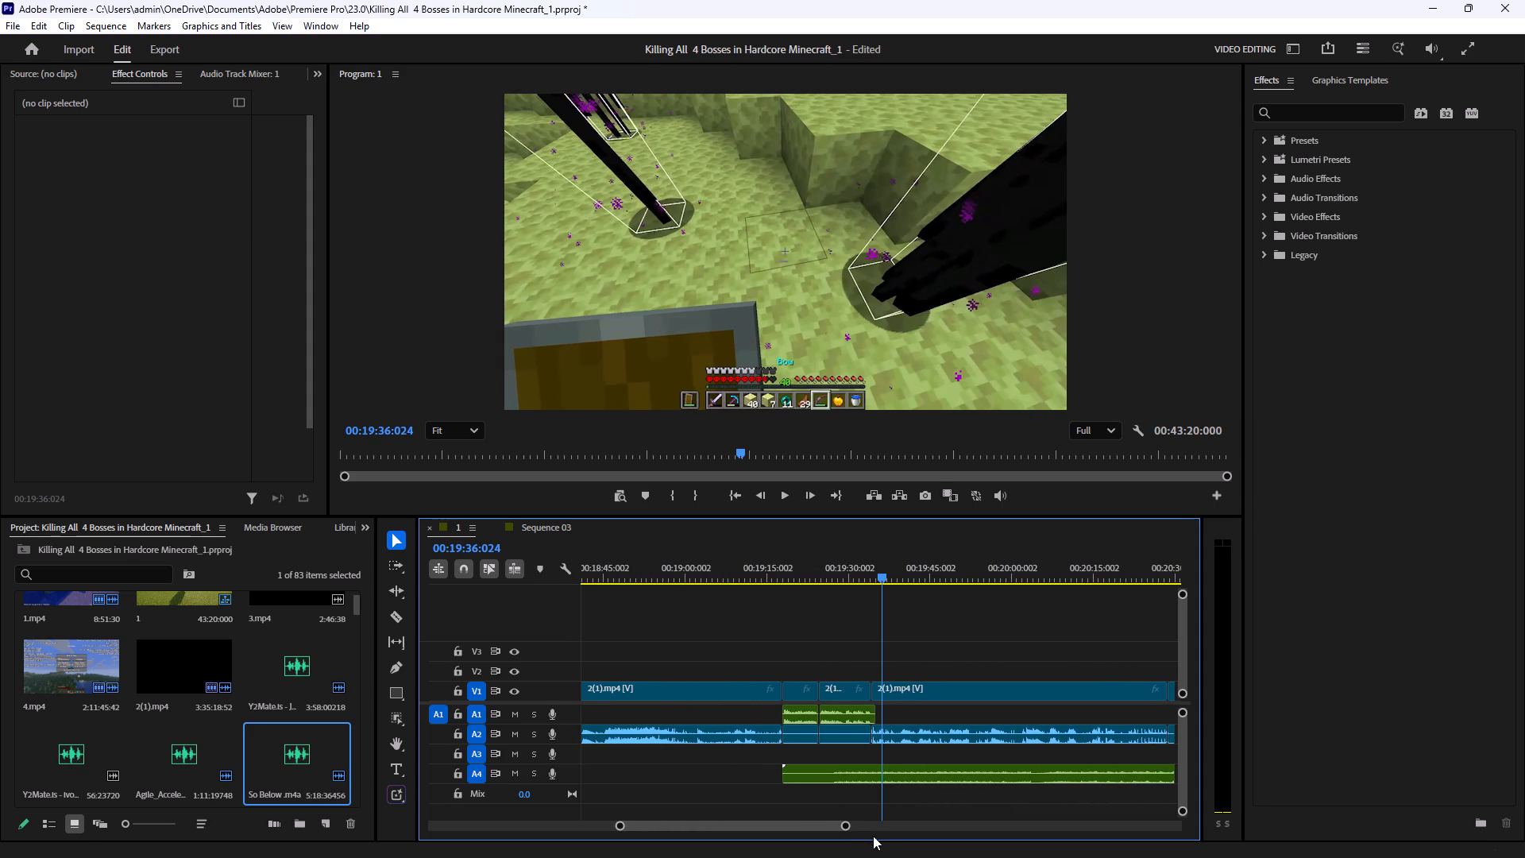
click(853, 576)
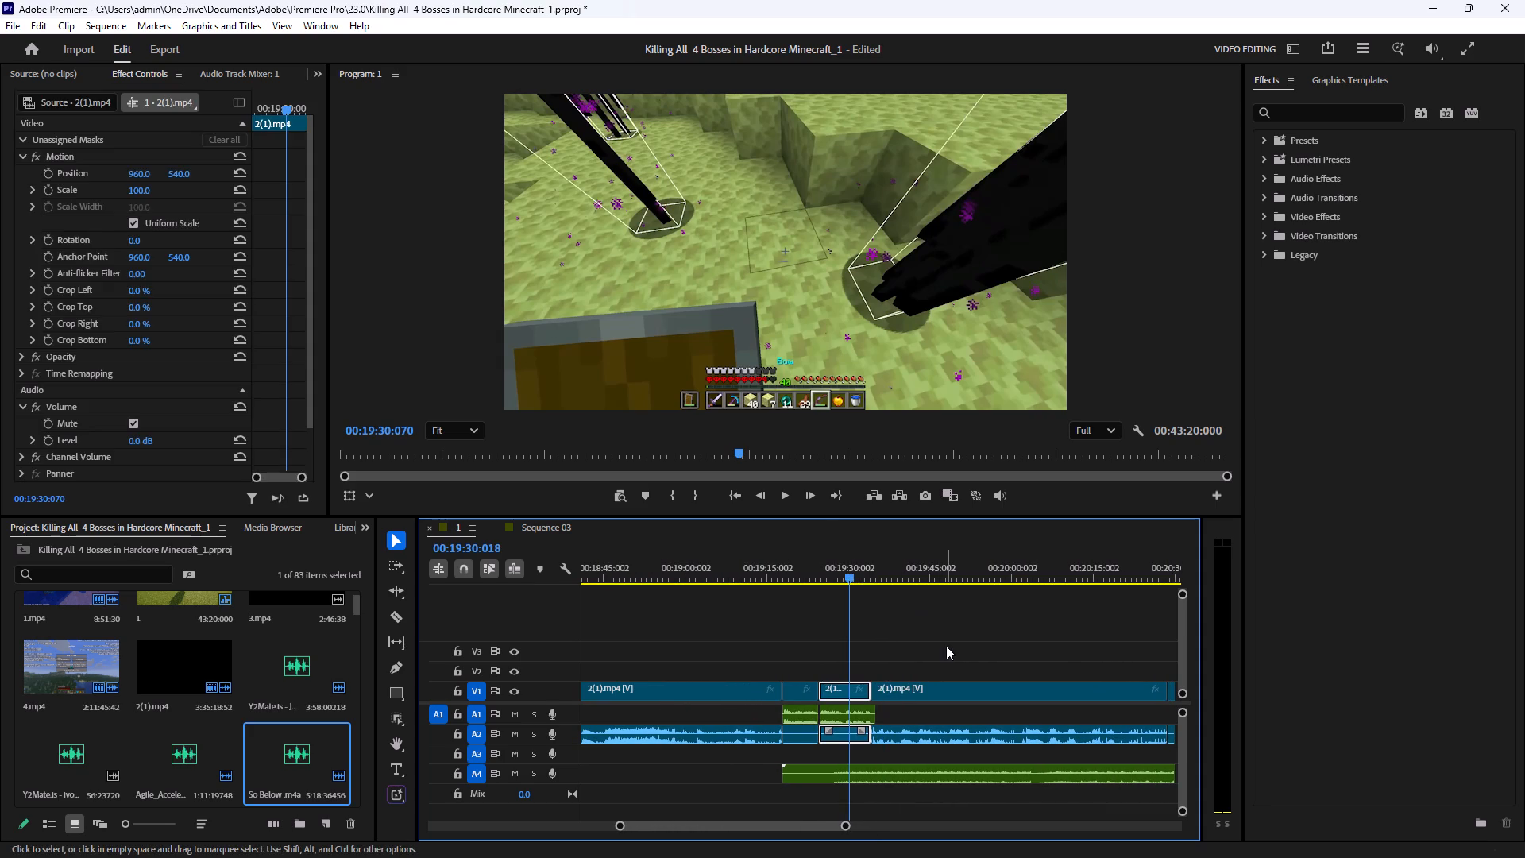
click(946, 646)
click(786, 492)
click(955, 273)
key(grave)
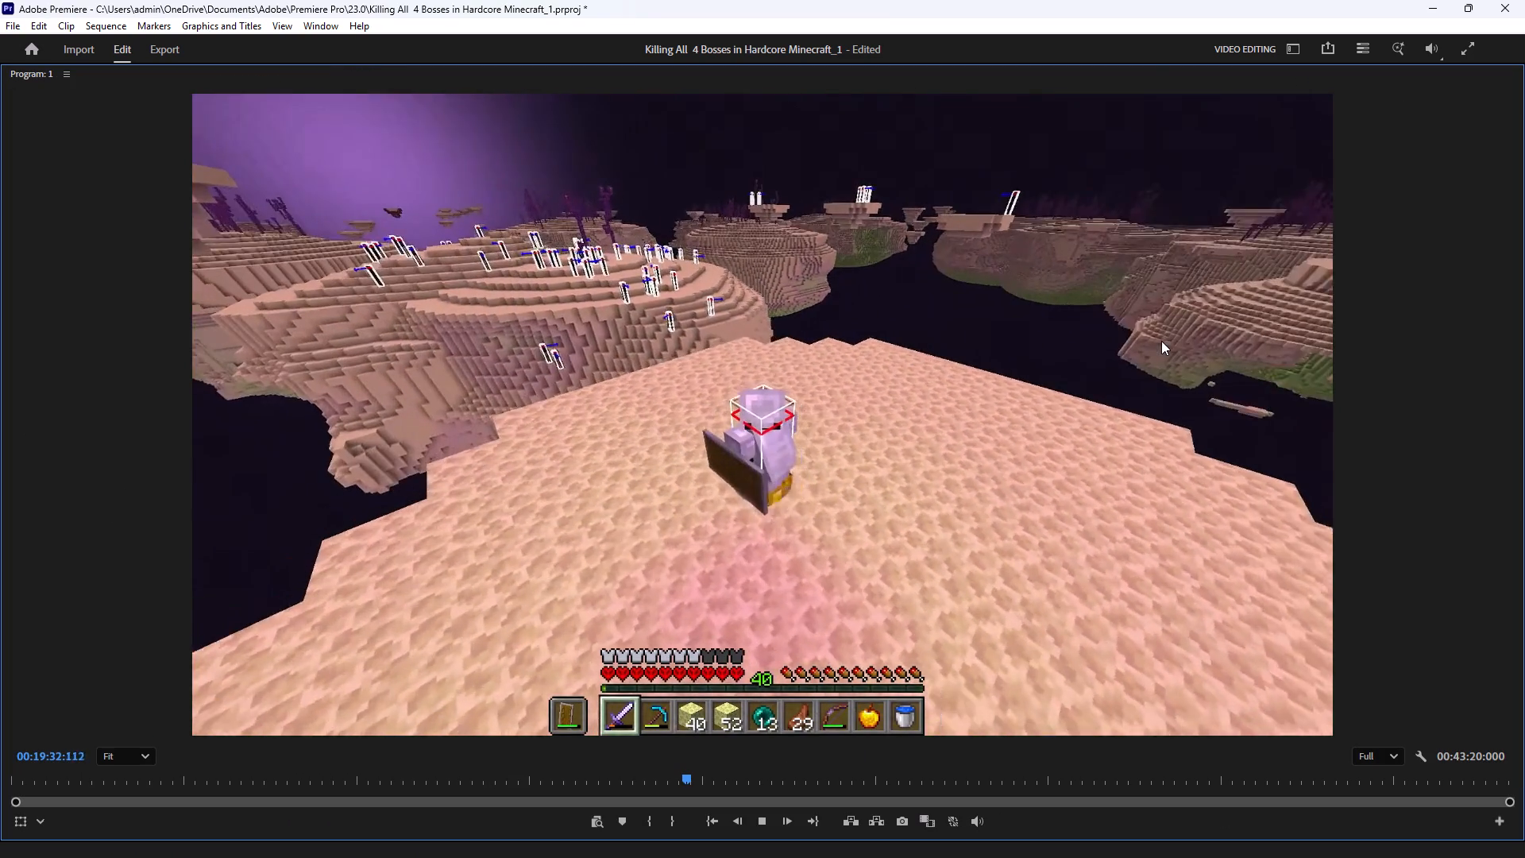
Save the project.
key(ctrl+s)
Review the footage in enlarged playback from about 00:19:32 past the closed gap at 00:20:28, checking the timeline around that cut.
key(space)
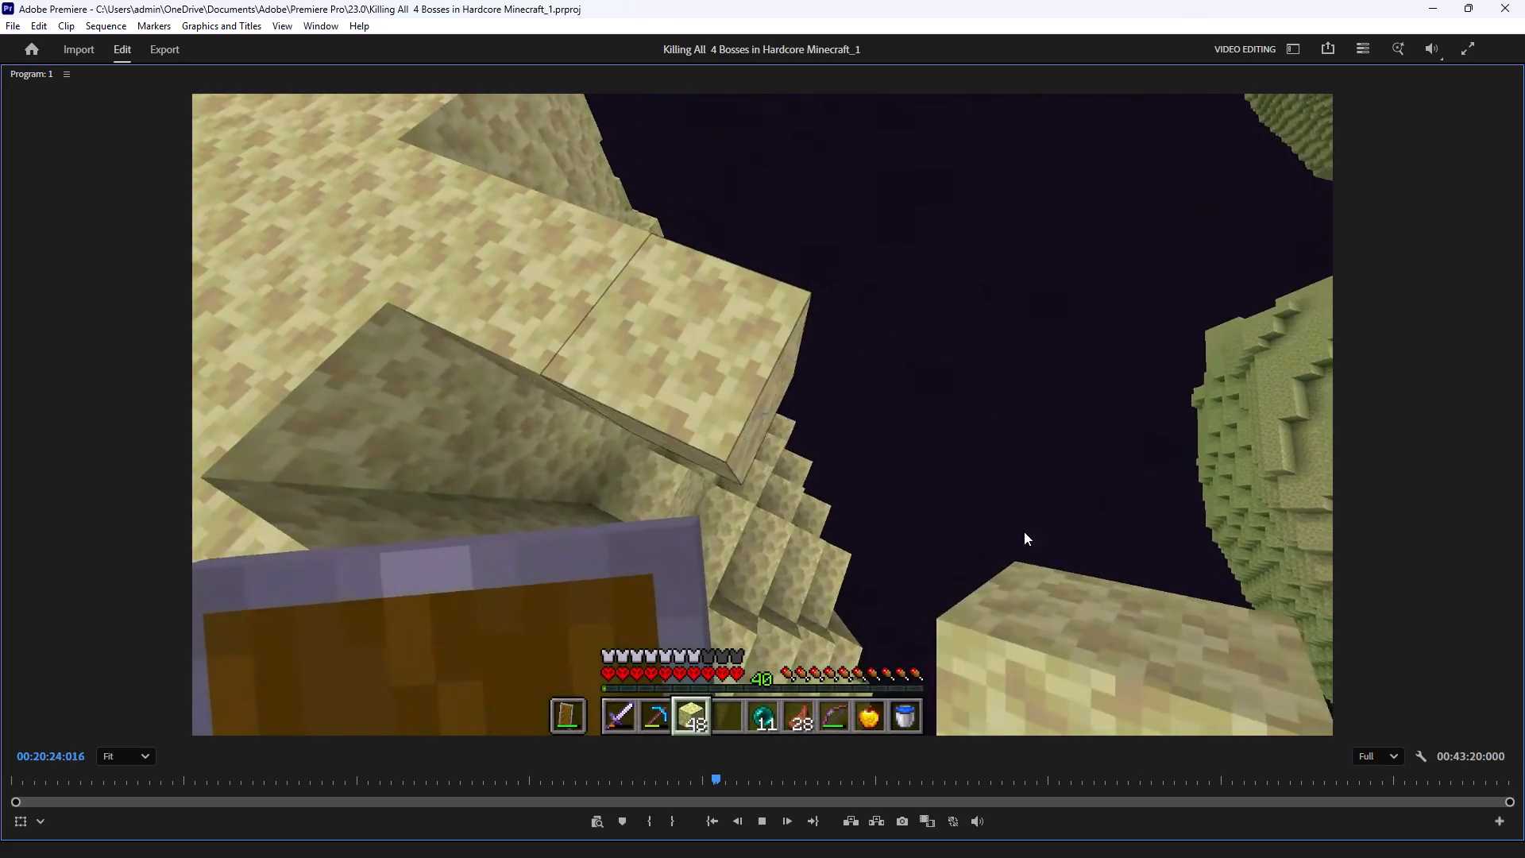
click(1447, 442)
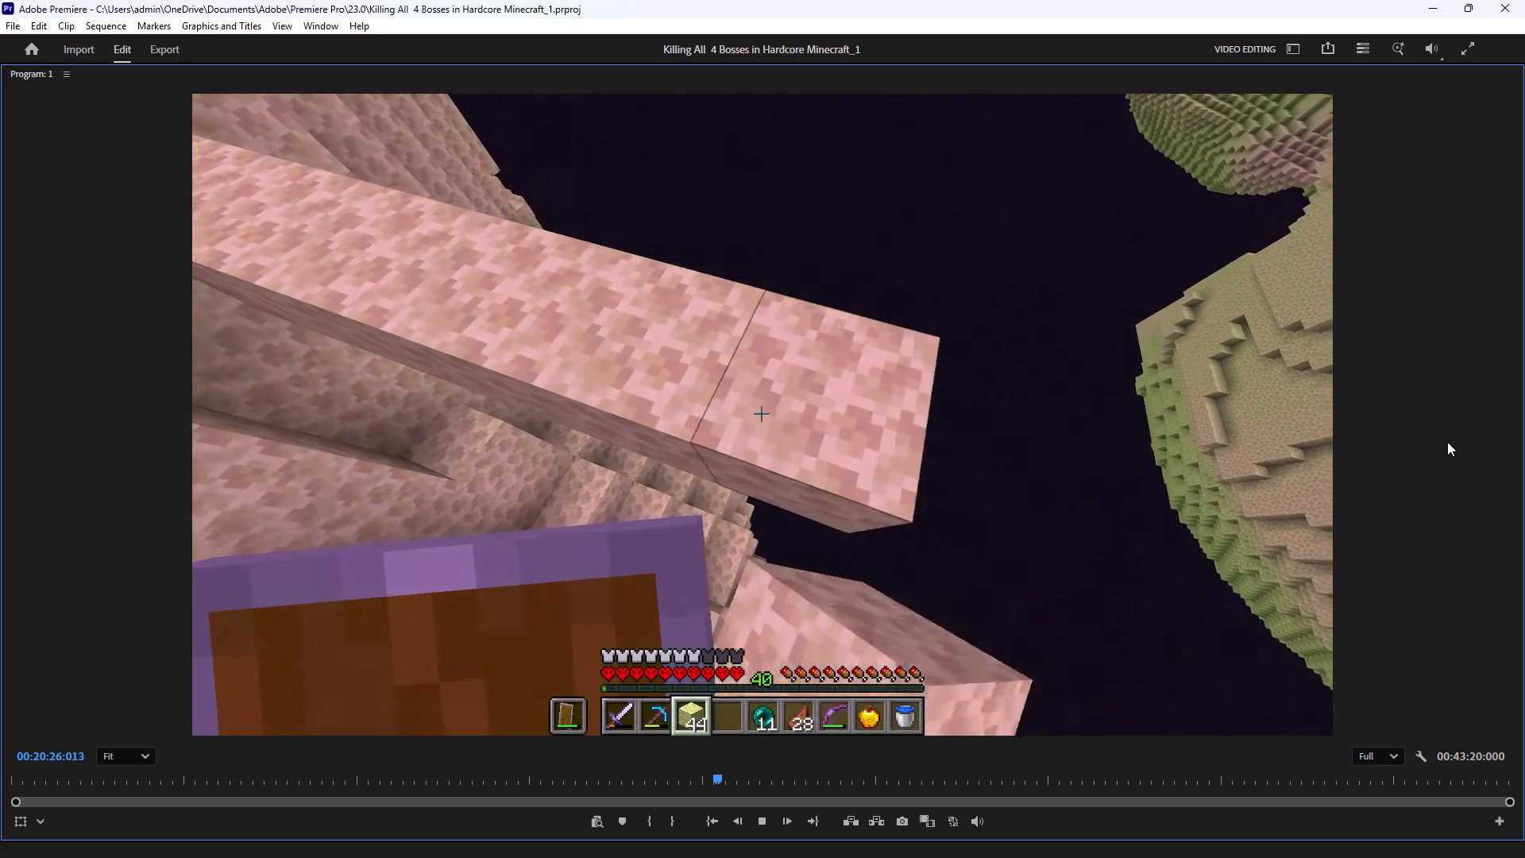
key(grave)
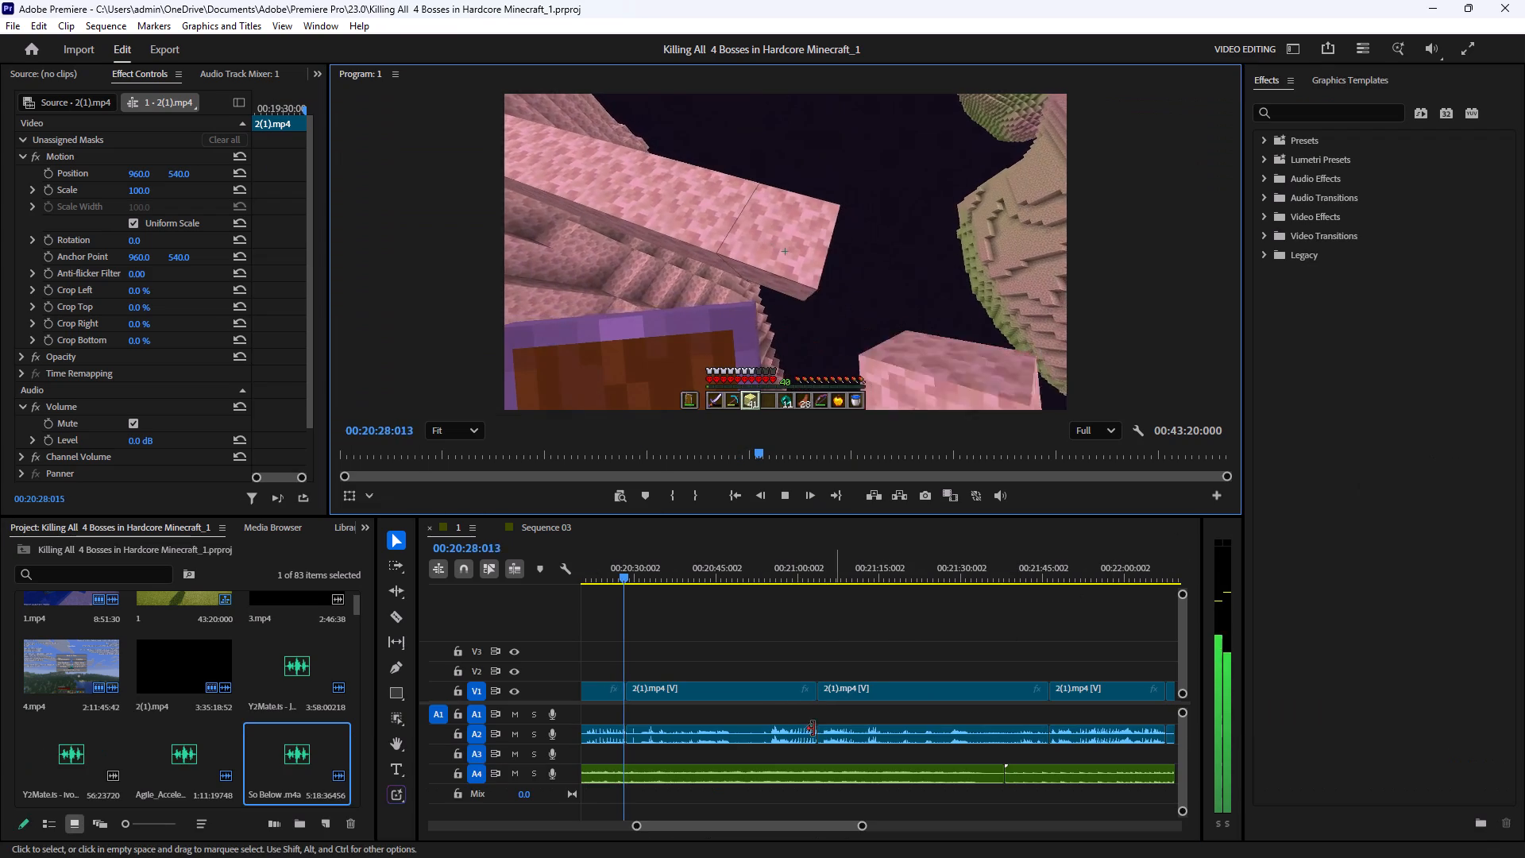
click(1047, 273)
key(grave)
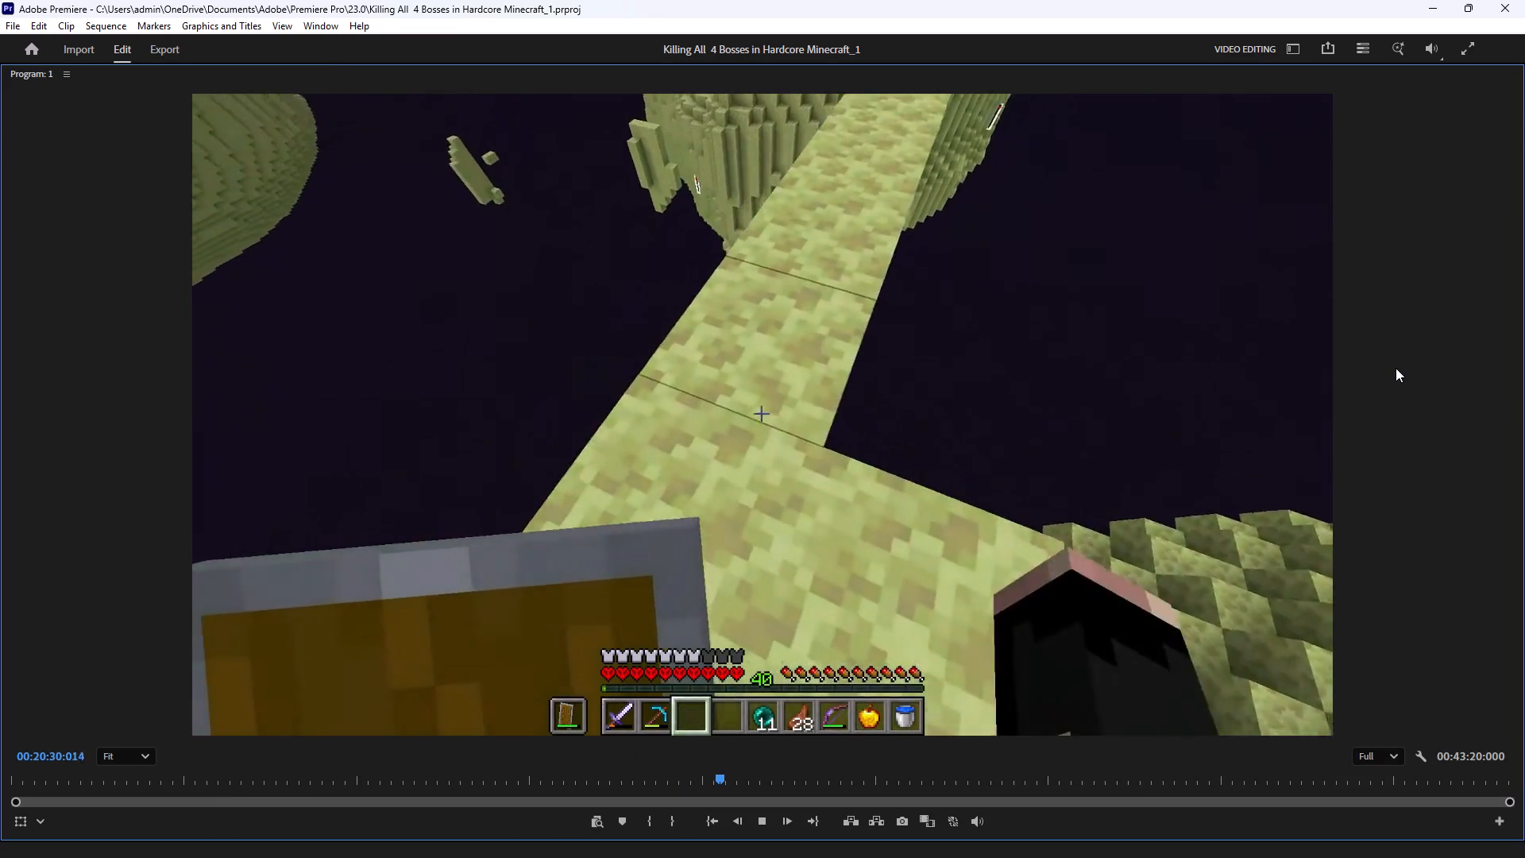
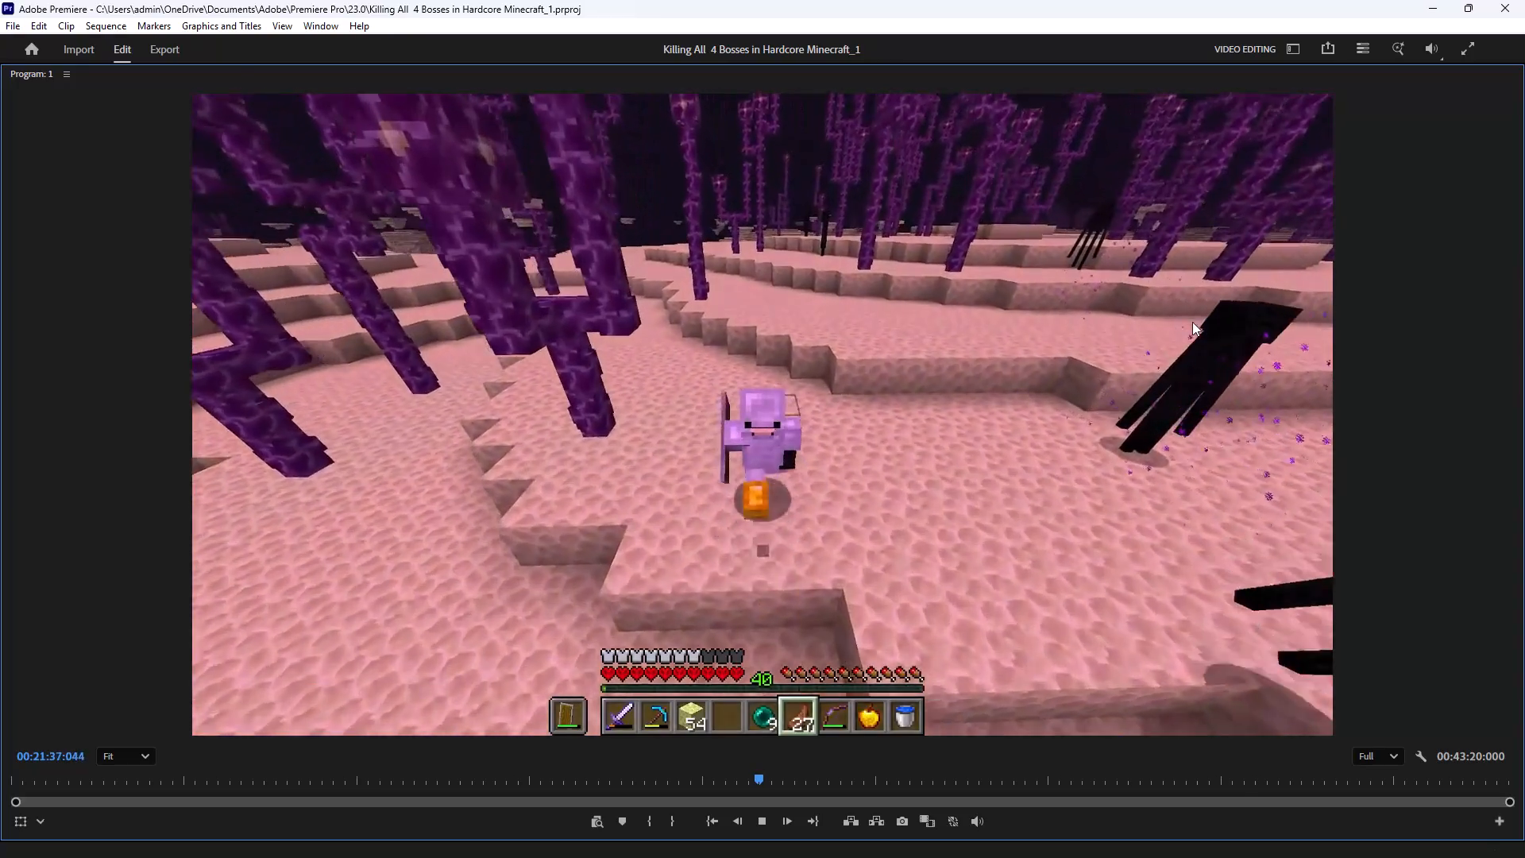
Review the End gameplay in enlarged playback from about 00:21:45 to 00:22:13, checking the joins between the 2(1).mp4 clips.
key(grave)
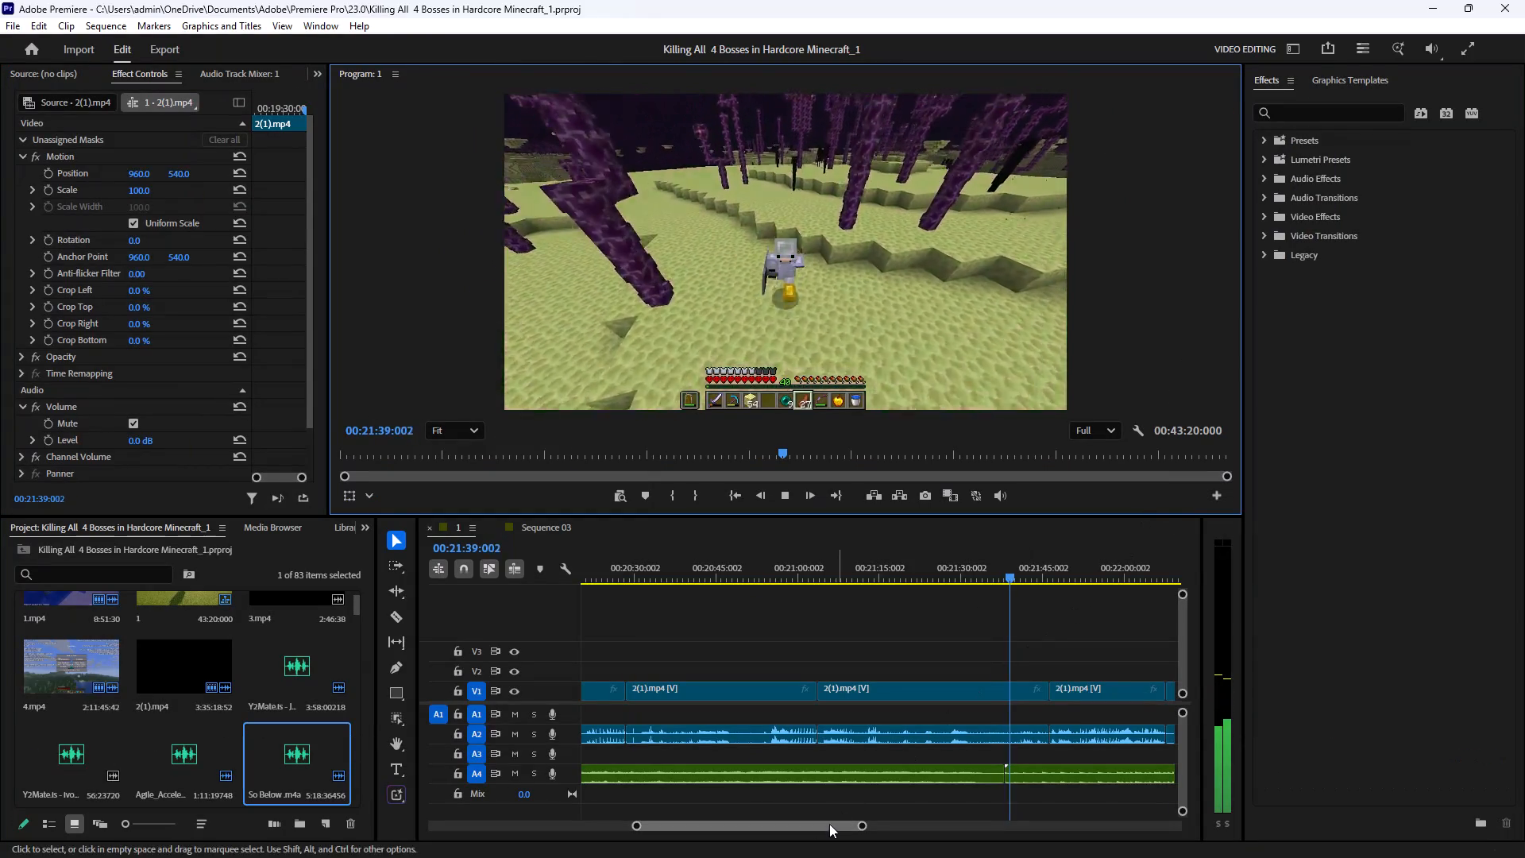
drag(827, 826, 835, 820)
click(984, 574)
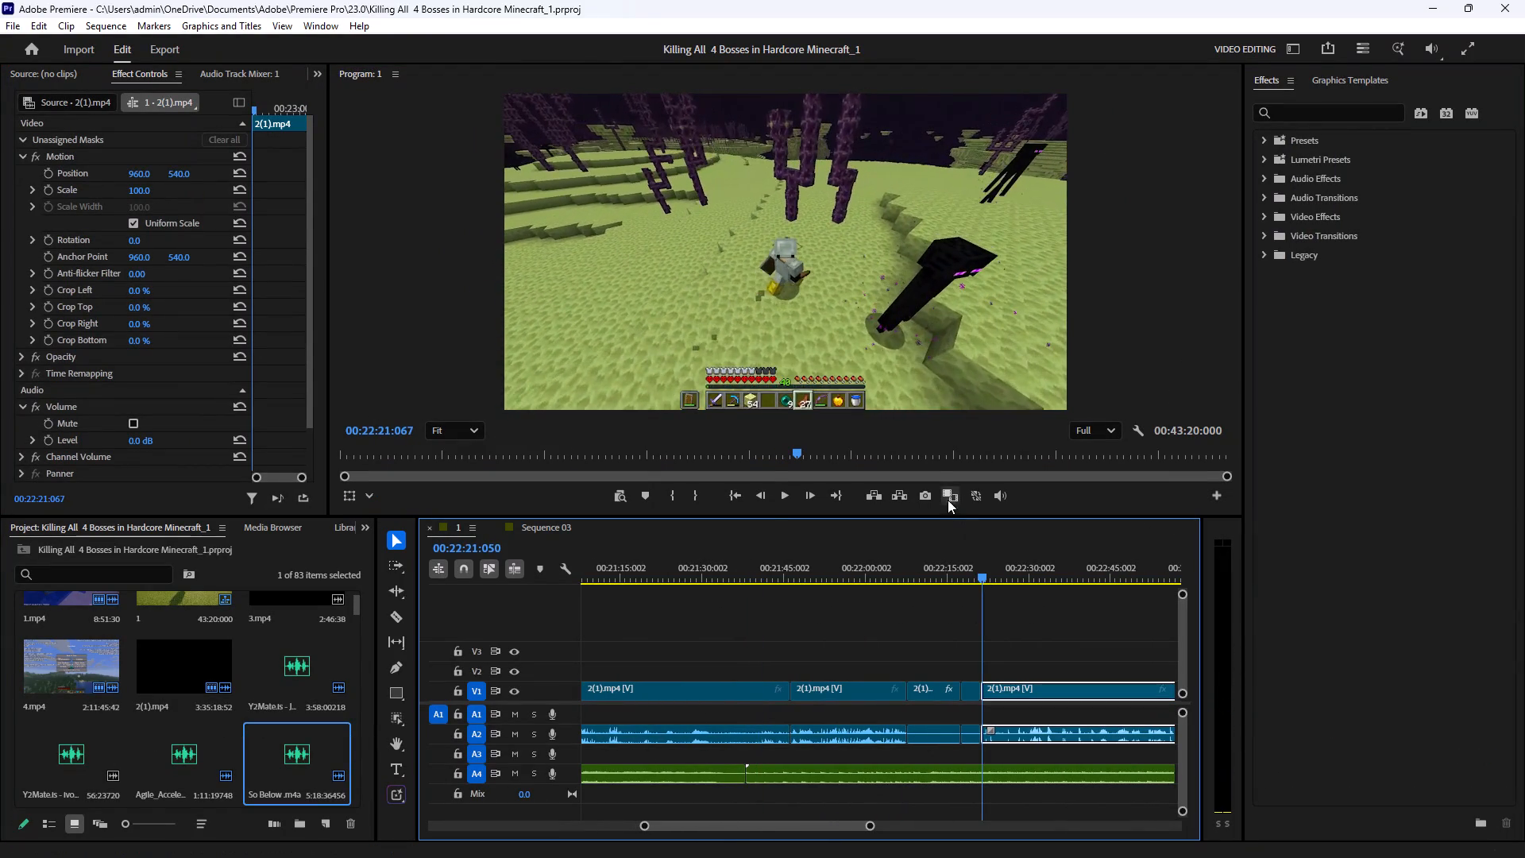
click(788, 571)
click(894, 635)
click(894, 269)
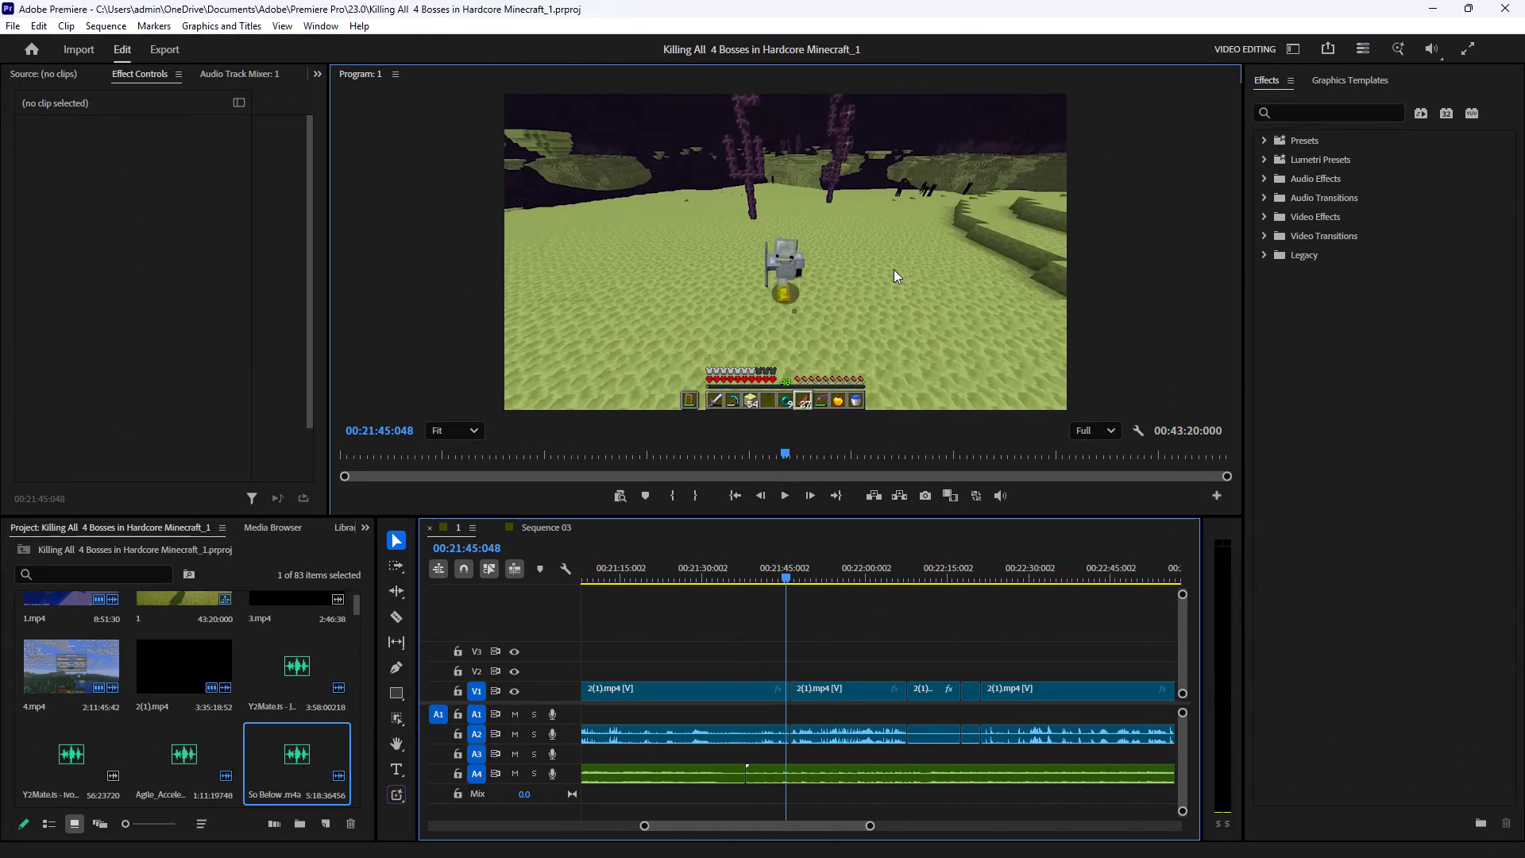
key(grave)
key(space)
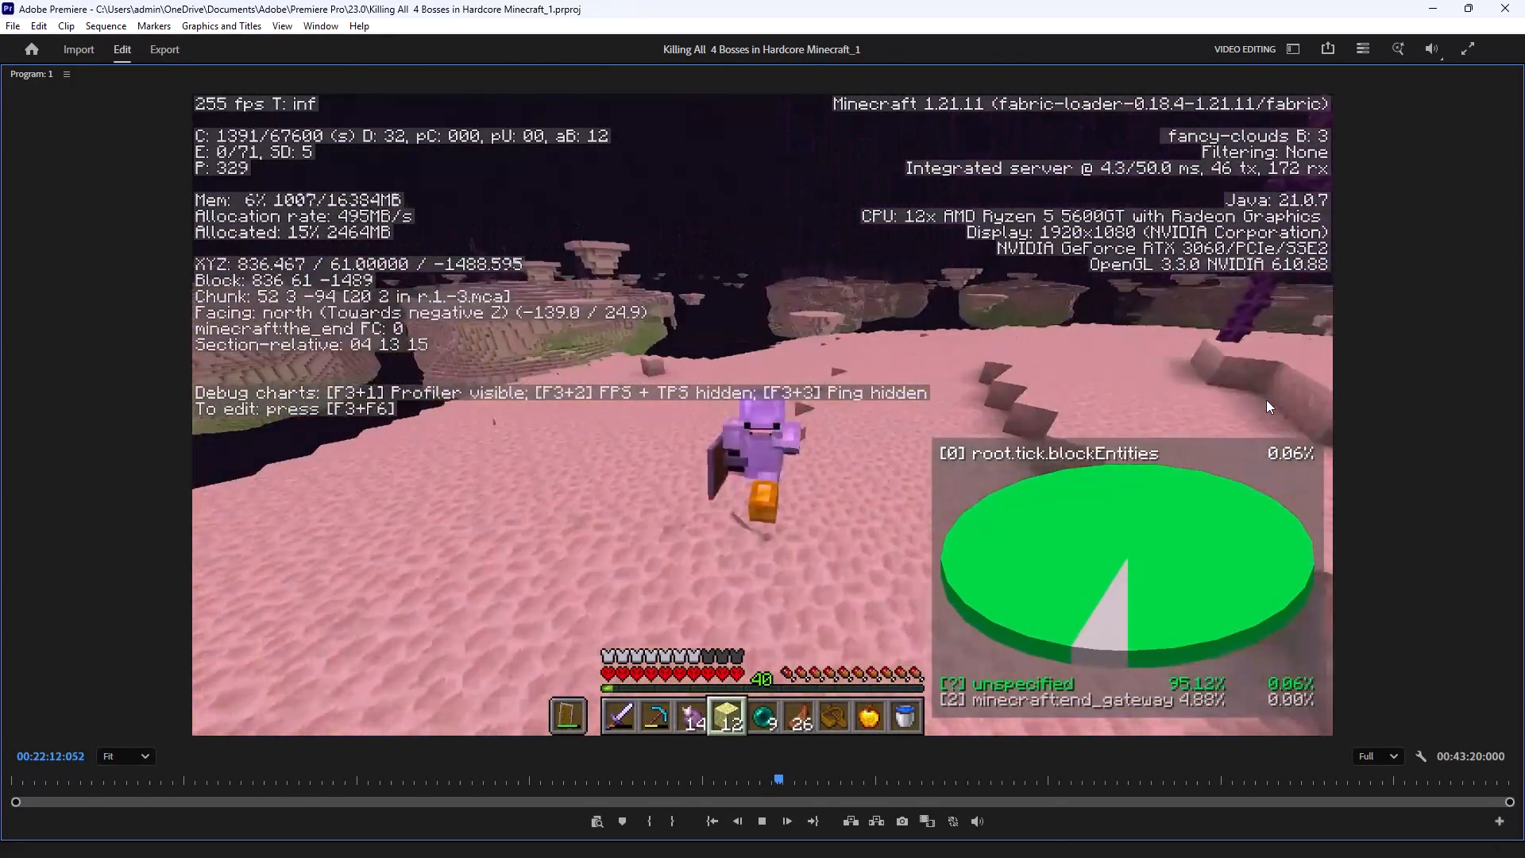
key(grave)
key(space)
click(1024, 624)
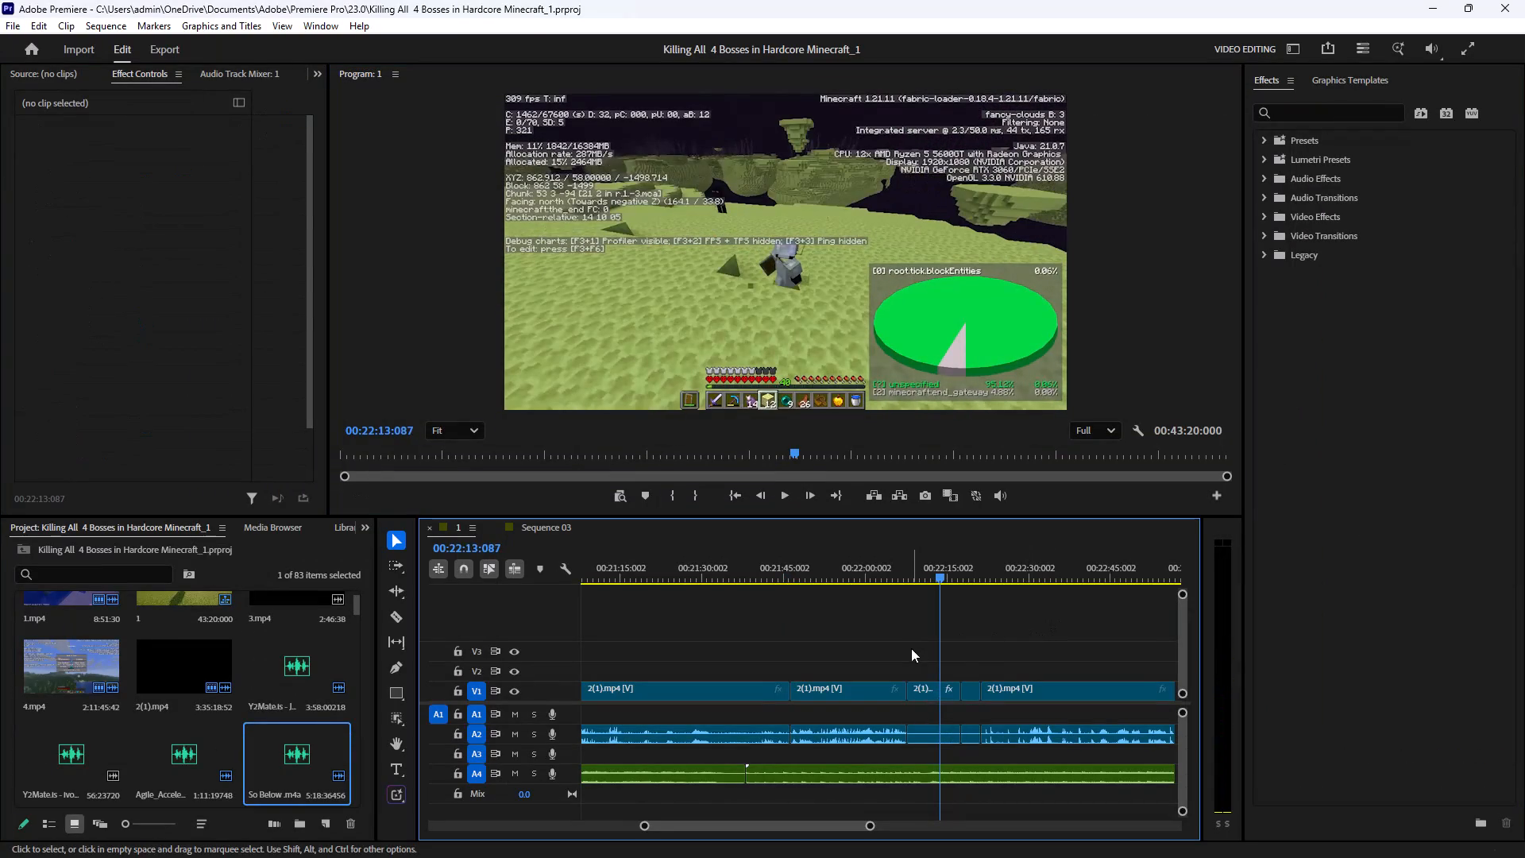
Delete the short 2(1).mp4 clip with the debug overlay around 00:22:13, including its A2 audio, and close the gap.
drag(917, 638, 944, 732)
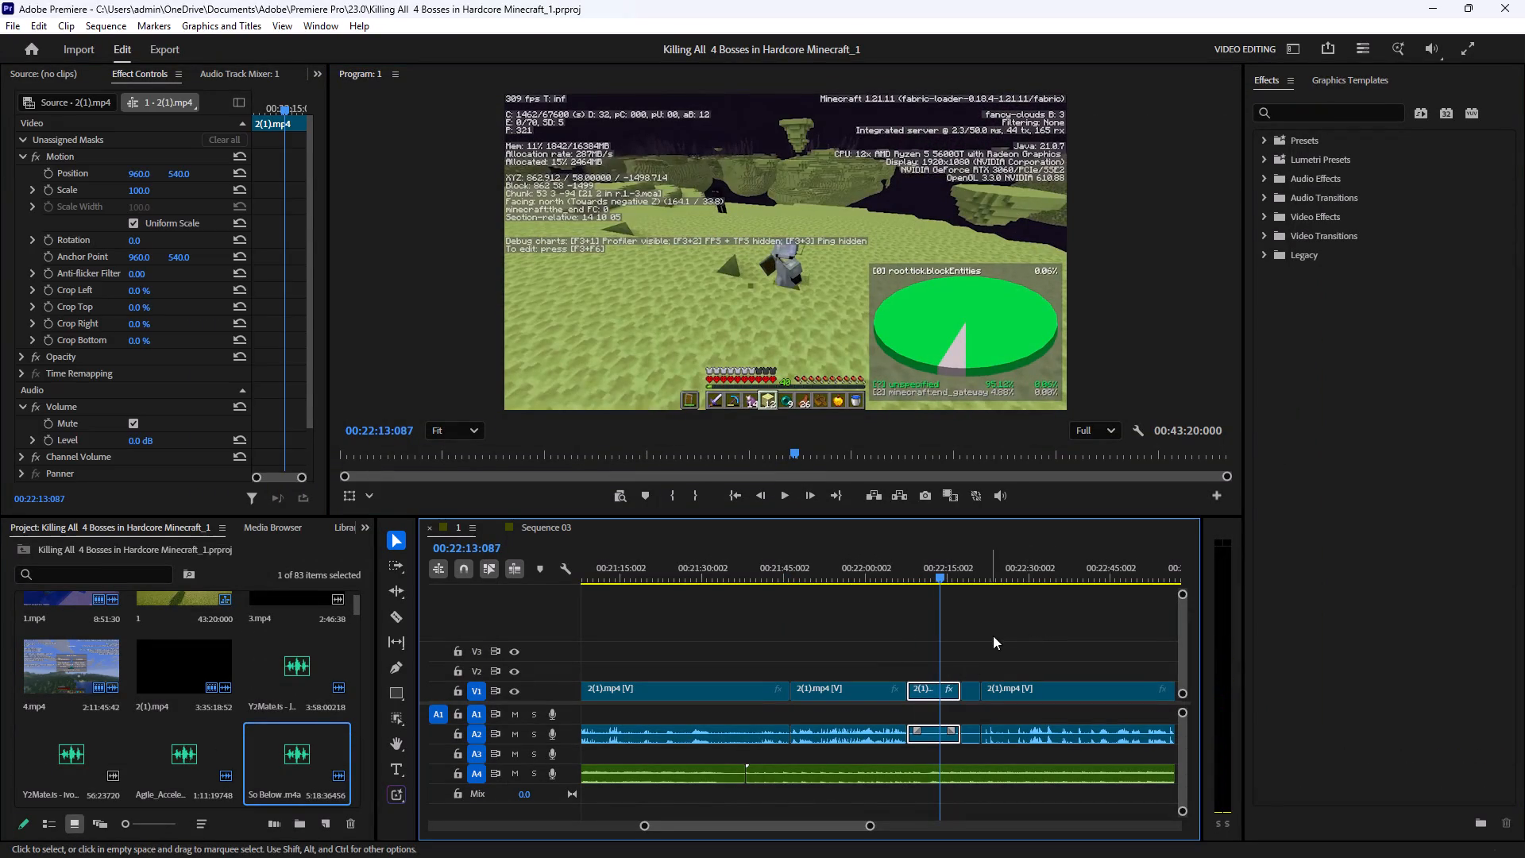
key(BackSpace)
click(938, 700)
click(924, 685)
key(BackSpace)
Review the footage from about 00:22:06 to 00:22:58 in enlarged playback, replaying the cut near 00:22:56 between the 2(1).mp4 clips.
drag(923, 570, 922, 571)
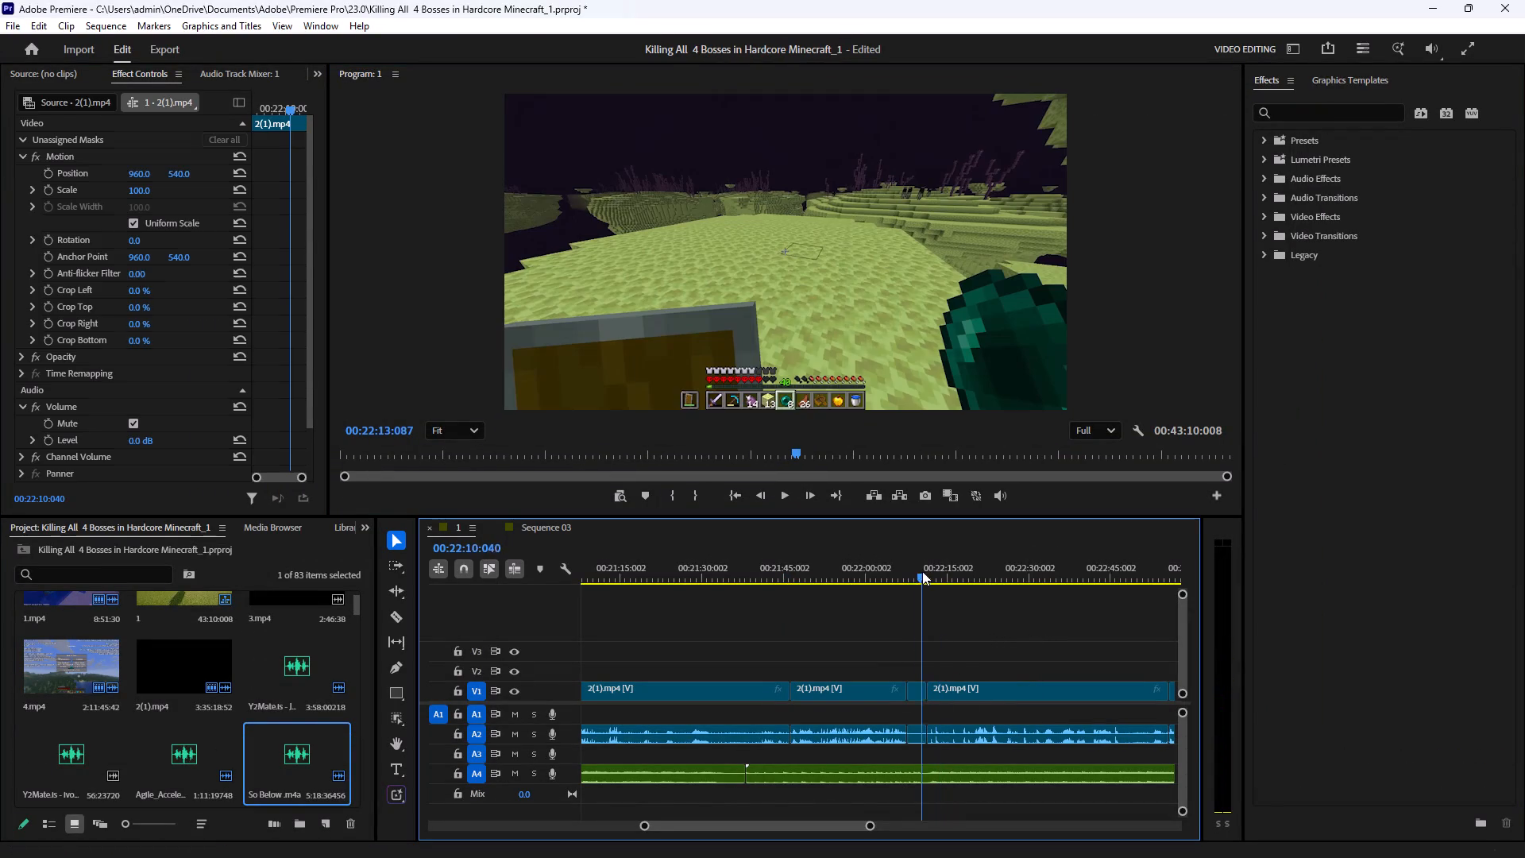
drag(922, 571, 903, 582)
click(1037, 651)
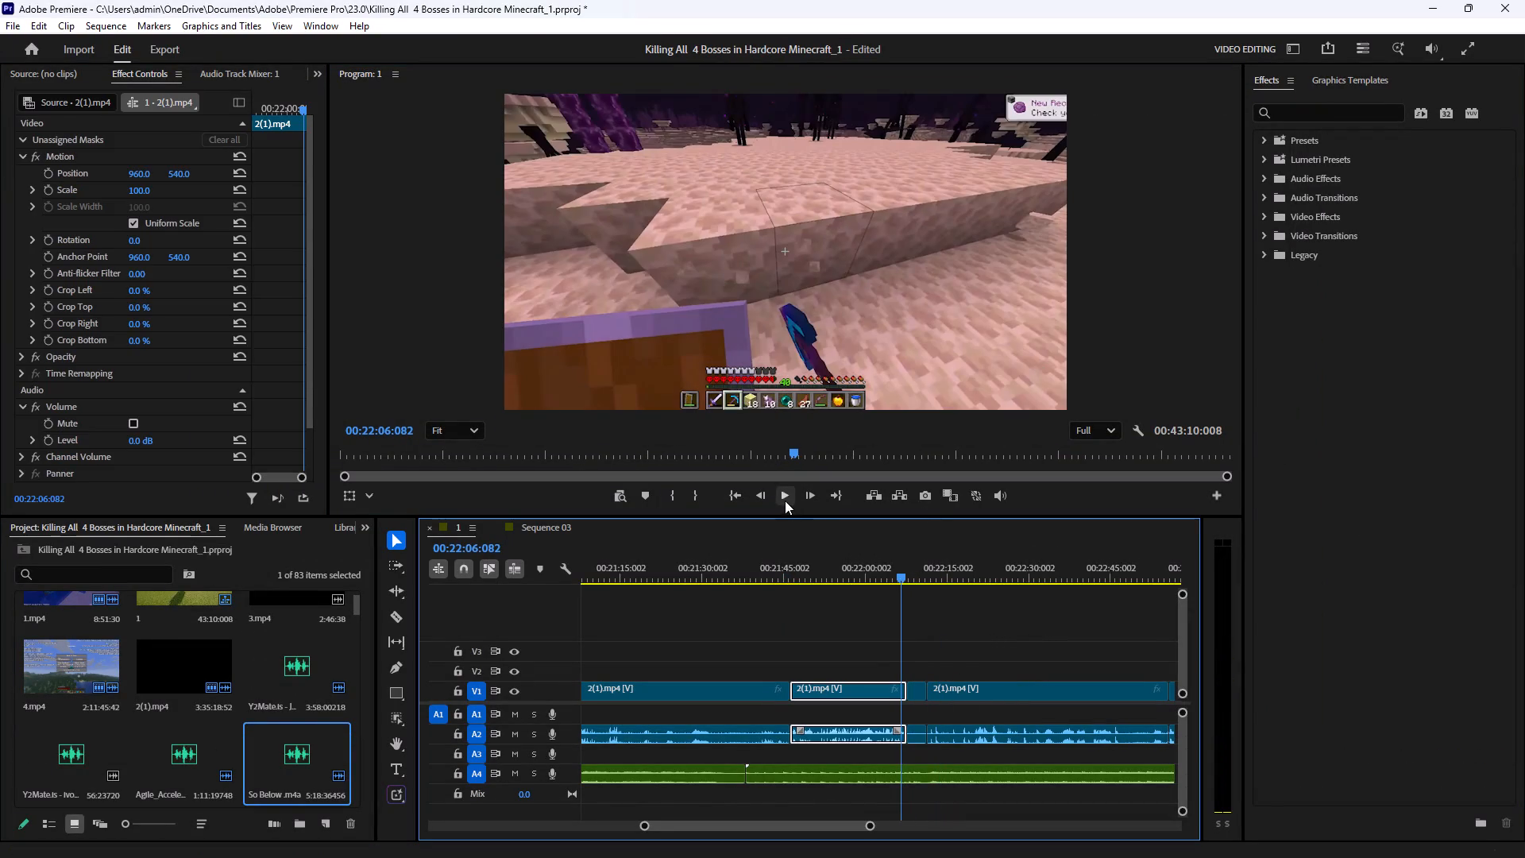
click(785, 500)
click(932, 298)
key(grave)
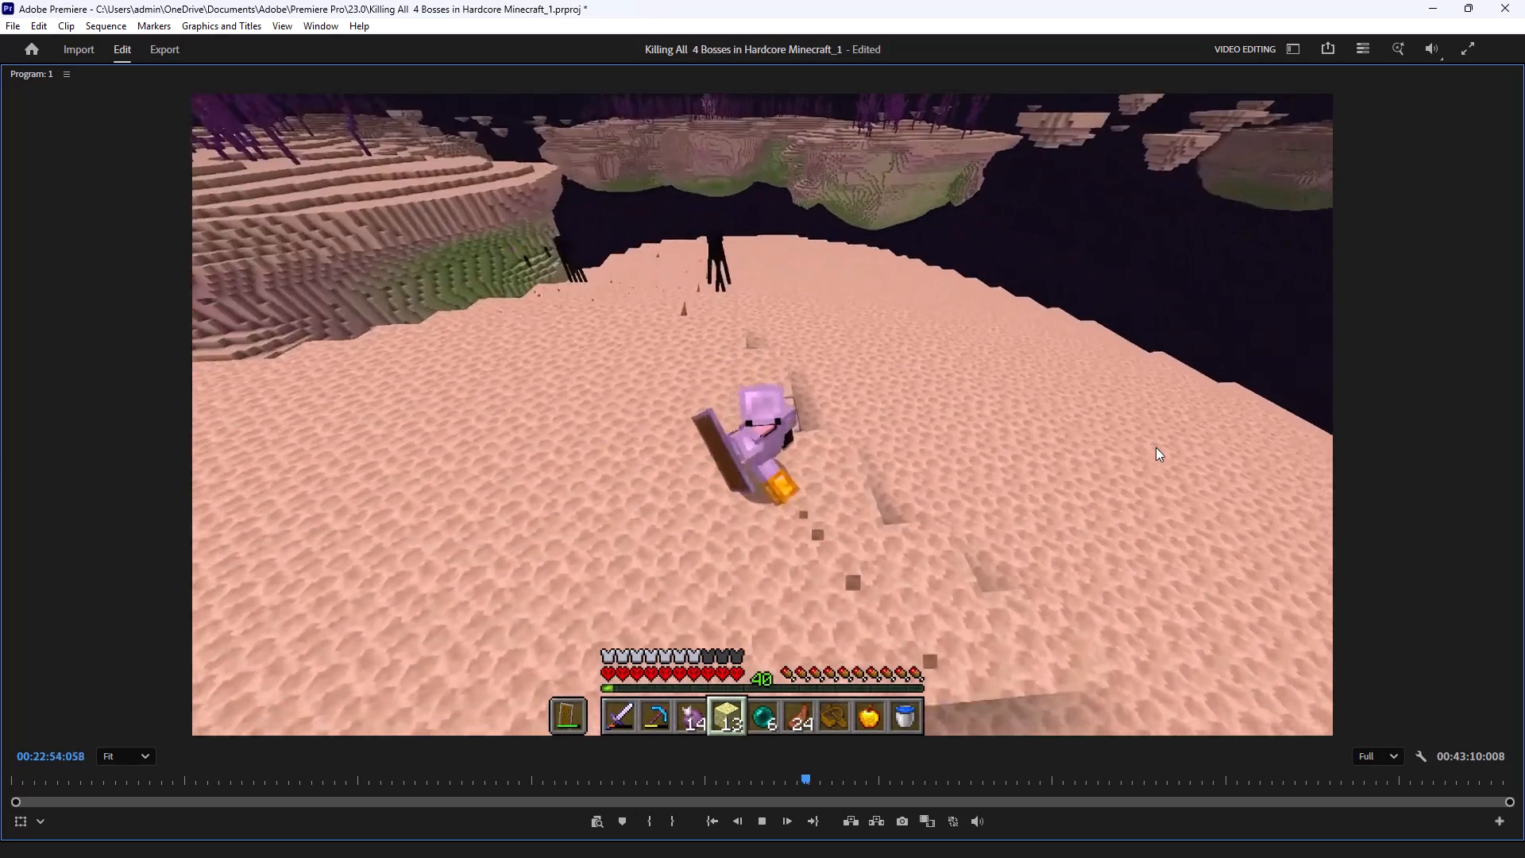
click(1017, 480)
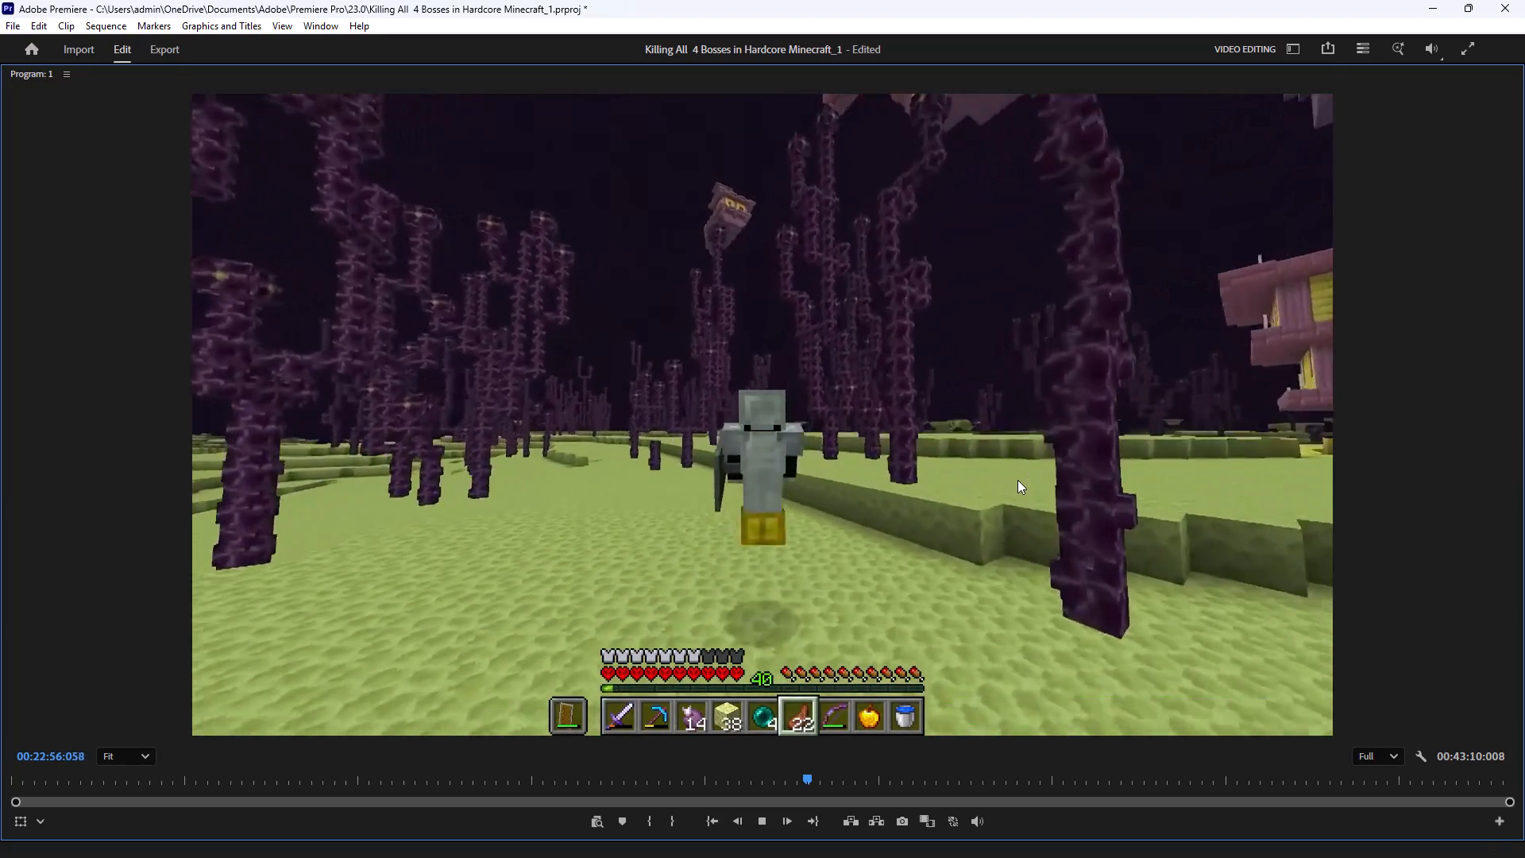
key(grave)
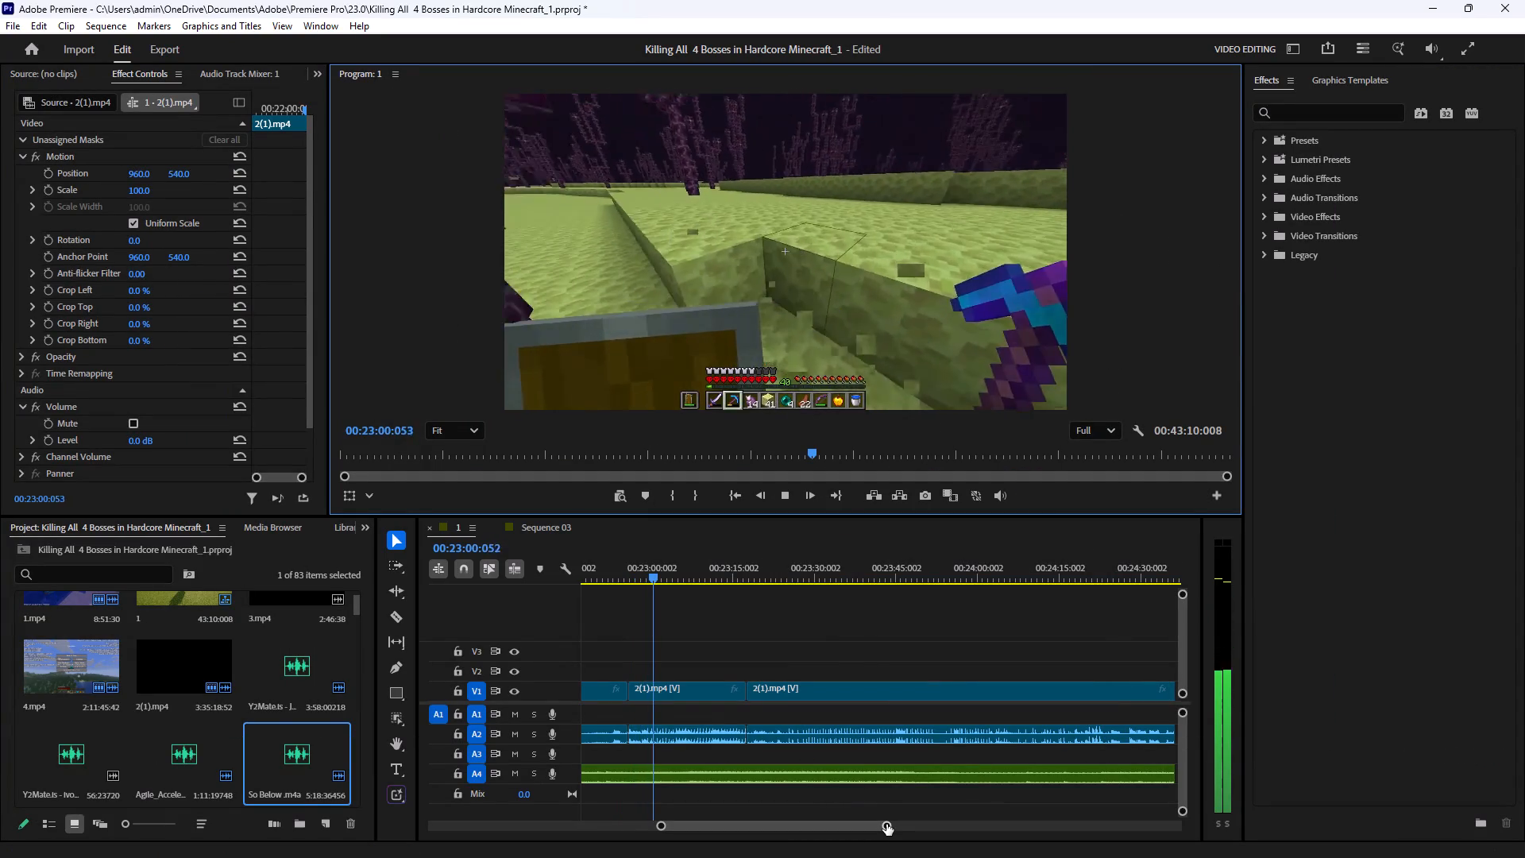
drag(627, 579, 610, 588)
click(785, 500)
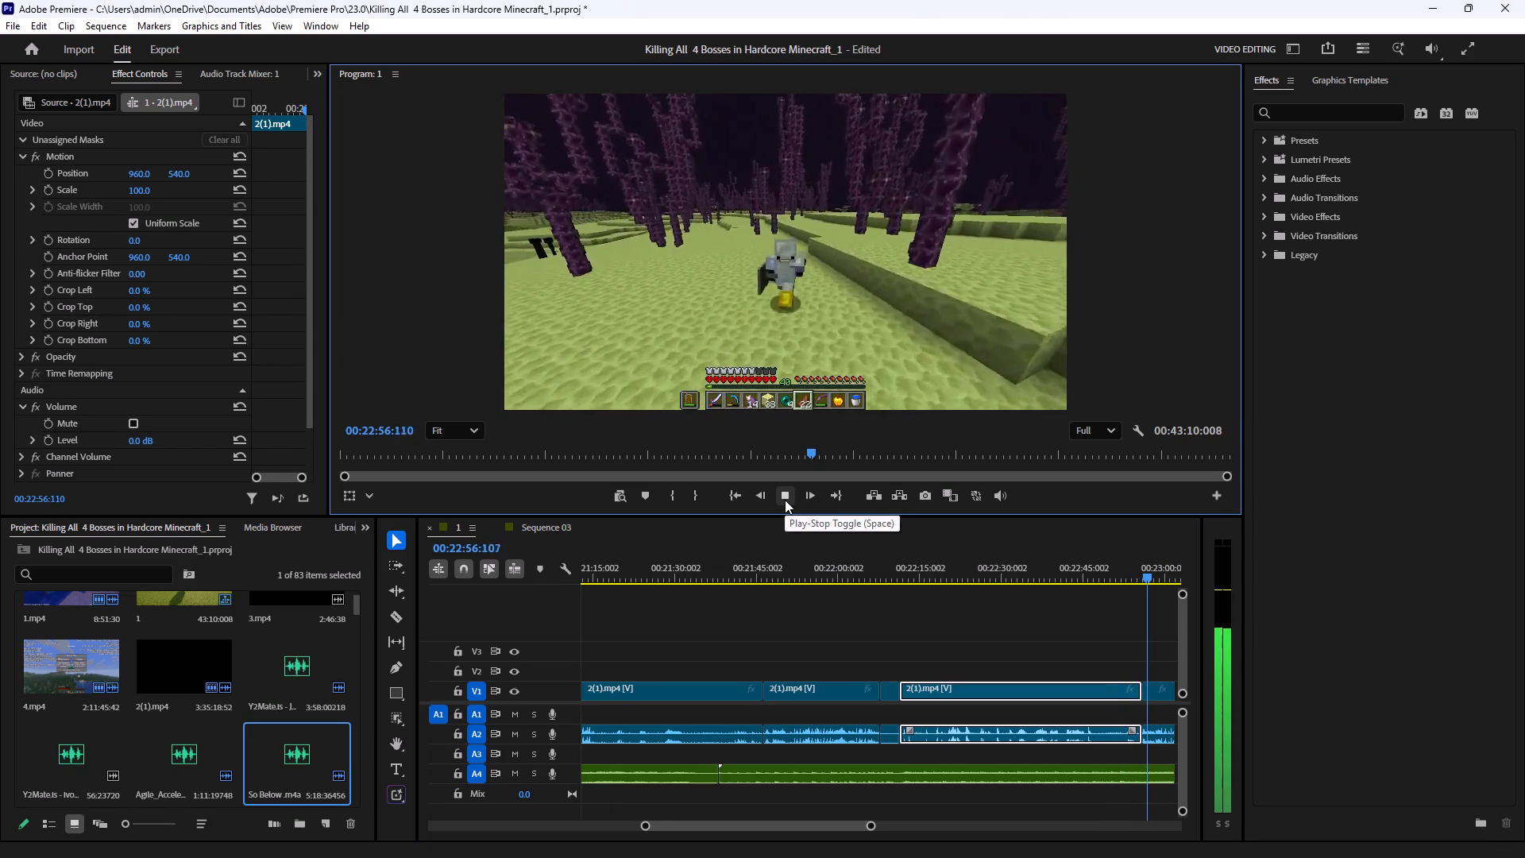
click(785, 500)
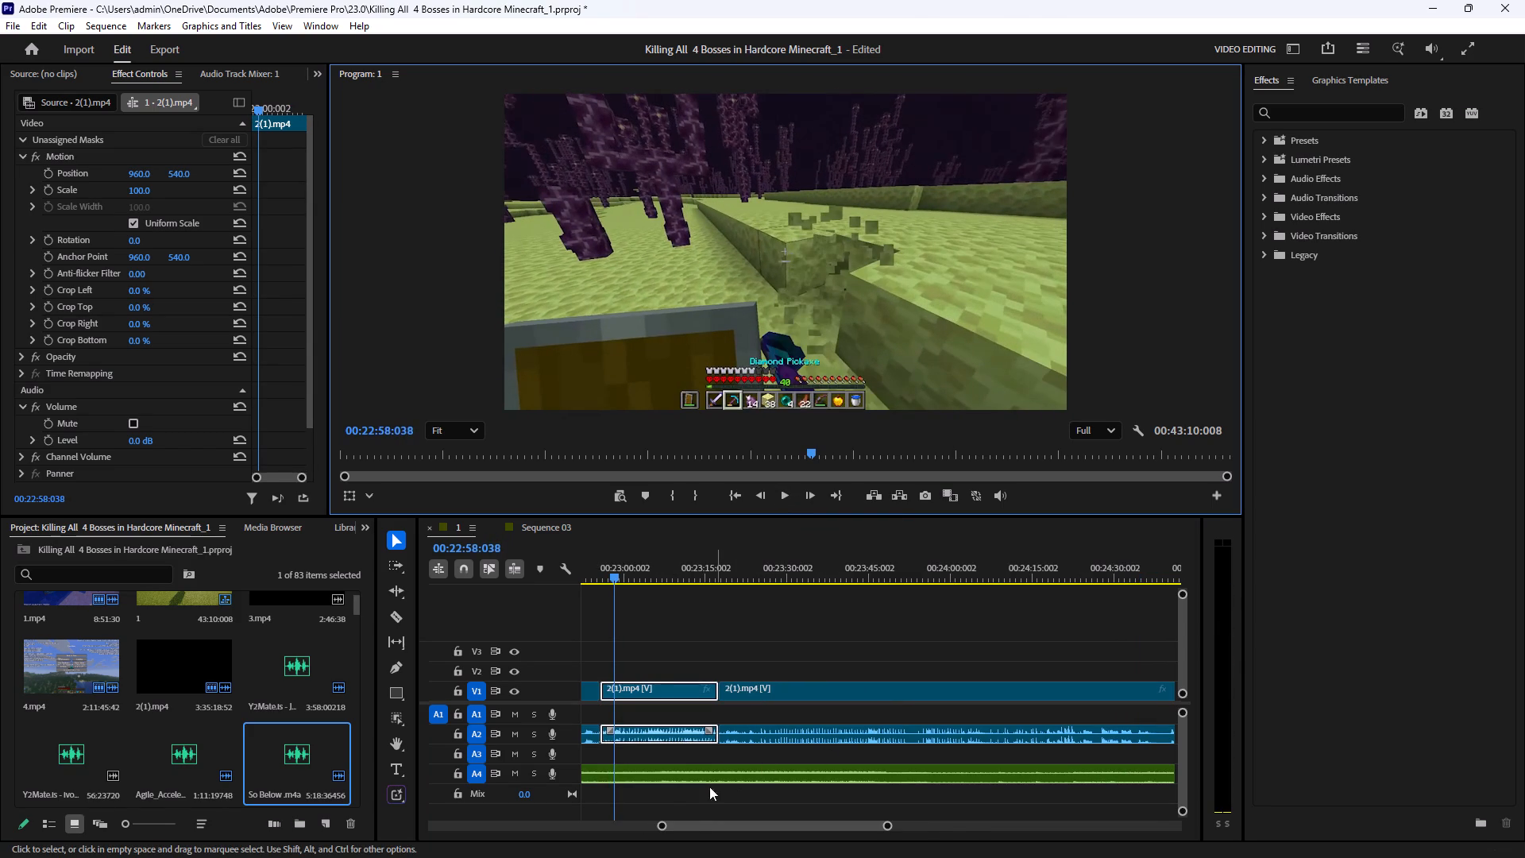
Trim the end of the 2(1).mp4 clip before the cut near 00:22:56 back to about 00:22:55 and close the gap.
drag(883, 825, 900, 823)
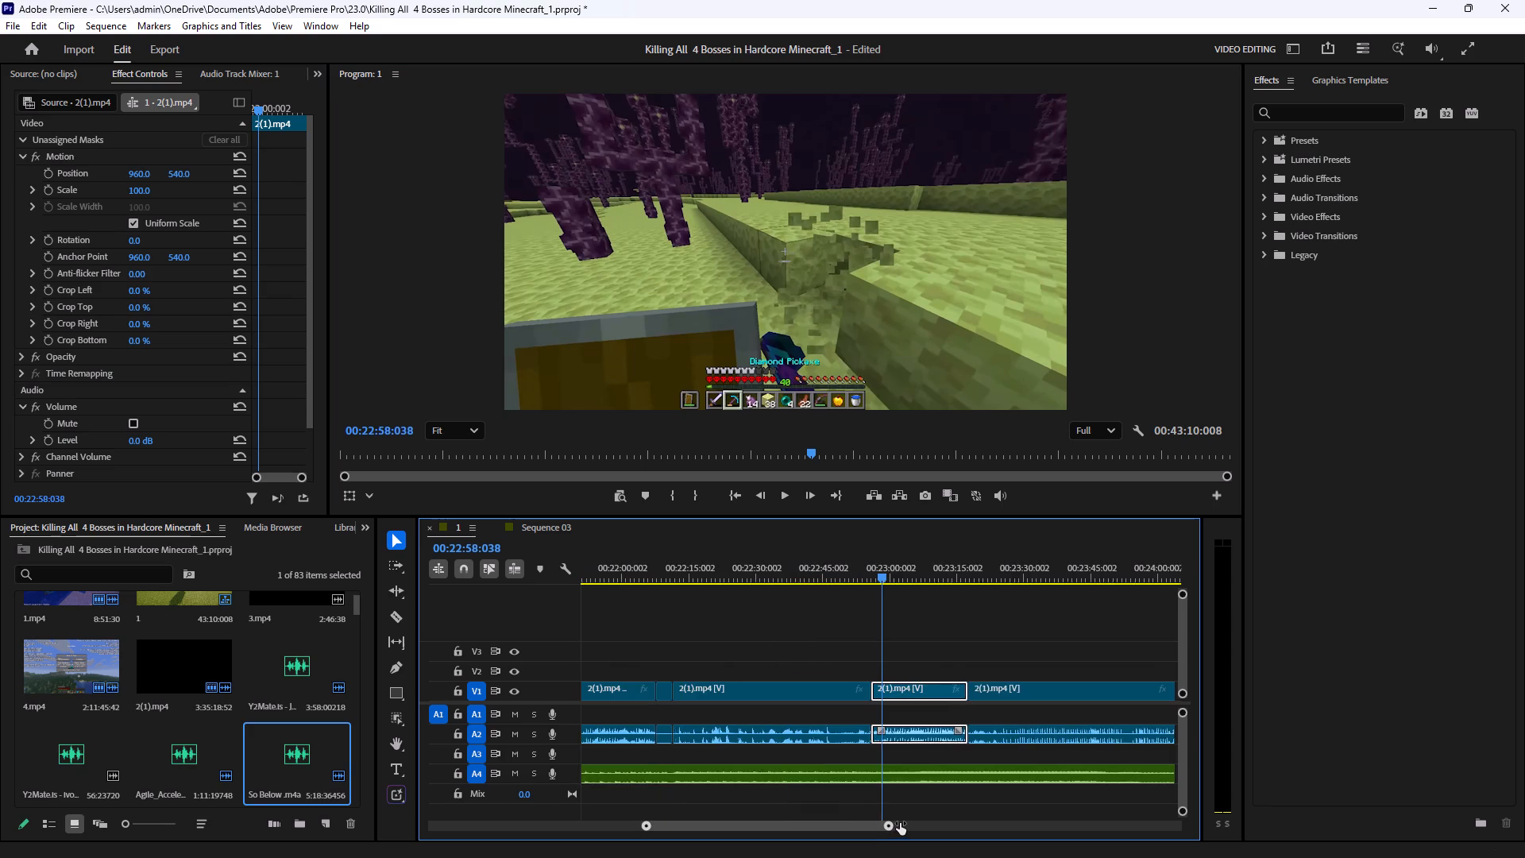
drag(900, 823, 808, 827)
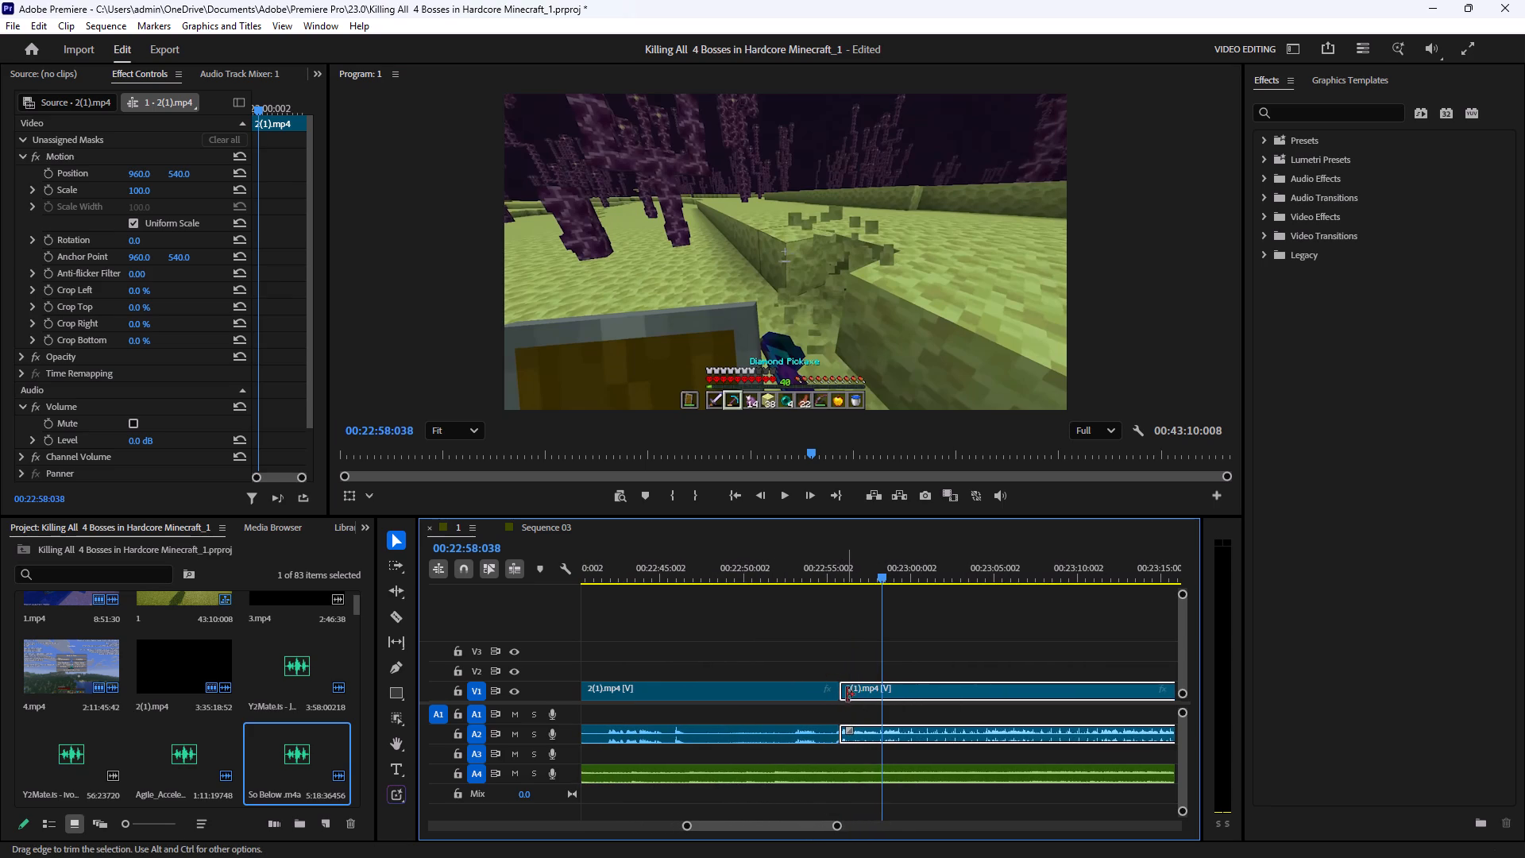
drag(837, 690, 863, 688)
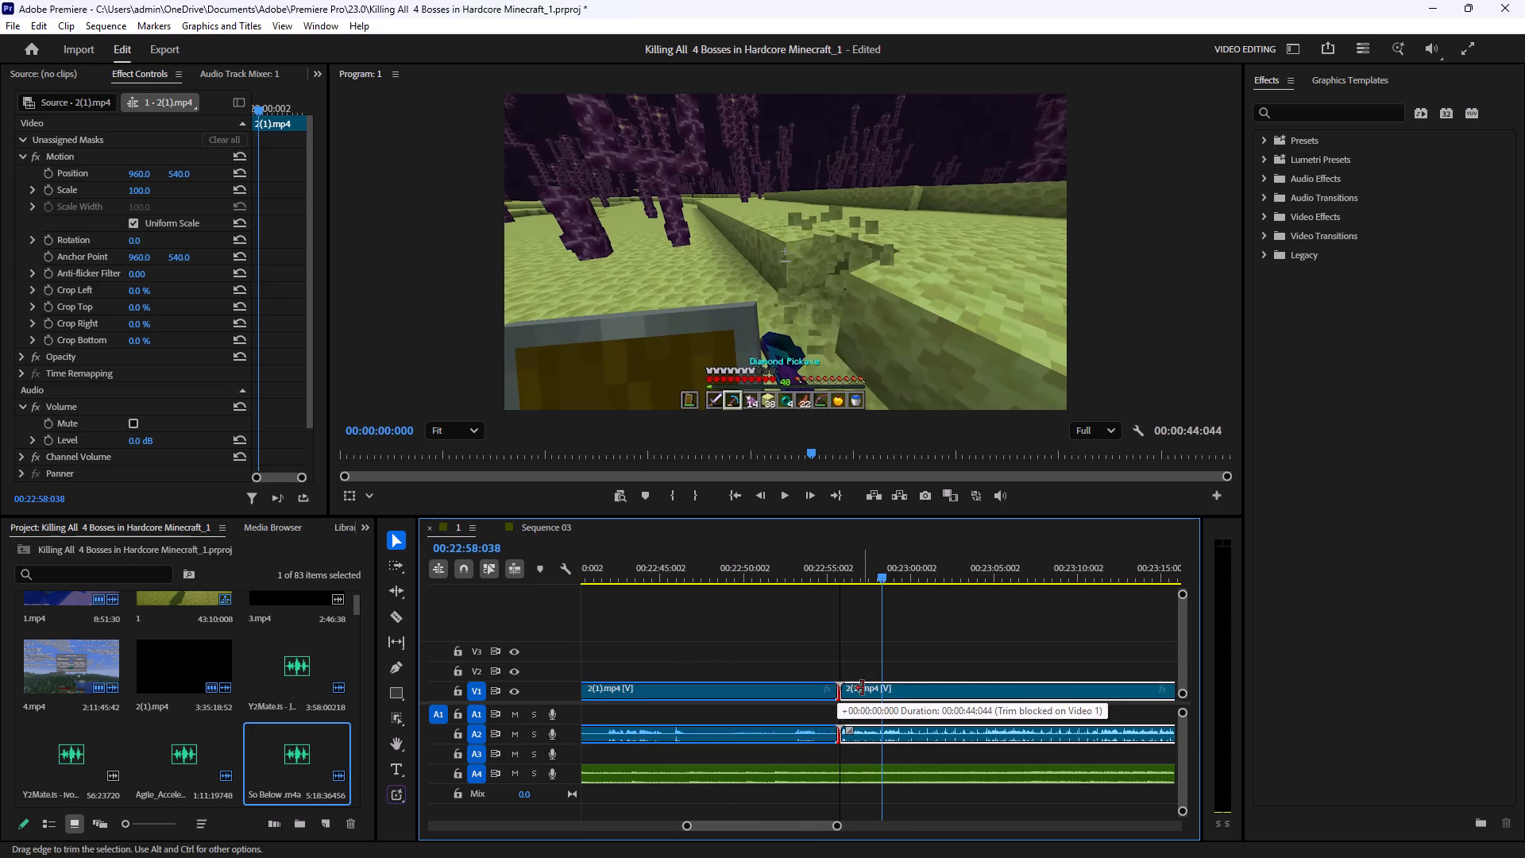
drag(863, 688, 906, 697)
drag(840, 691, 832, 694)
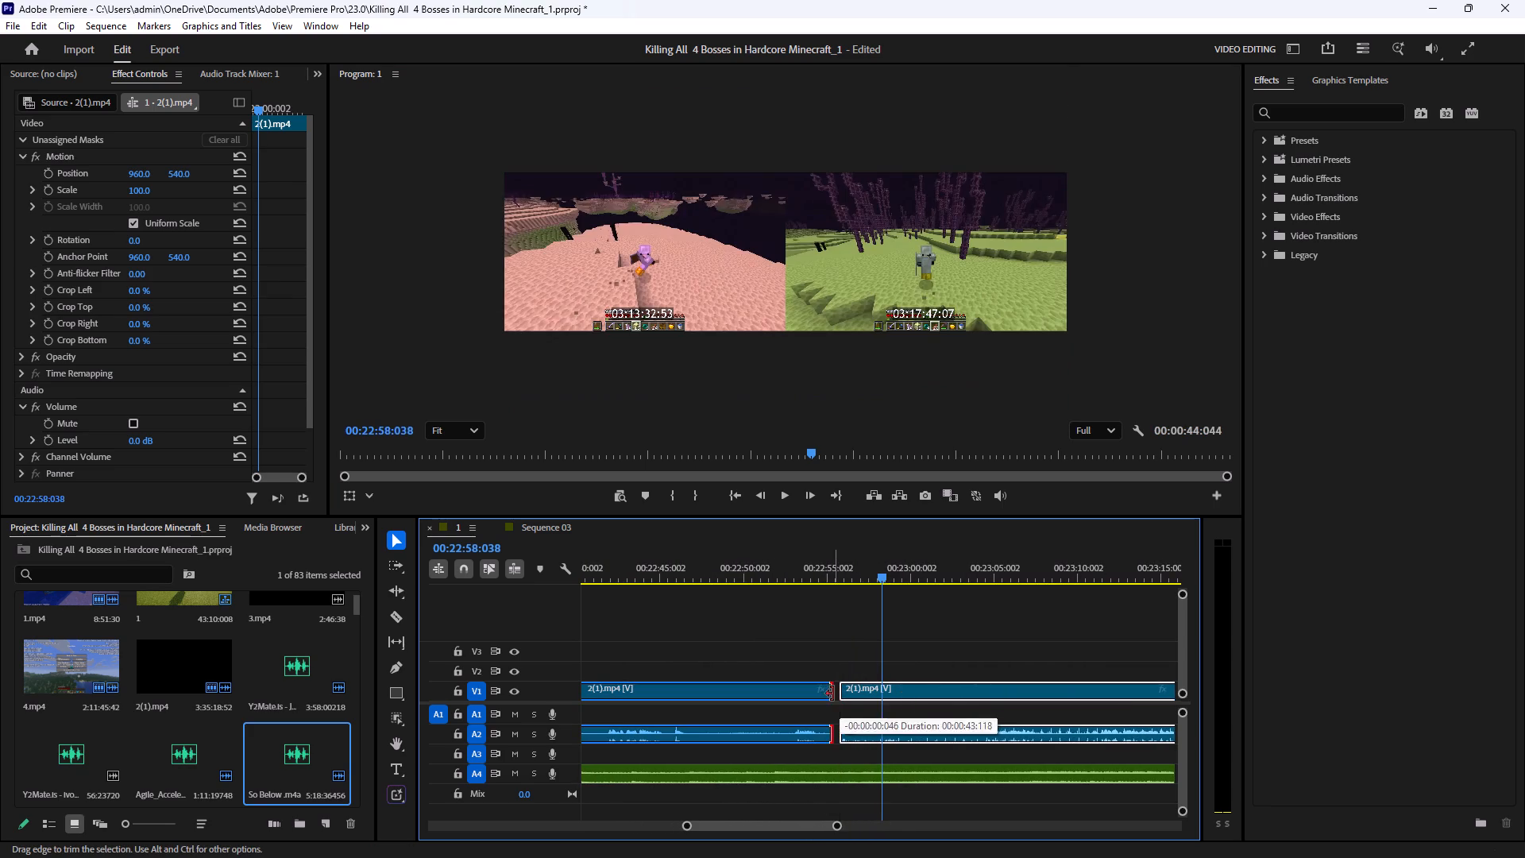
drag(832, 694, 828, 696)
click(832, 697)
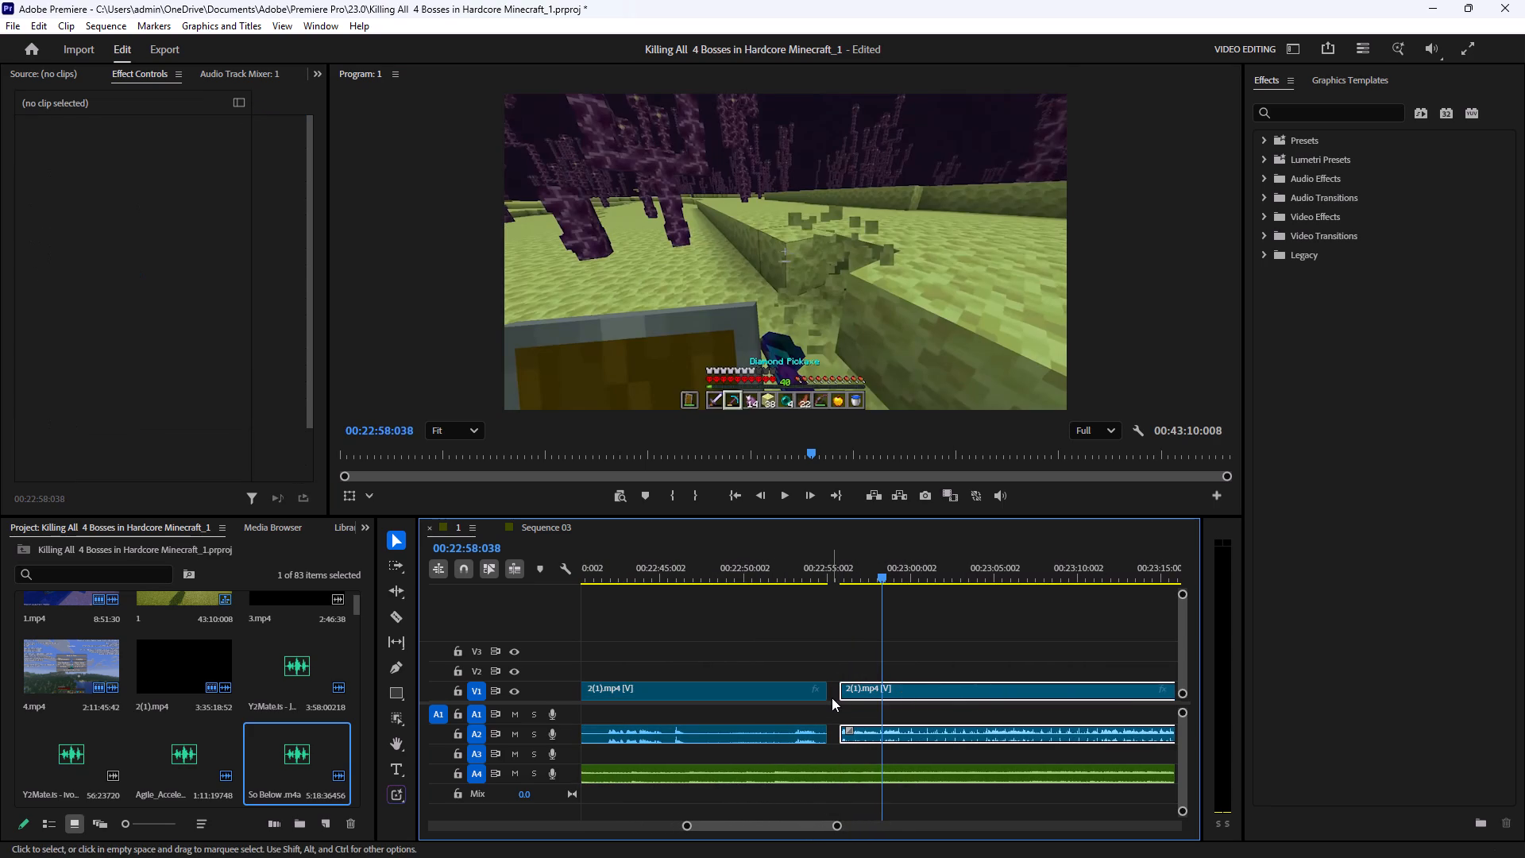
key(BackSpace)
Trim about 2 seconds off the start of the 2(1).mp4 clip following the cut at 00:22:55 and close the gap.
click(833, 566)
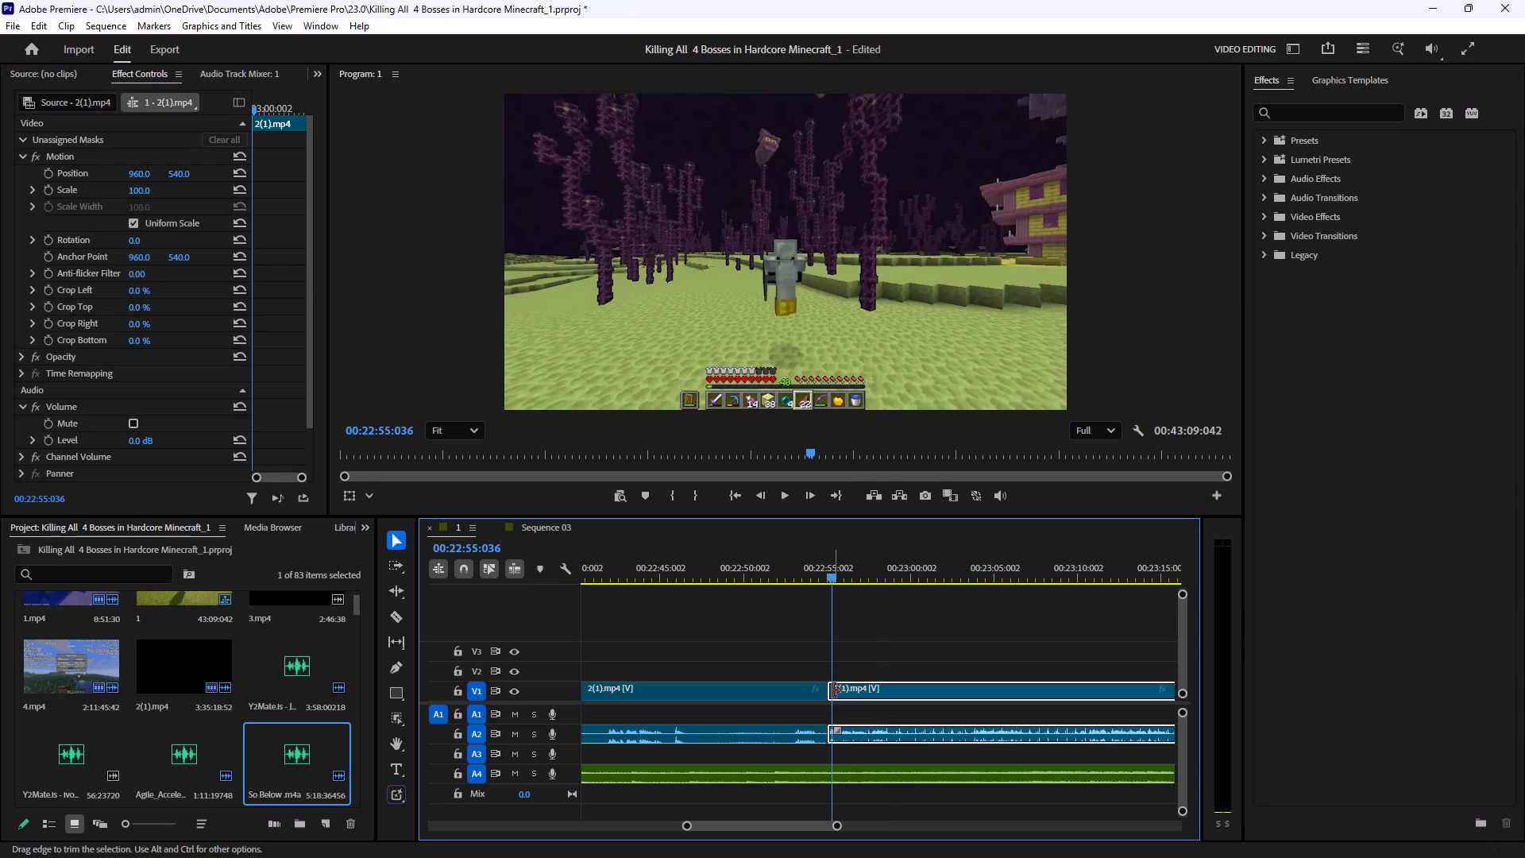
drag(833, 690, 871, 698)
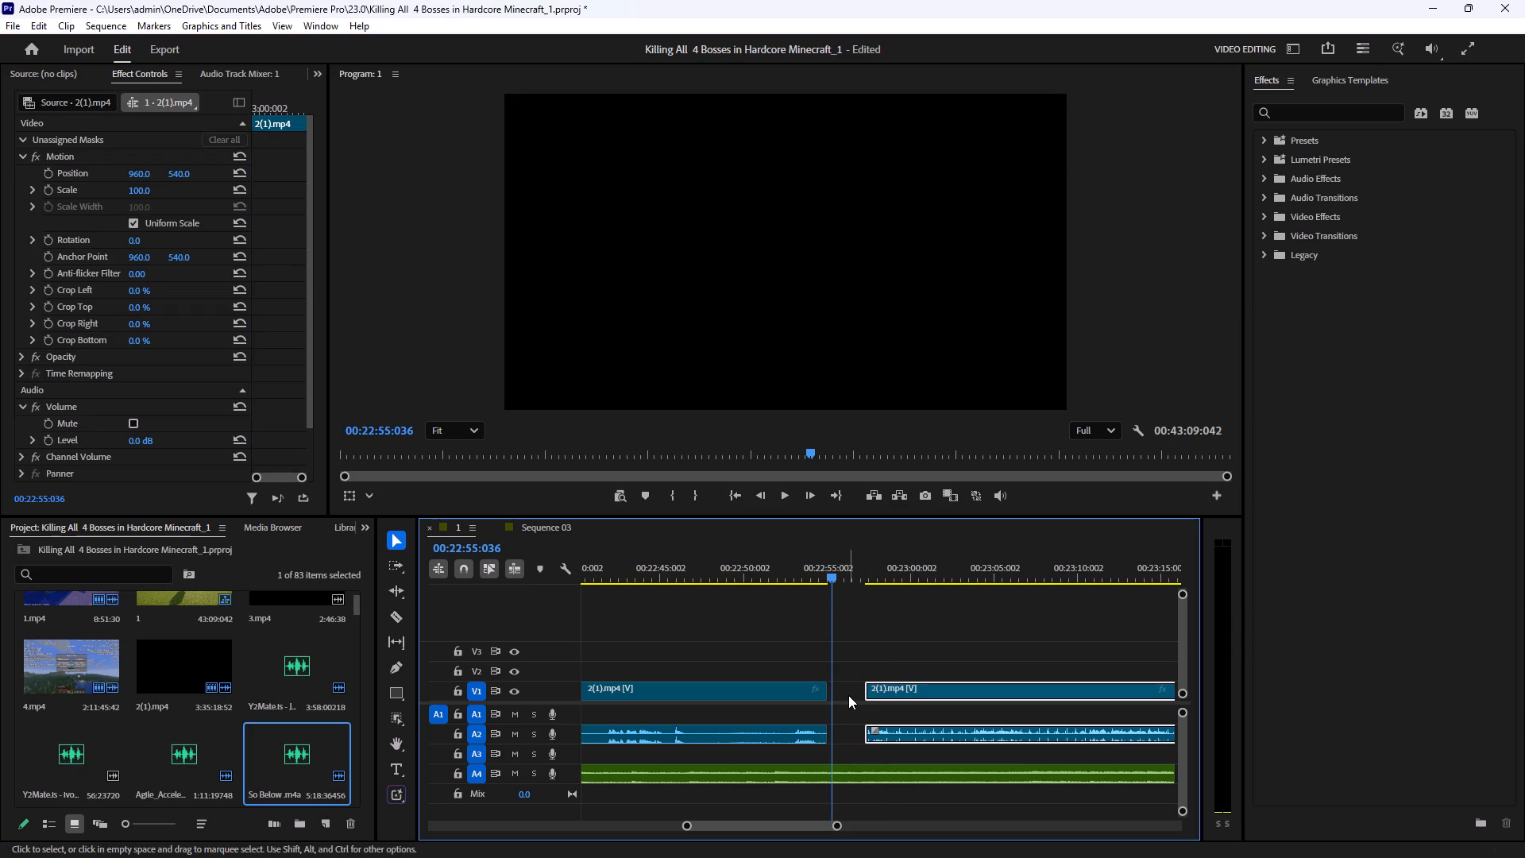
click(848, 695)
key(BackSpace)
Play back the join at 00:22:55 from about 00:22:54 and stop at about 00:22:58 to check the new cut.
click(822, 583)
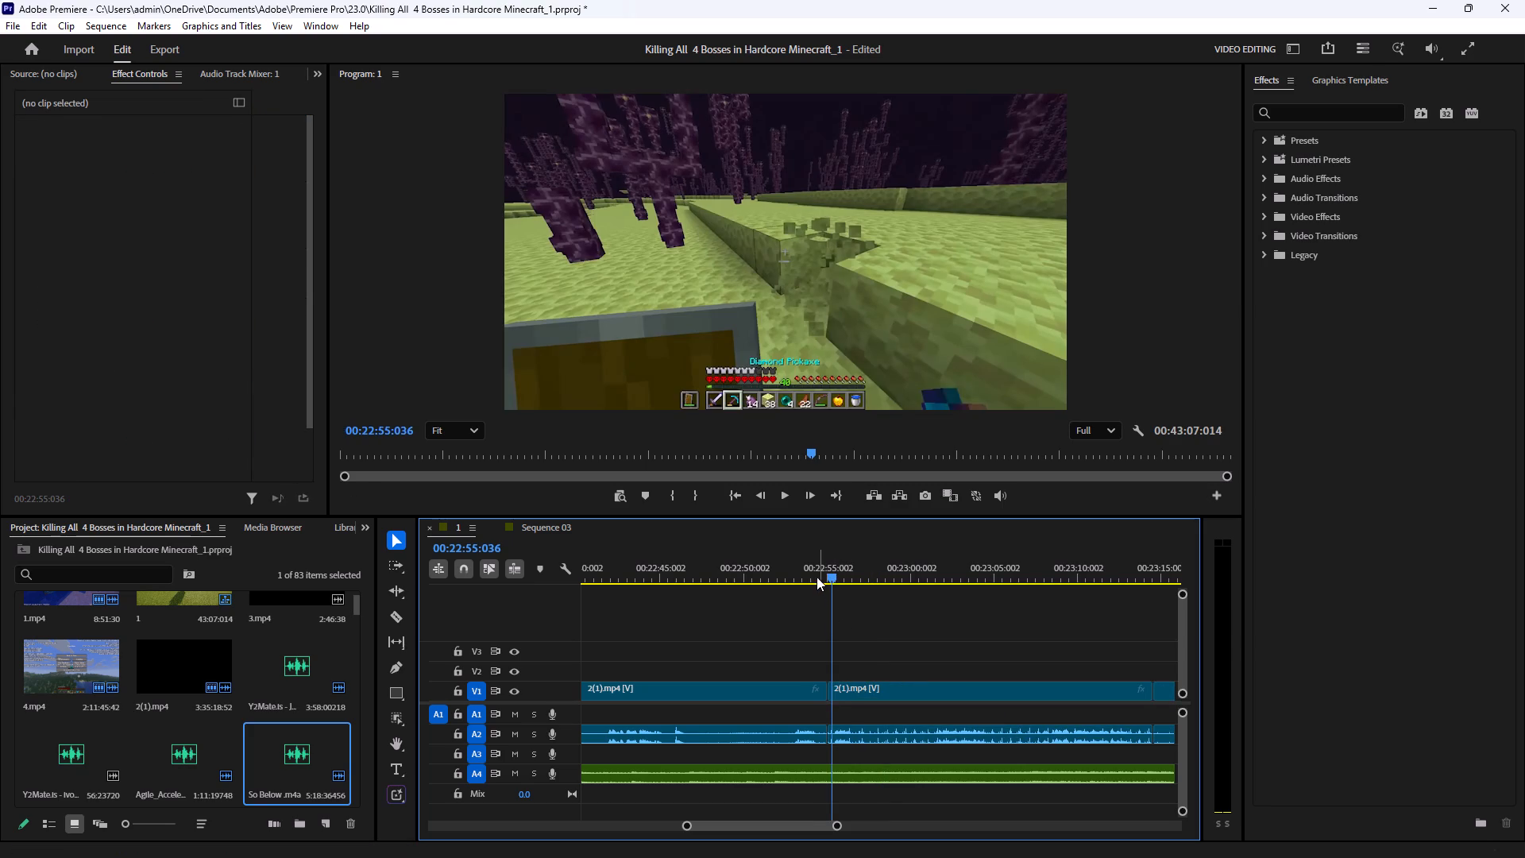
click(815, 576)
click(956, 630)
click(782, 496)
click(905, 272)
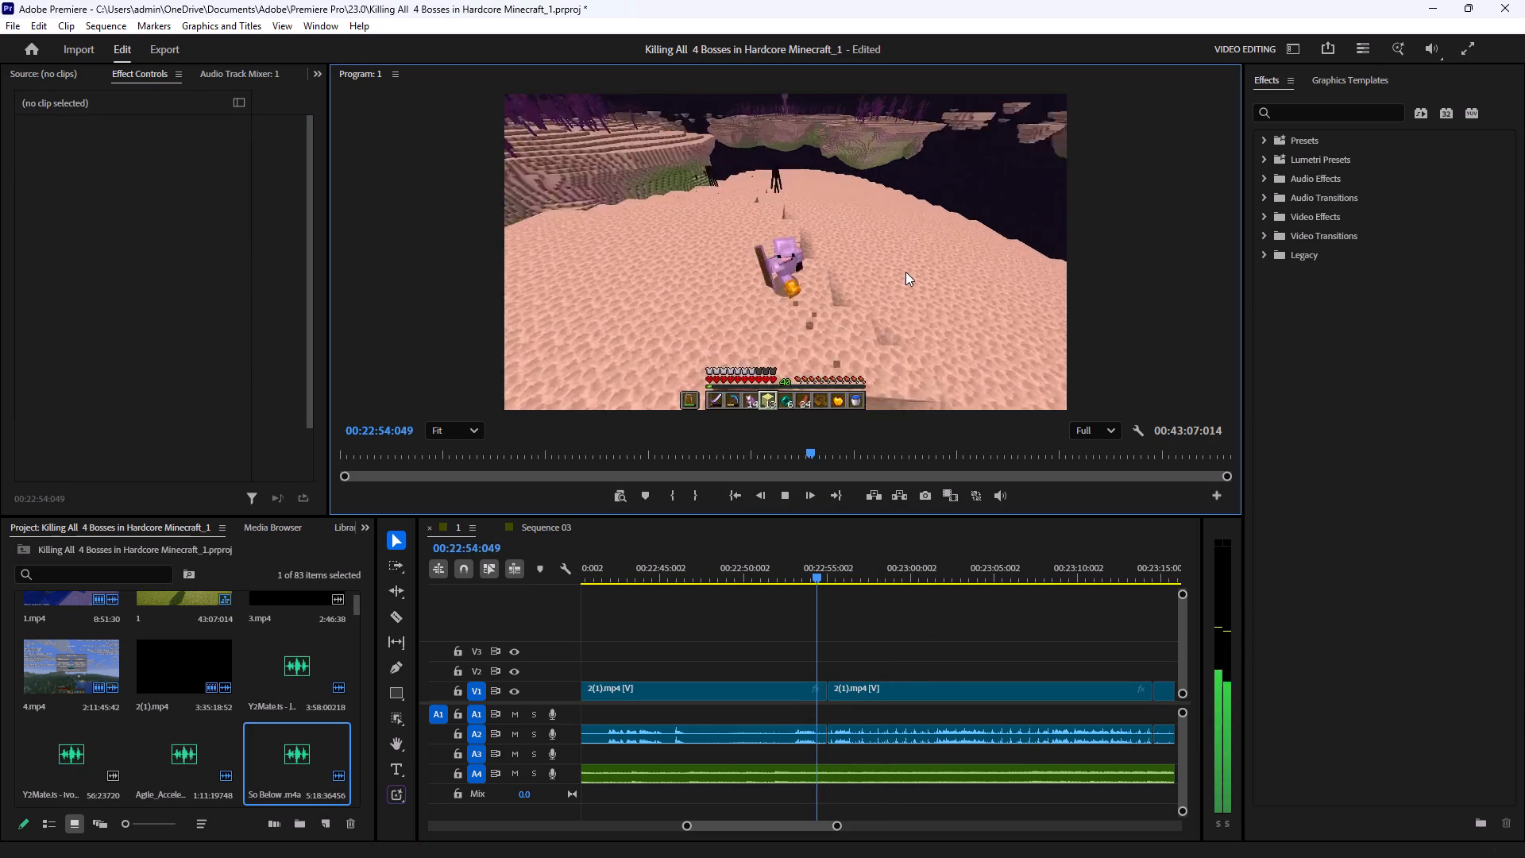
key(grave)
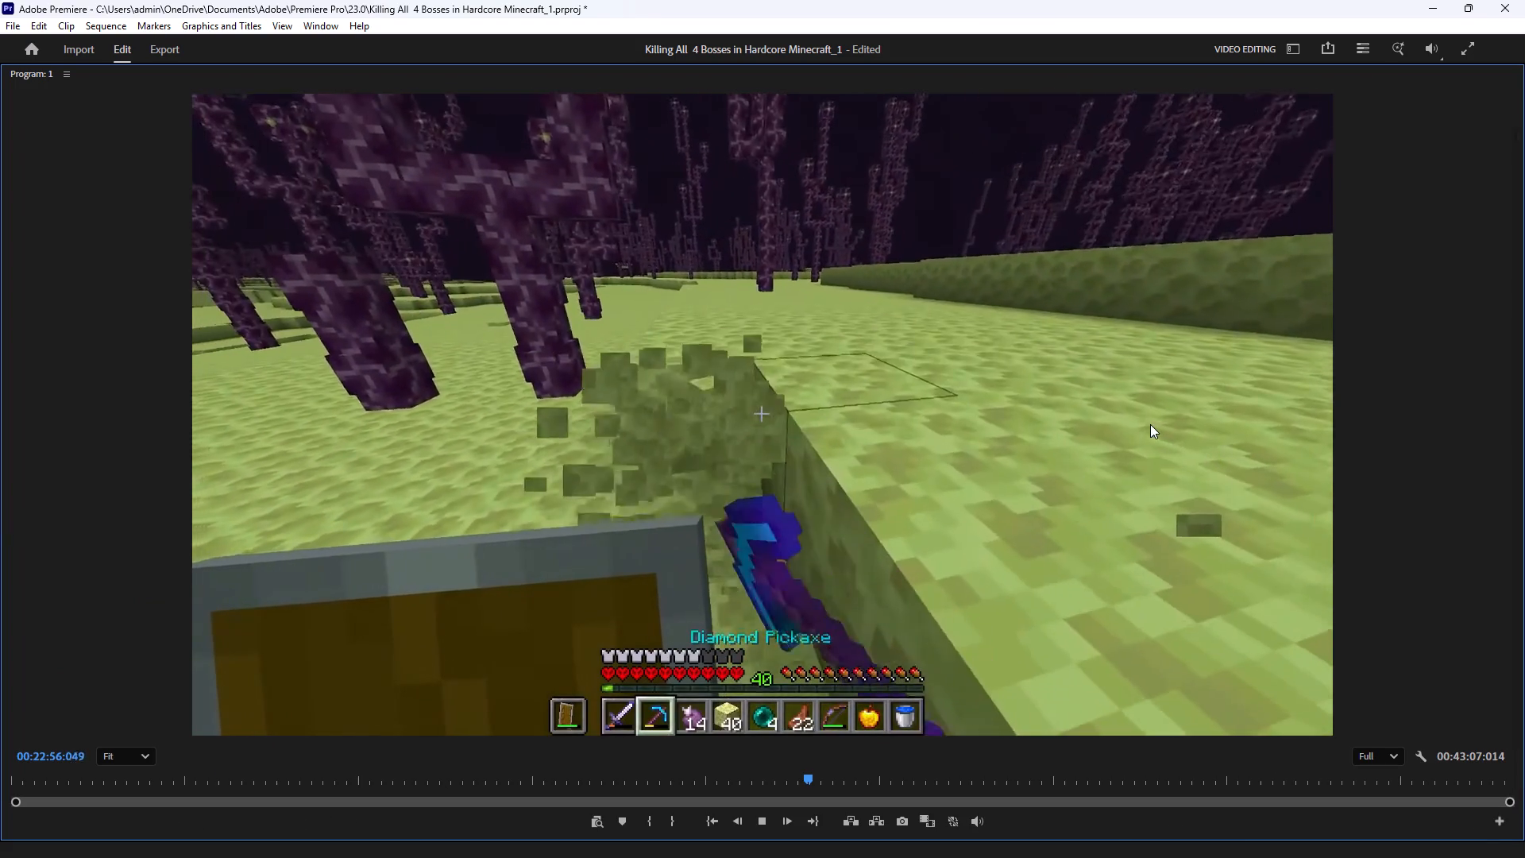
key(grave)
key(space)
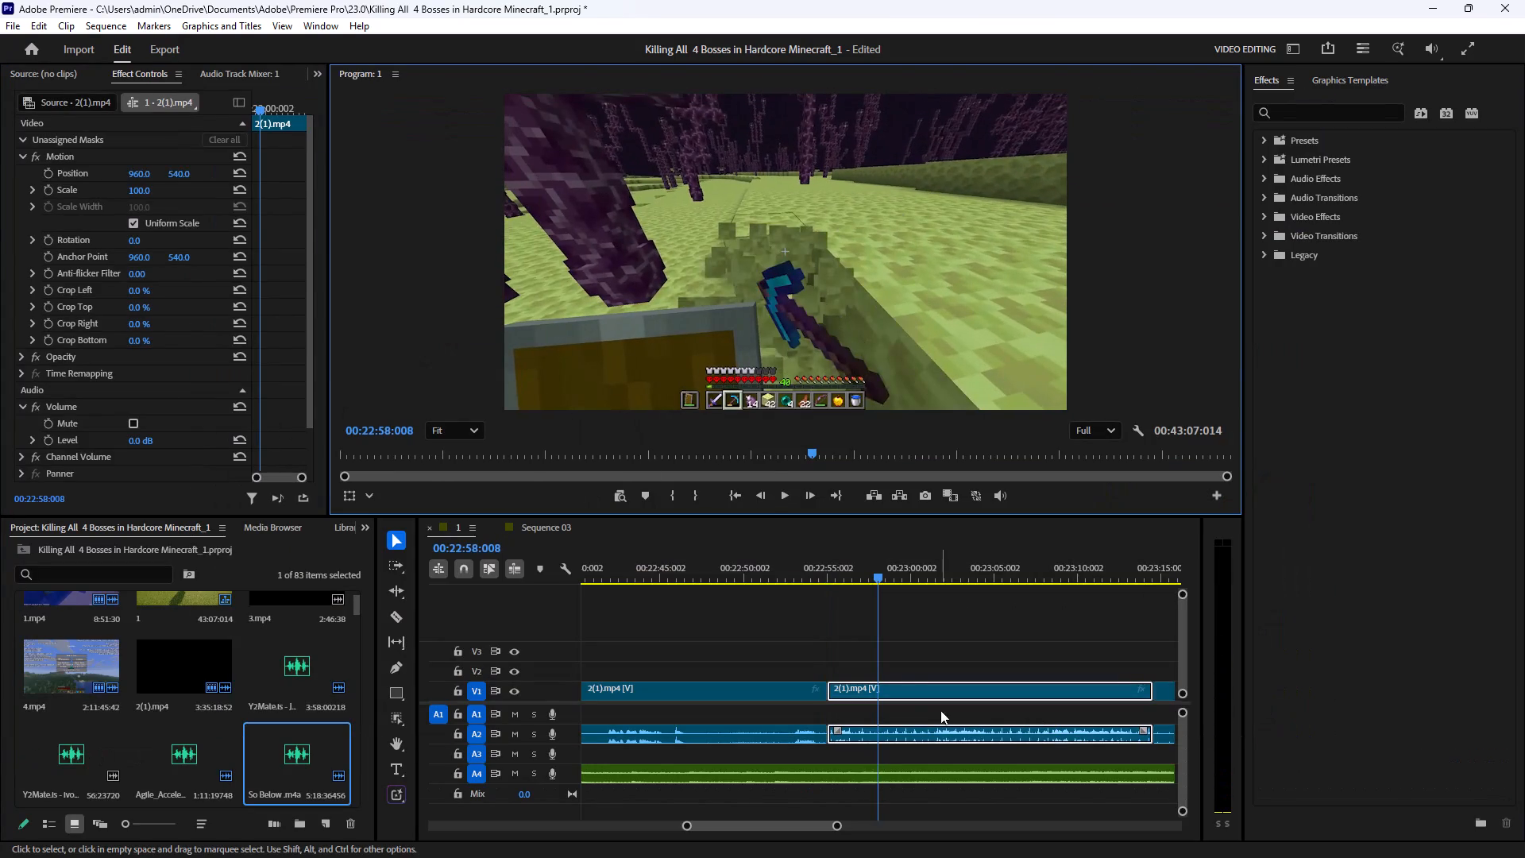
Trim the start of the 2(1).mp4 clip after the 00:22:55 cut to the playhead at 00:22:58:008 and close the gap.
drag(828, 697, 851, 700)
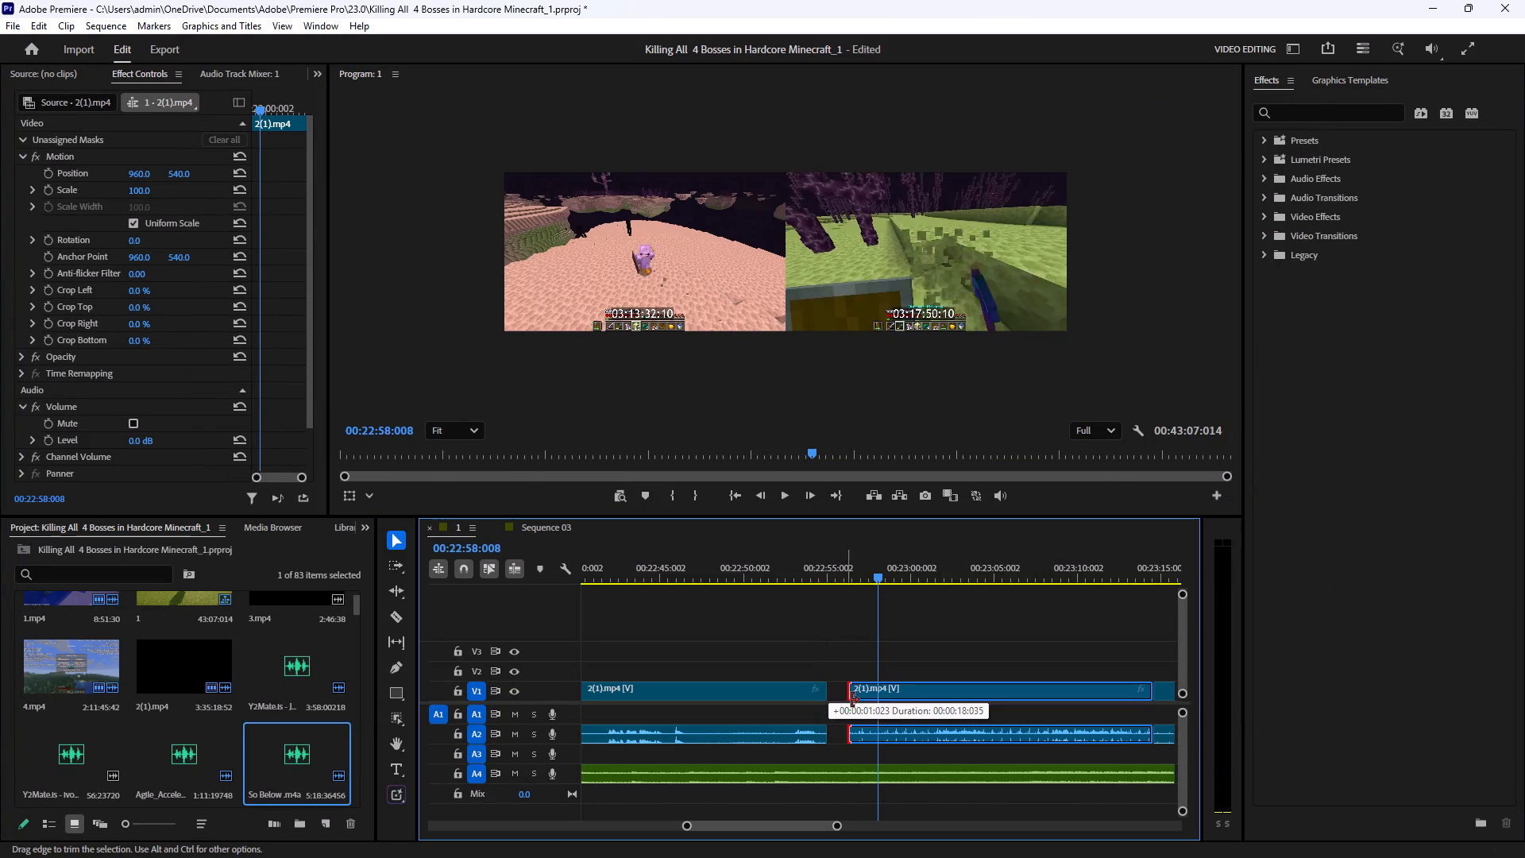
drag(851, 700, 874, 700)
click(847, 692)
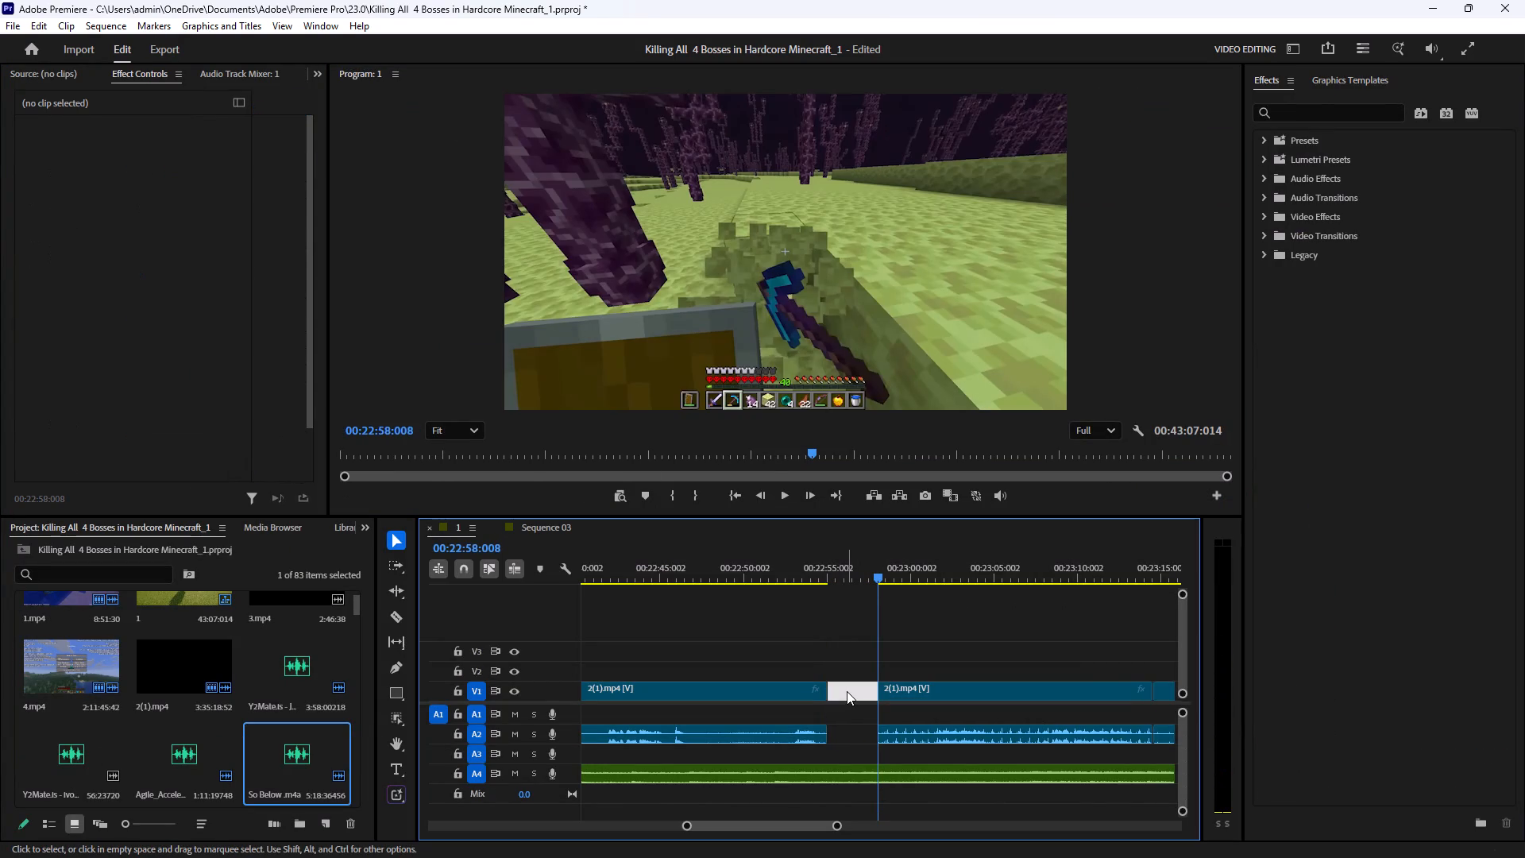
key(BackSpace)
Check the retrimmed join at 00:22:55 by playing it back from about 00:22:54.
click(796, 547)
click(809, 562)
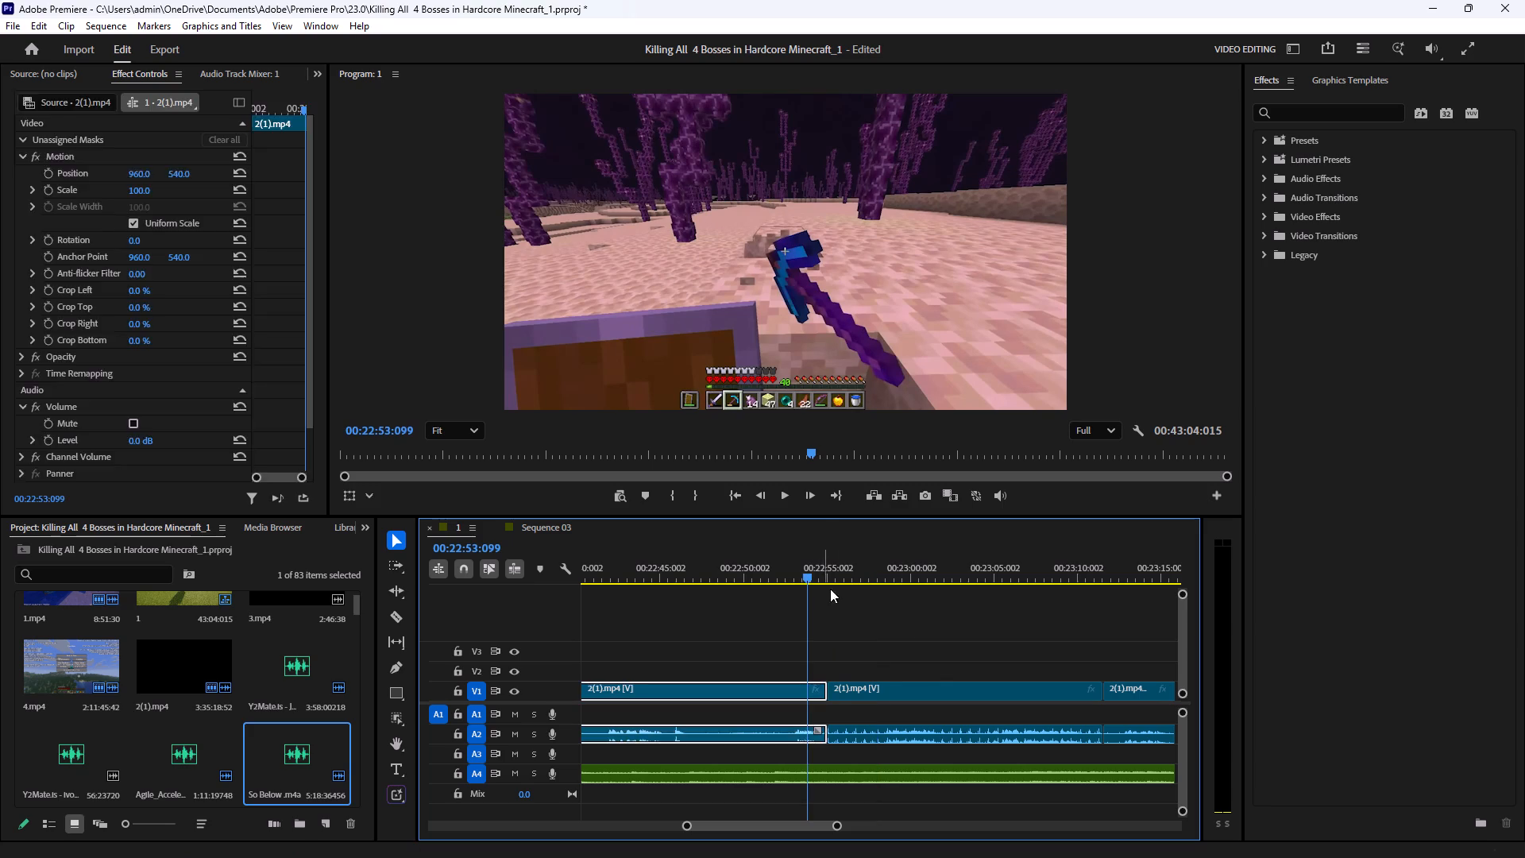
click(913, 621)
click(788, 500)
click(933, 329)
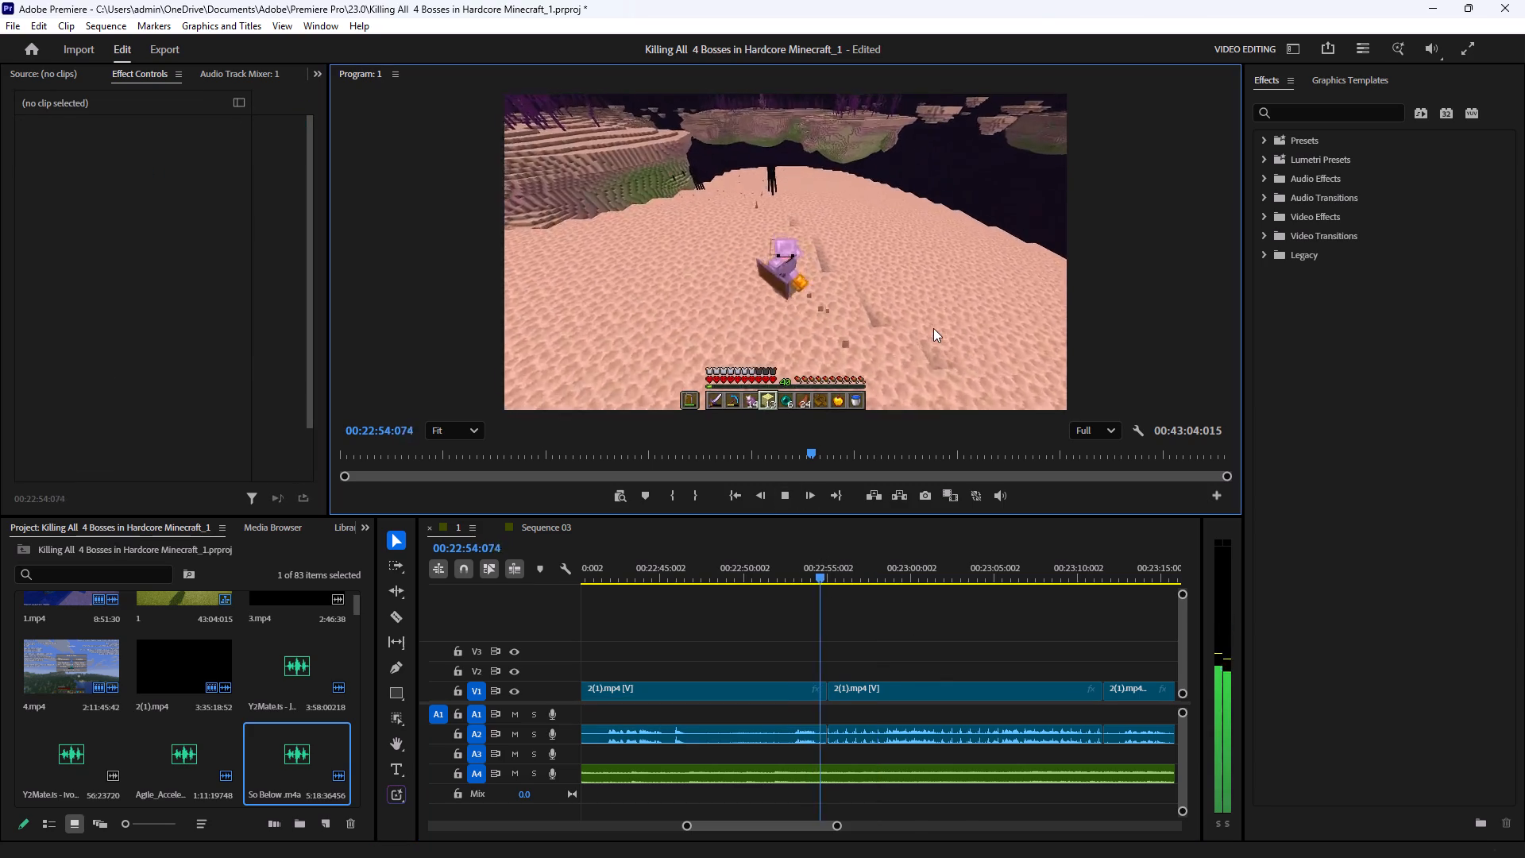
key(grave)
key(grave)
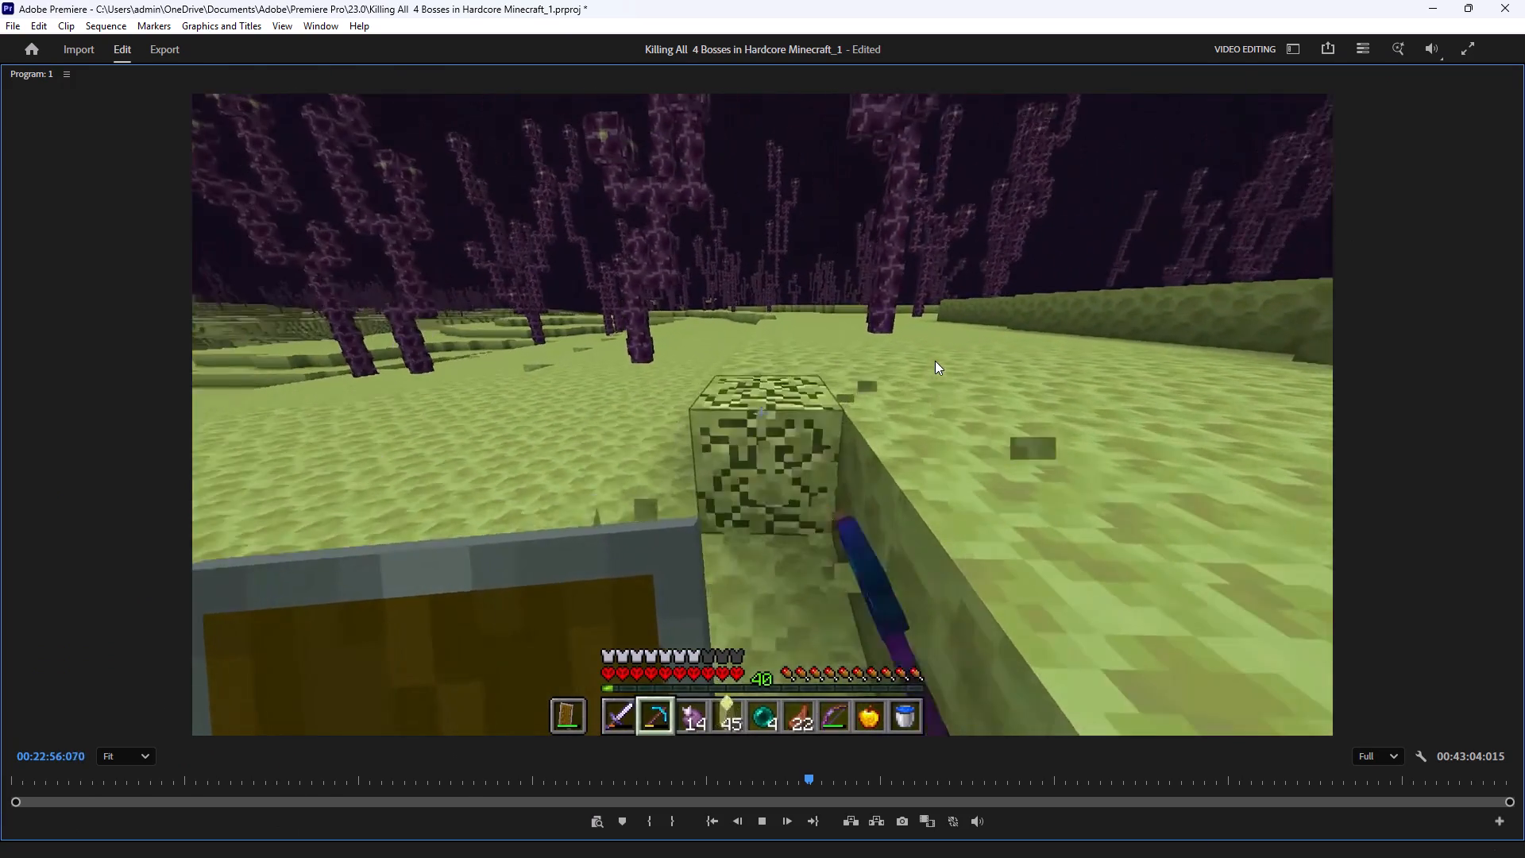
Review the footage in enlarged playback from about 00:22:52 across the trimmed join and on past 00:23:22.
click(790, 573)
click(783, 502)
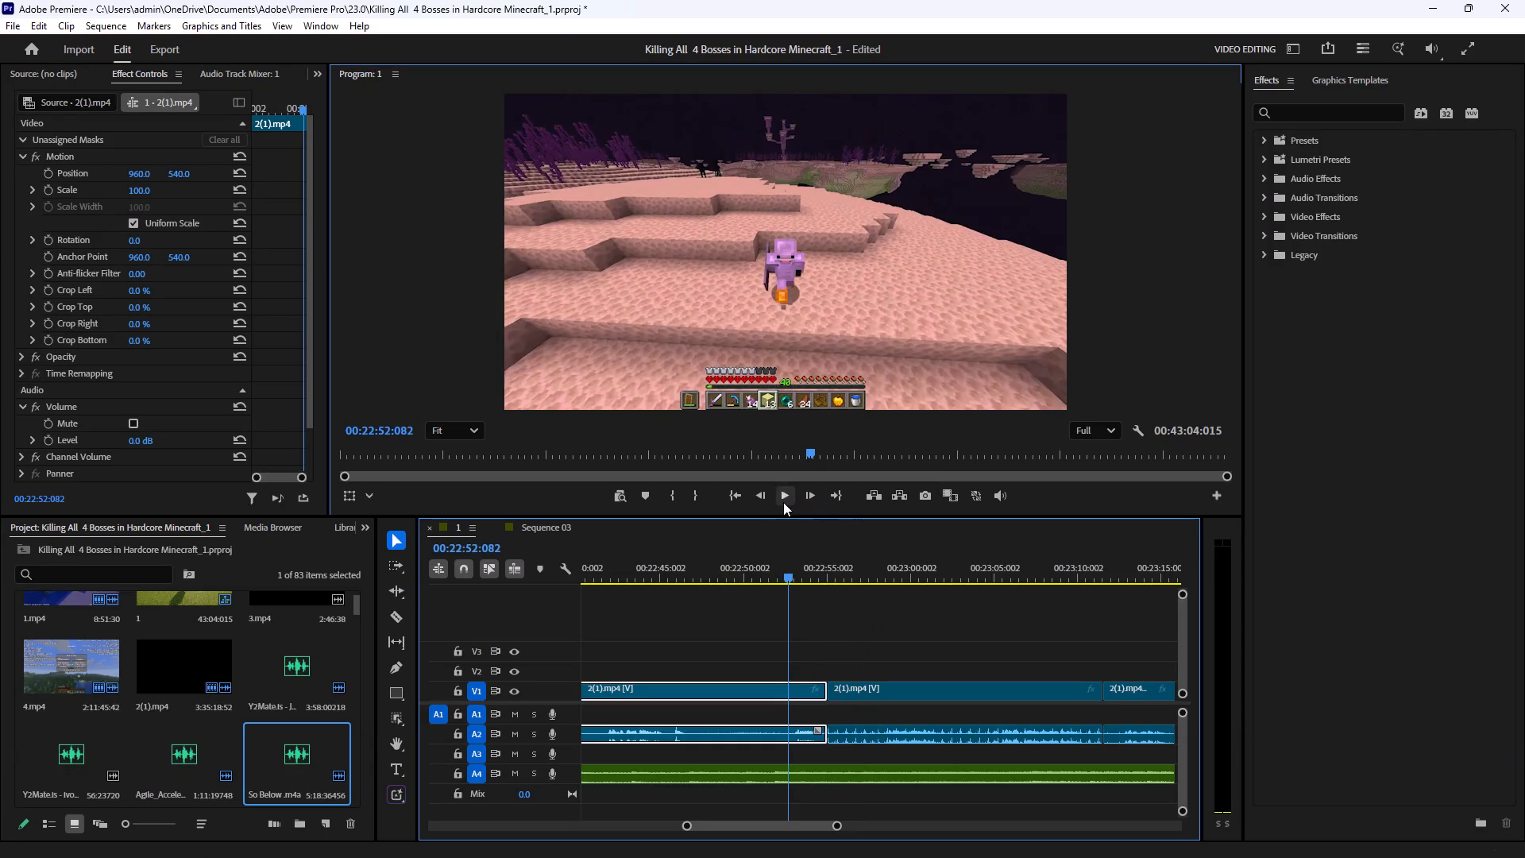
click(905, 332)
key(grave)
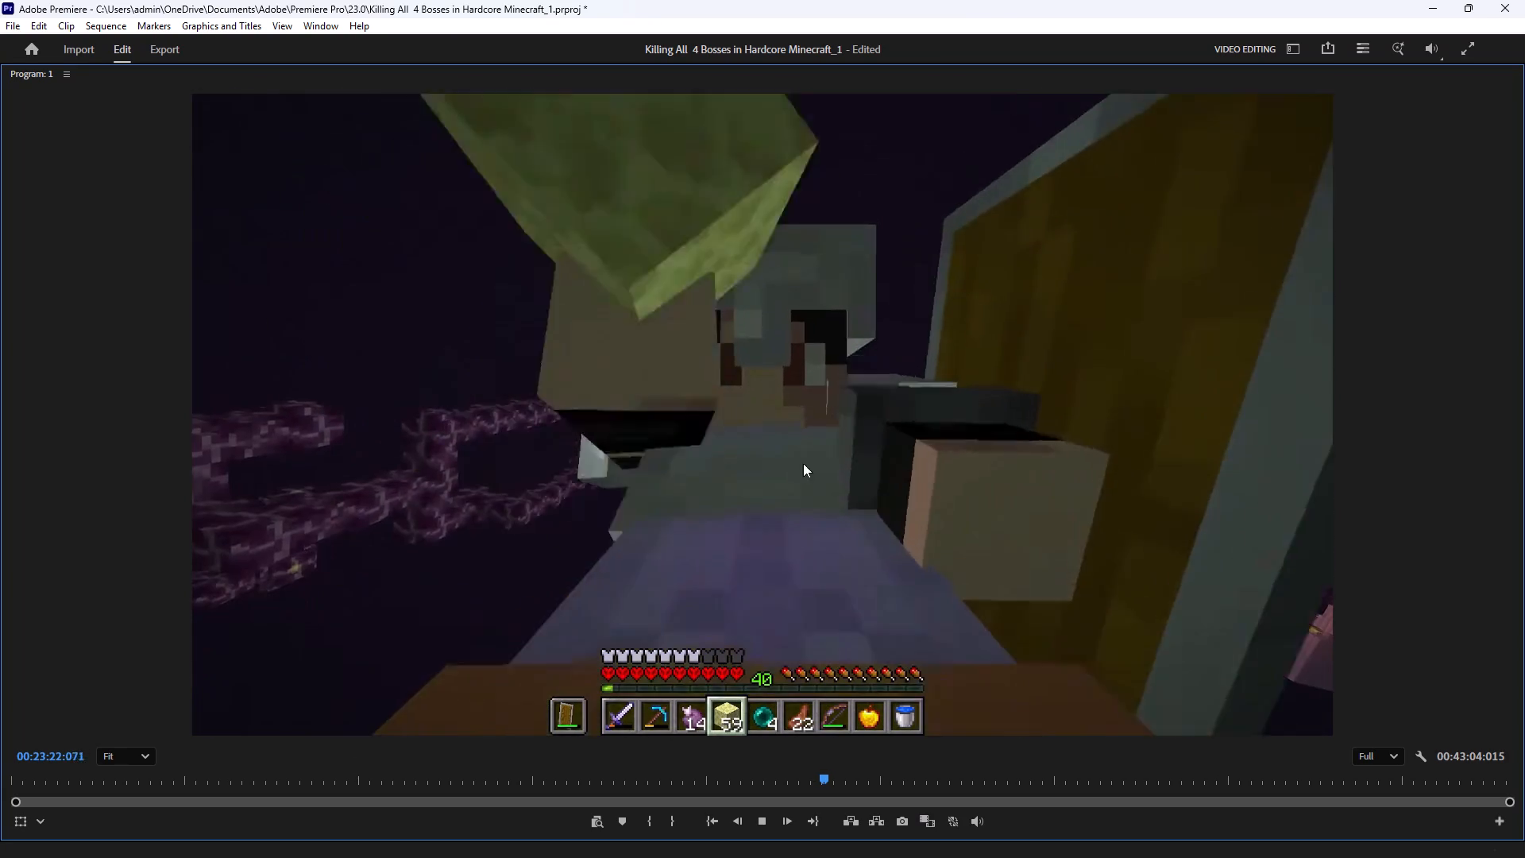
click(959, 477)
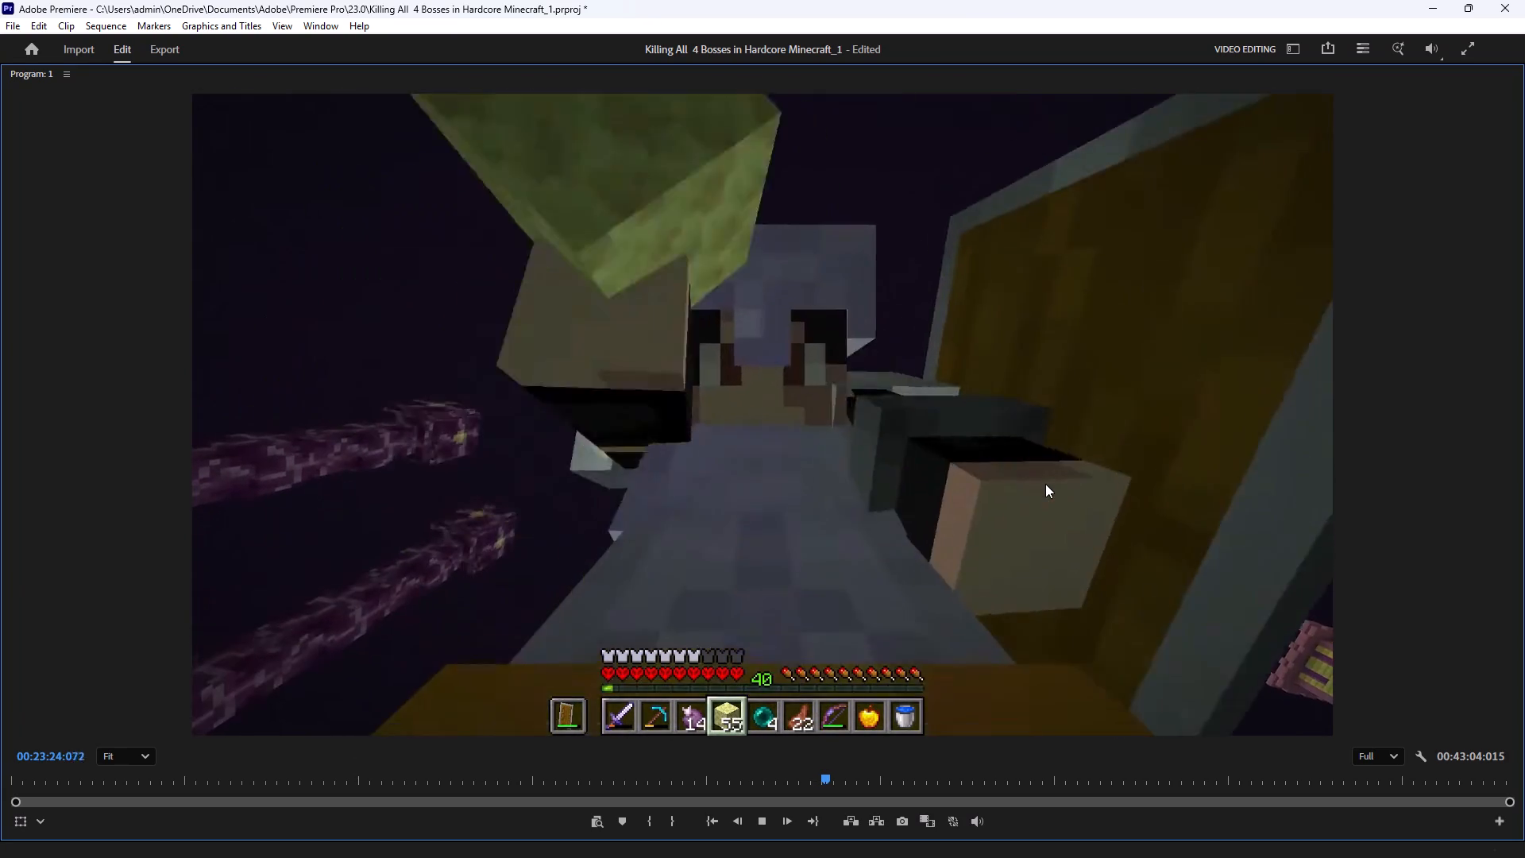
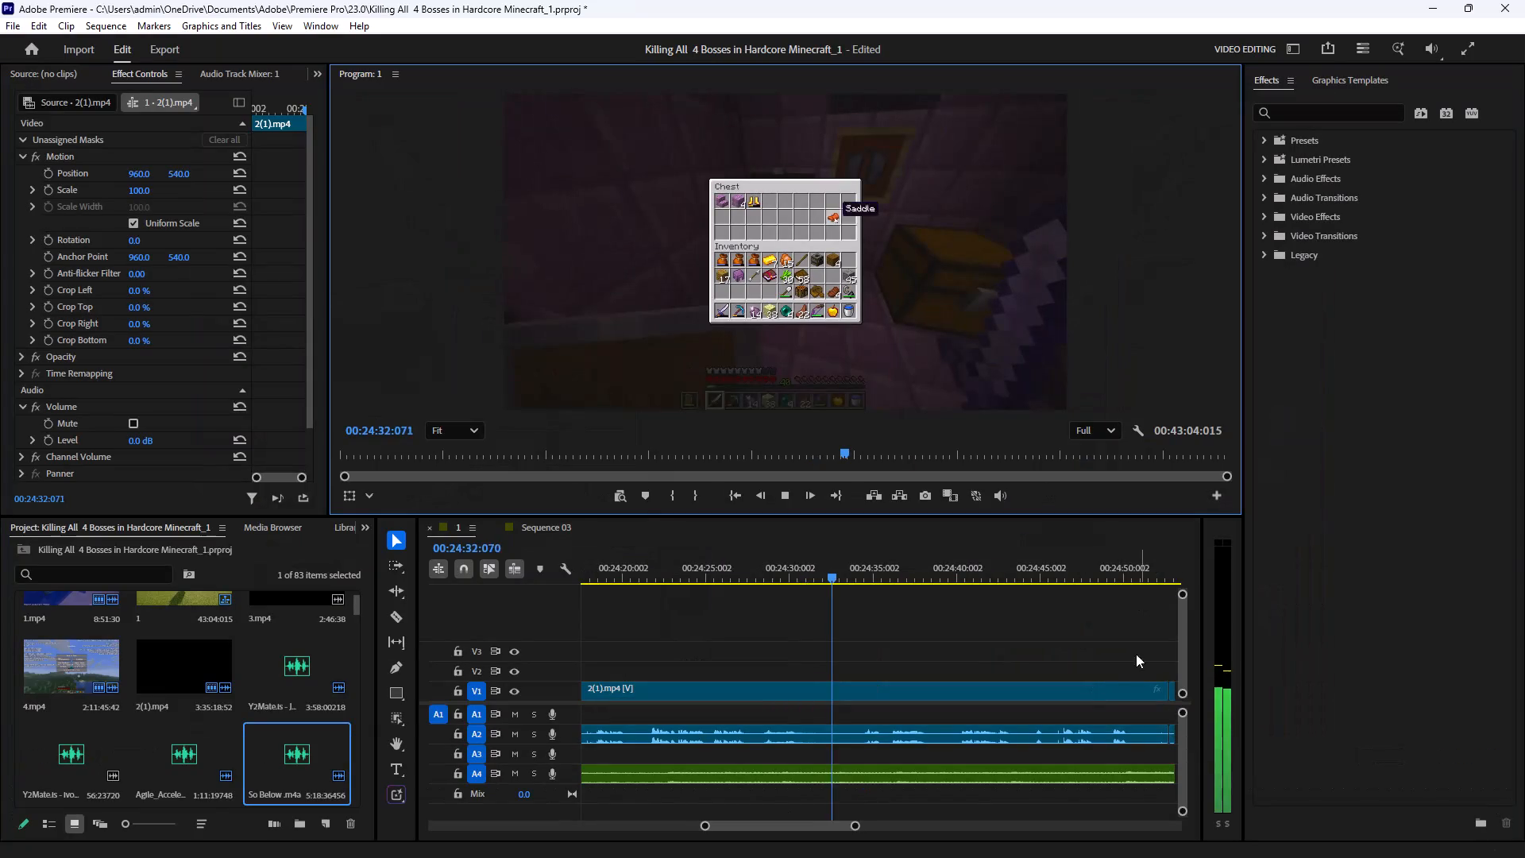
Add So Below.m4a to audio track A4 after the existing music, starting at about 00:26:08.
drag(851, 826, 851, 826)
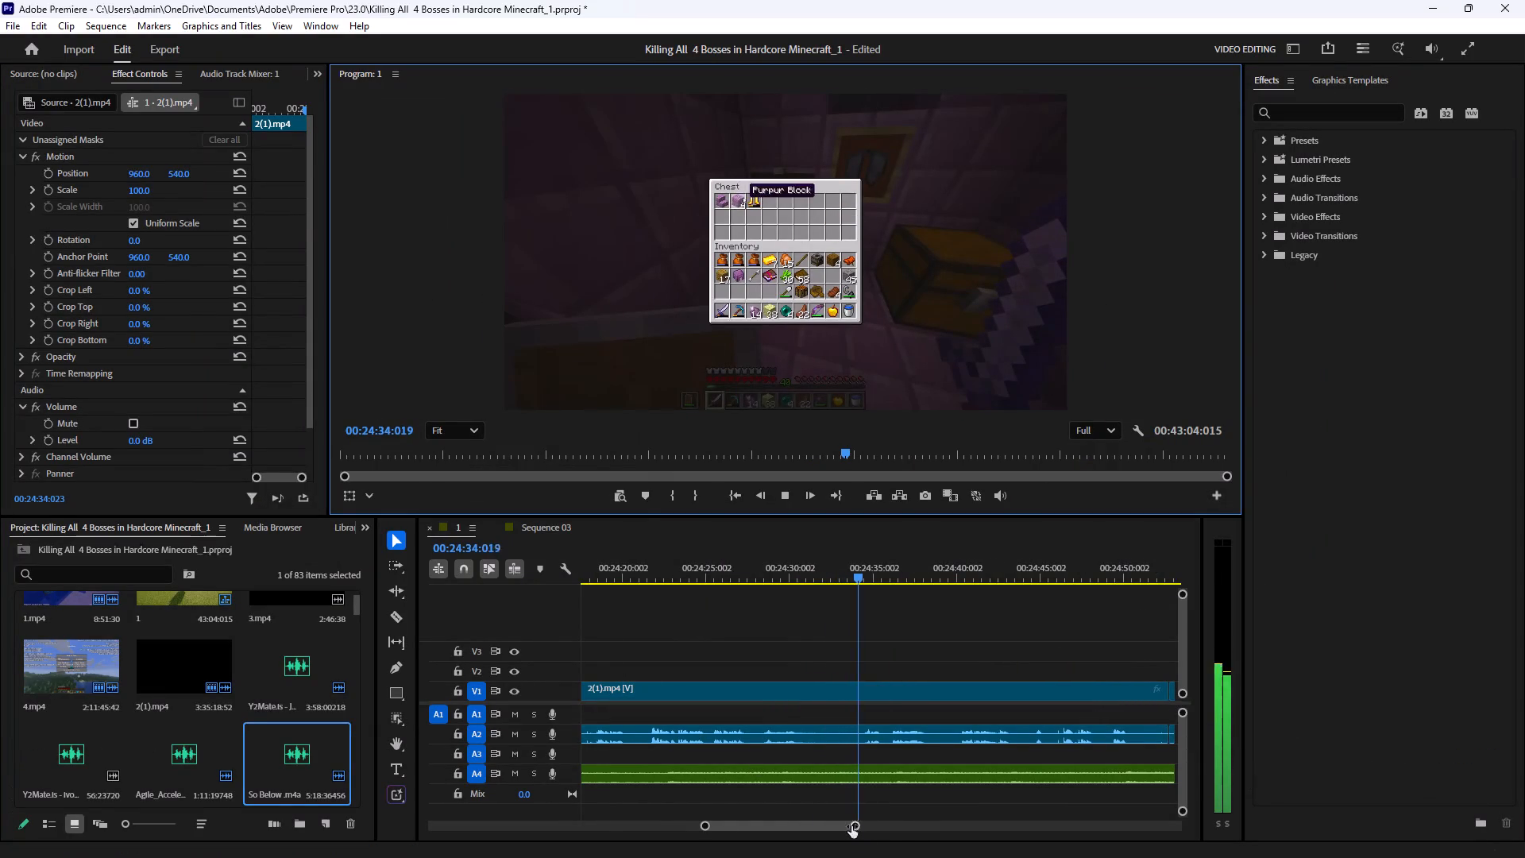
drag(851, 826, 1036, 817)
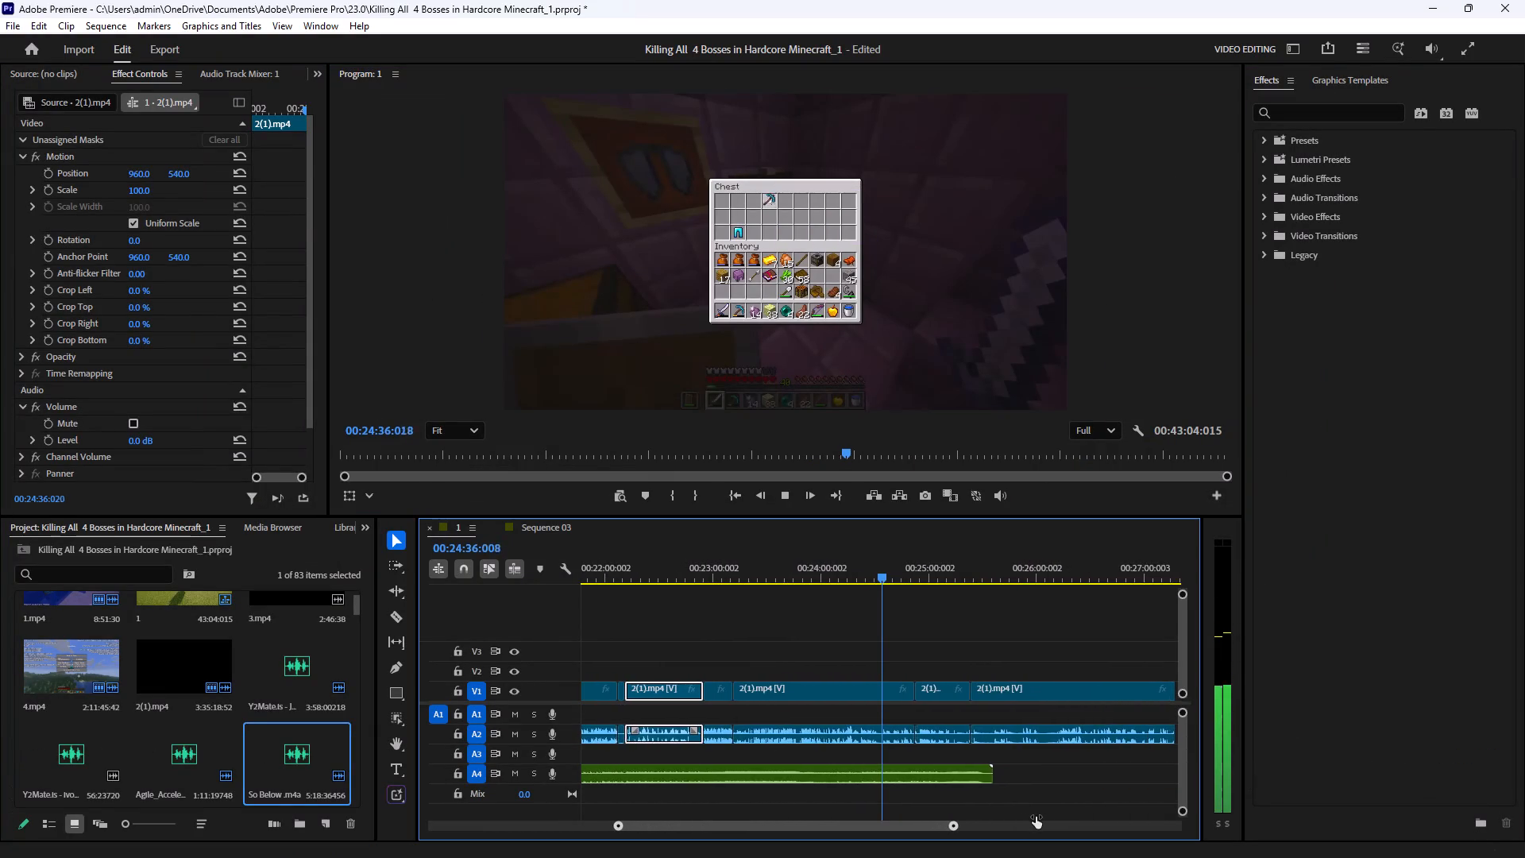
drag(1036, 817, 1059, 823)
drag(905, 824, 909, 825)
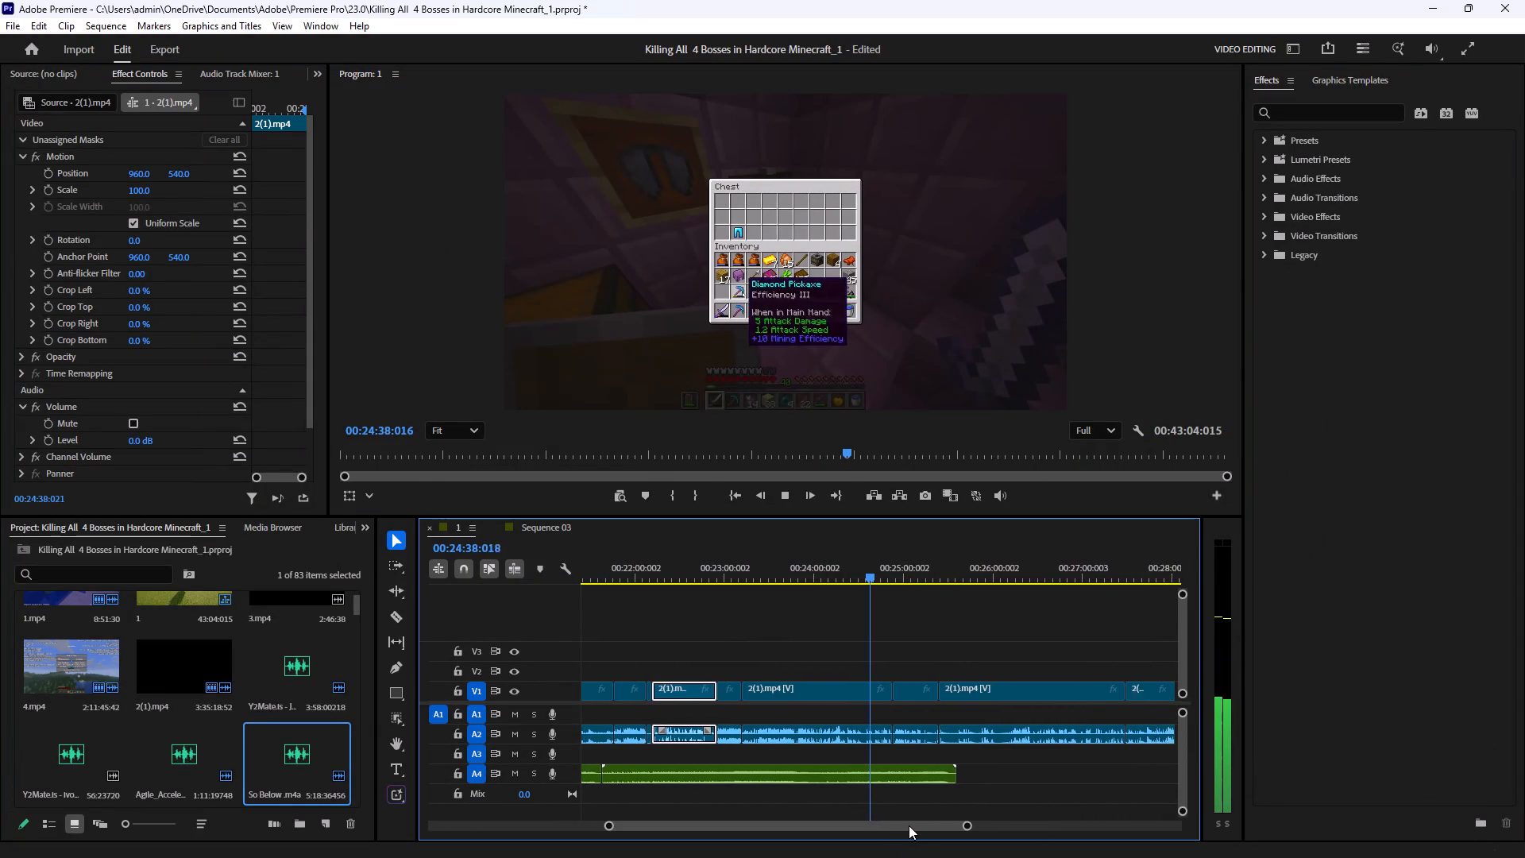
drag(909, 825, 932, 828)
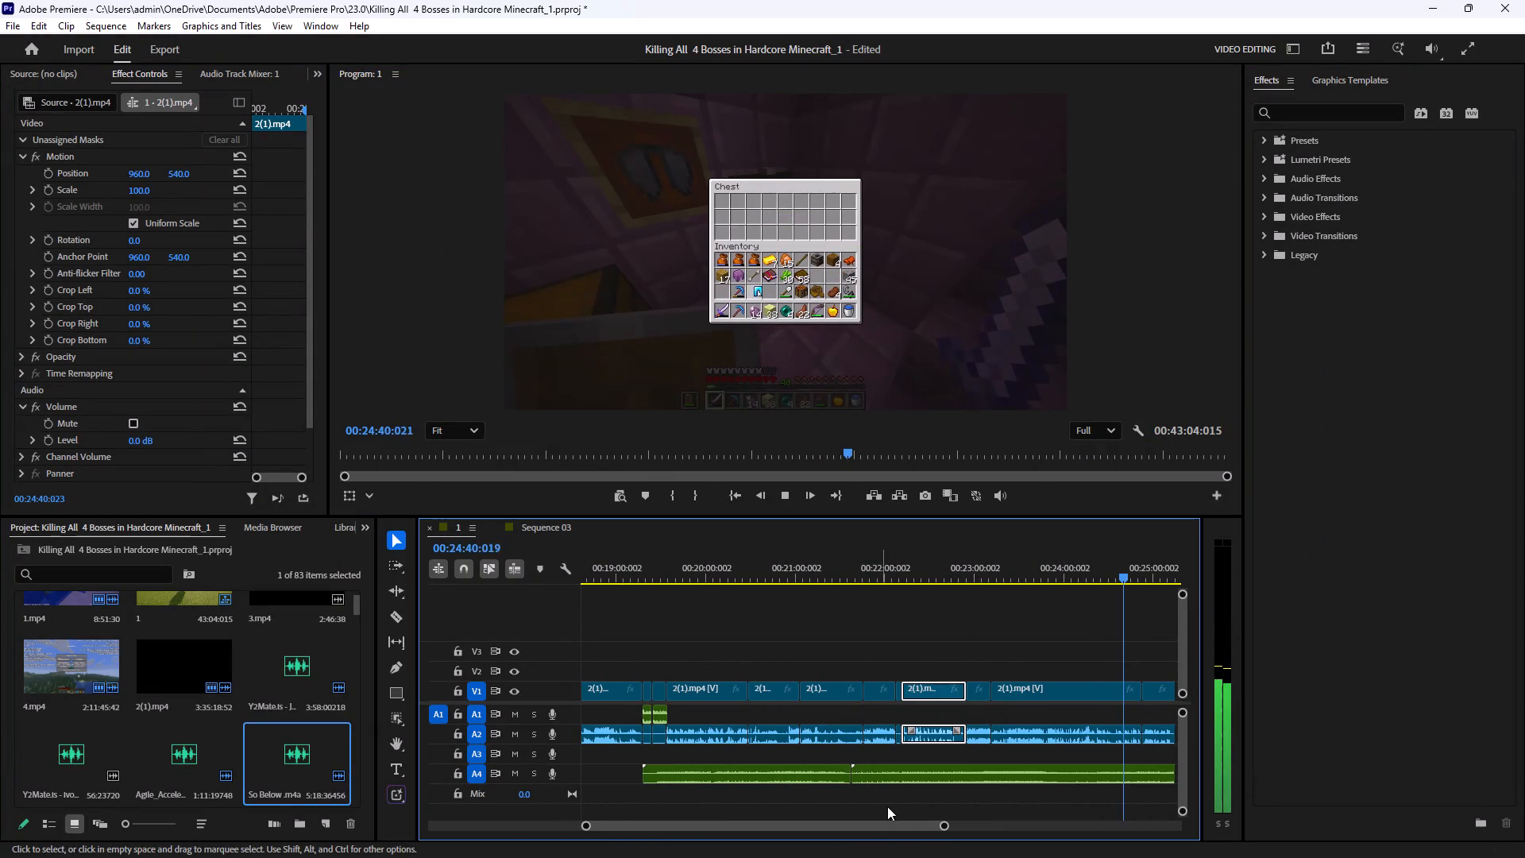
drag(900, 825, 937, 828)
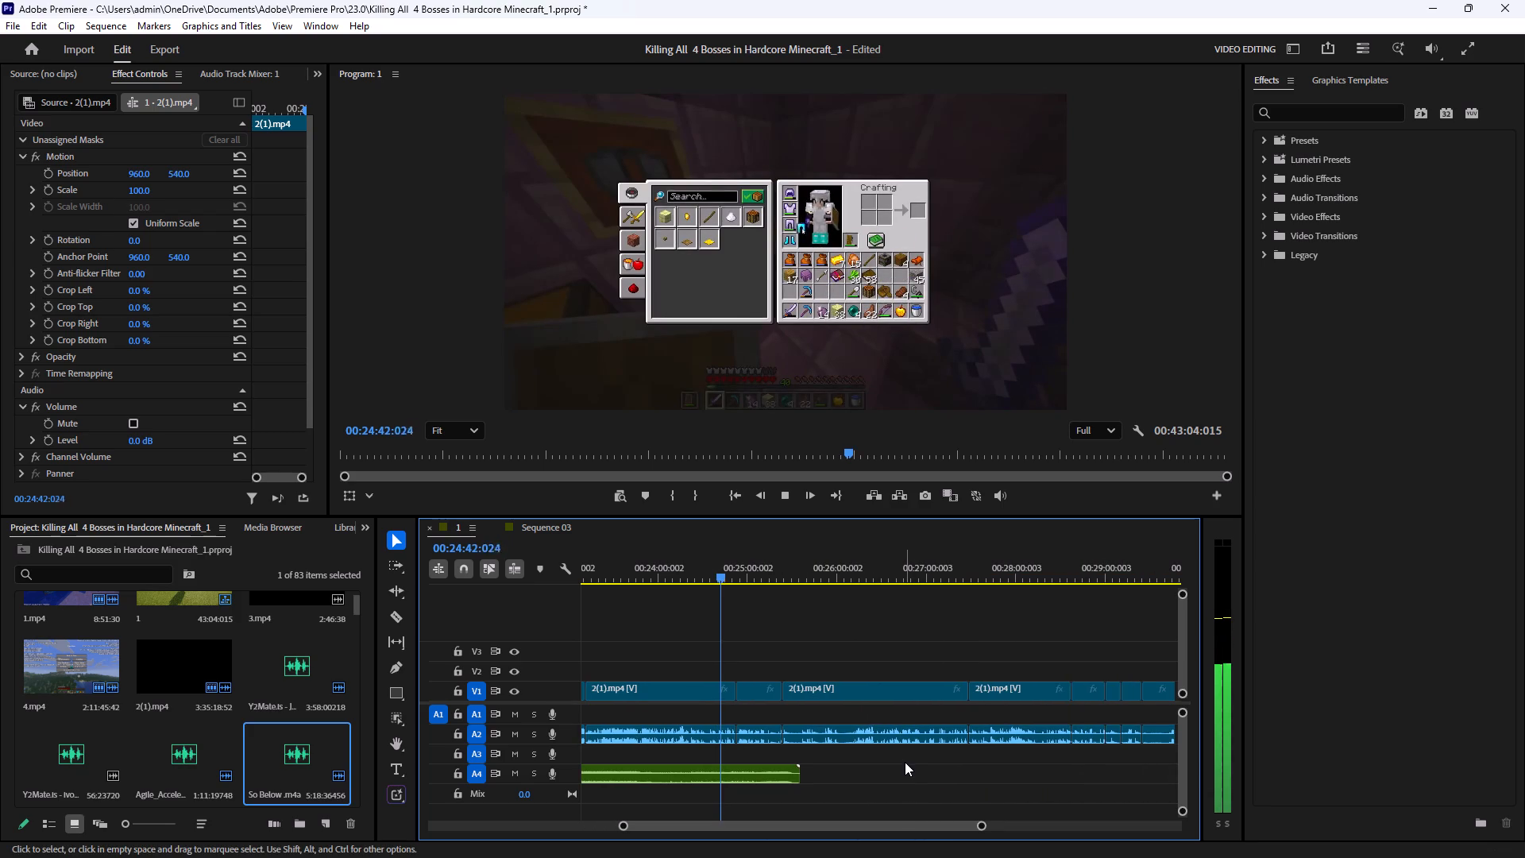
click(905, 762)
drag(289, 763, 700, 761)
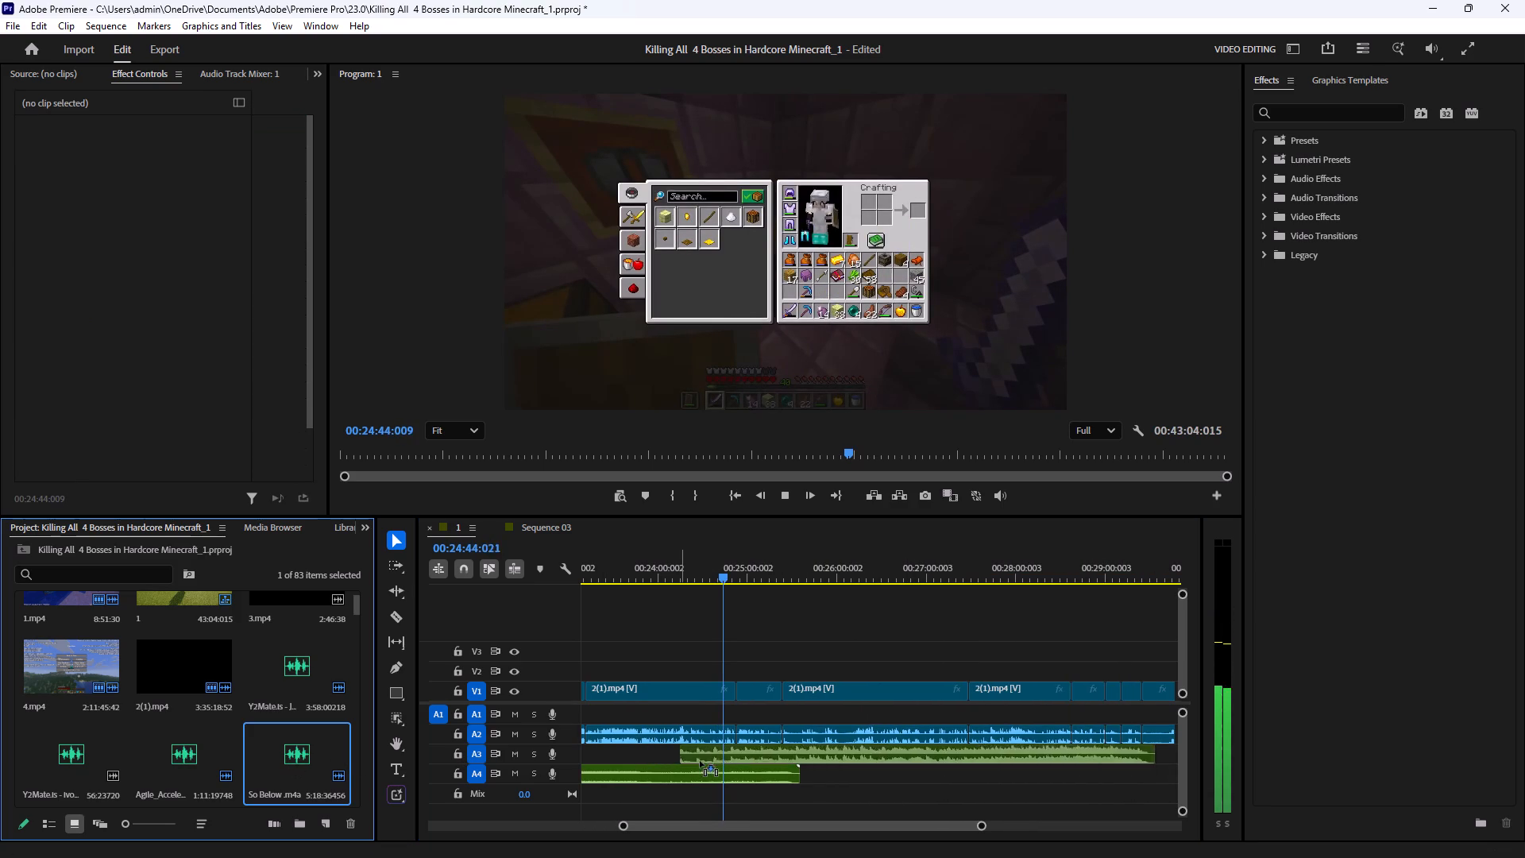
drag(700, 761, 303, 779)
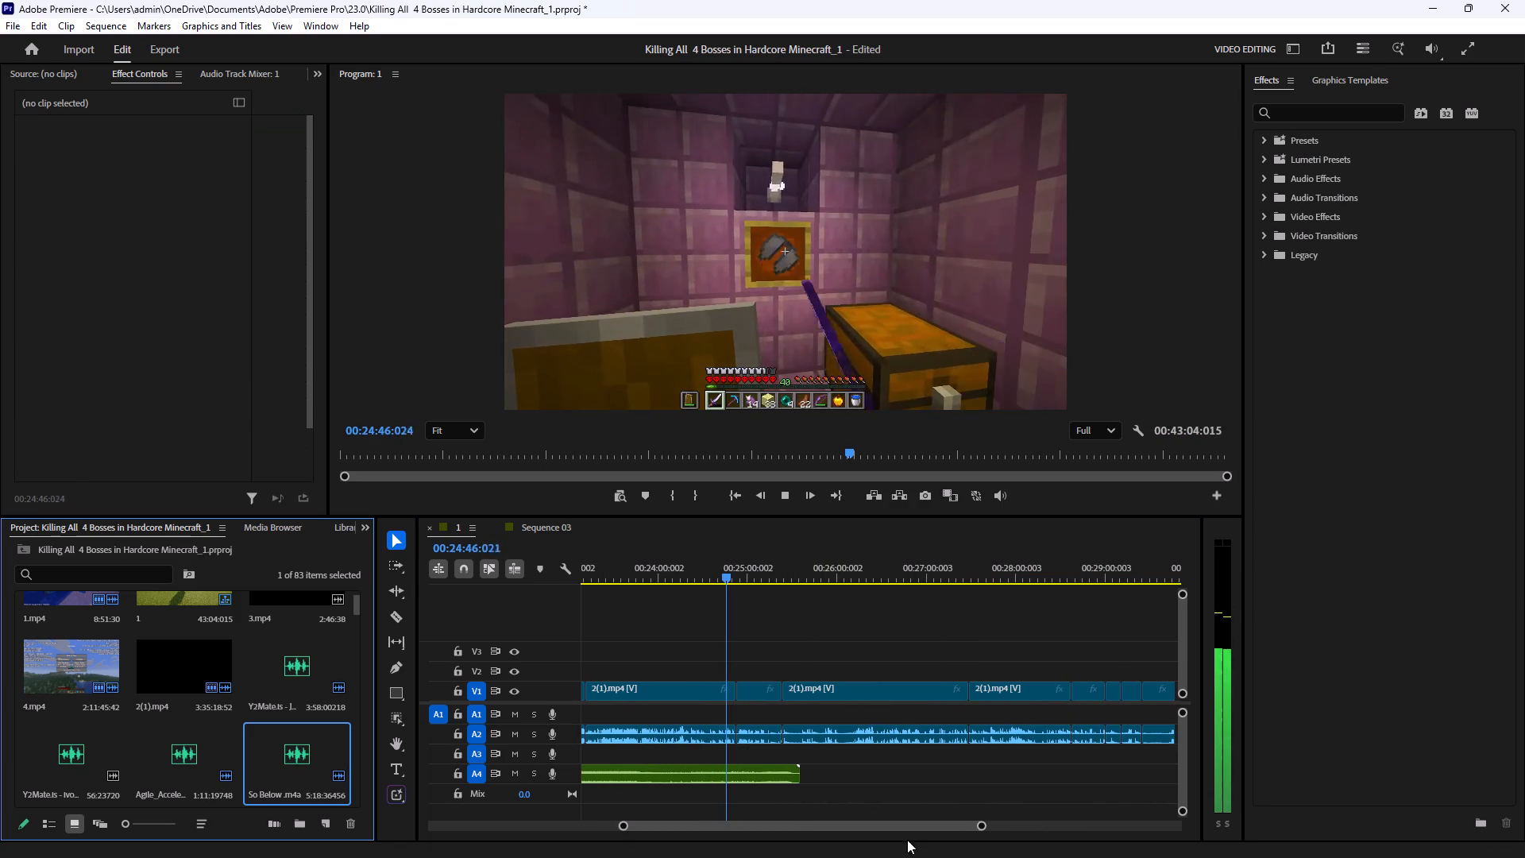
drag(986, 825, 1173, 839)
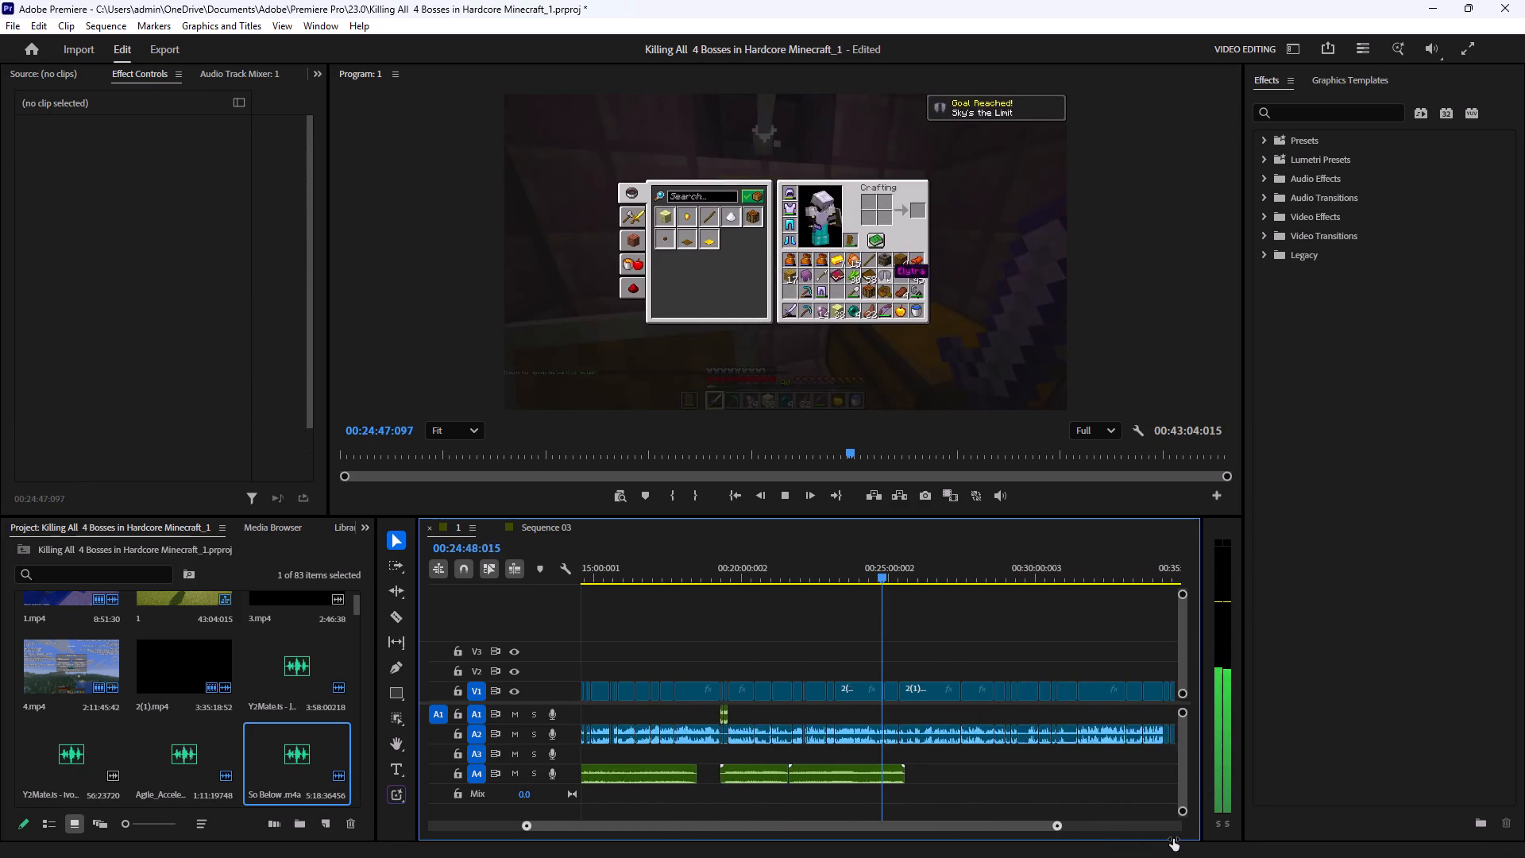
drag(1173, 839, 1189, 840)
drag(319, 758, 1015, 794)
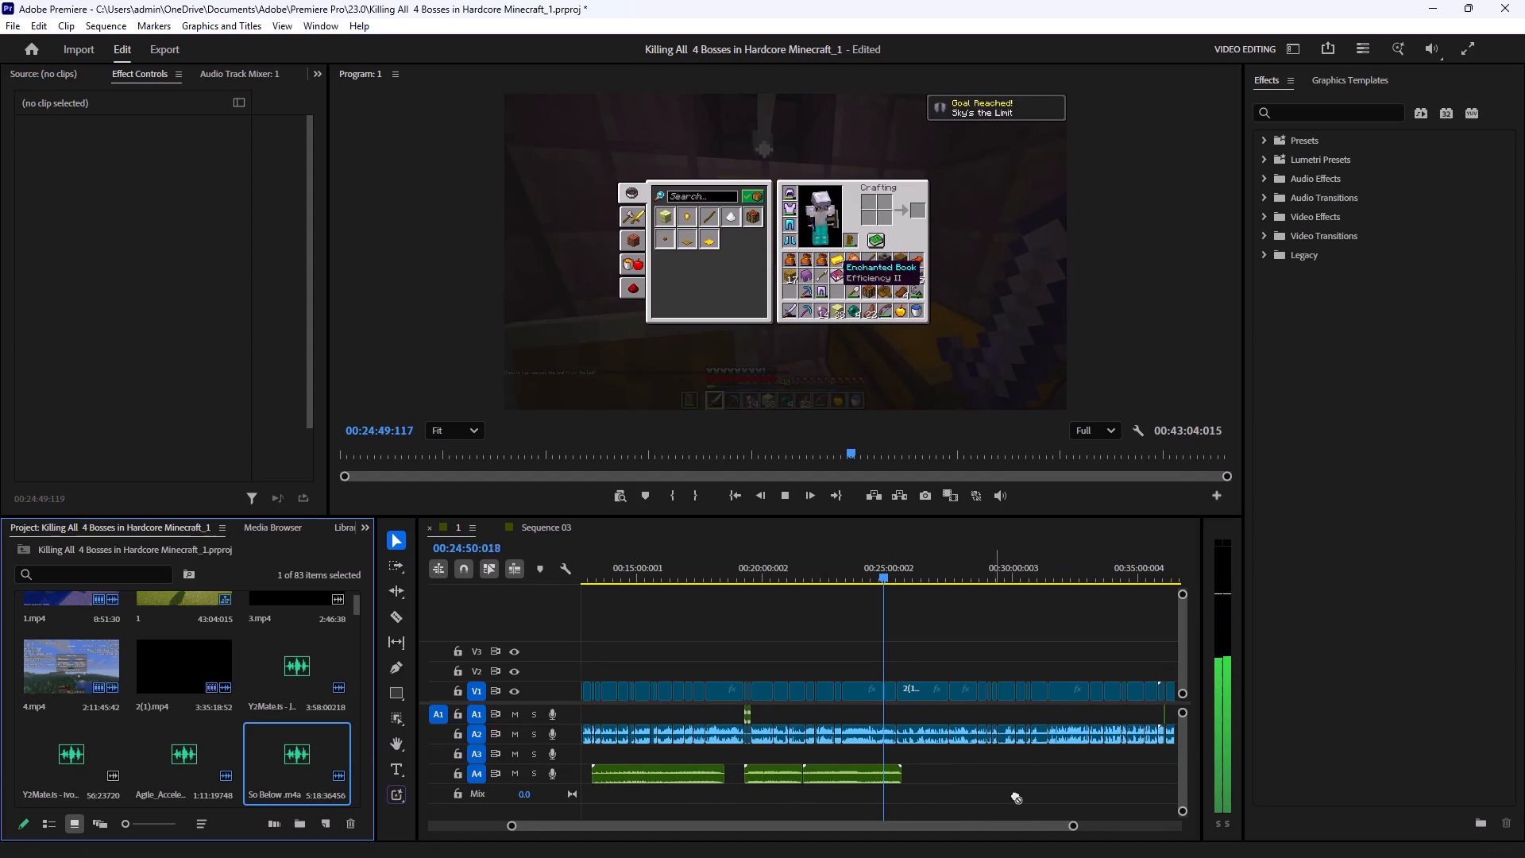
drag(1015, 794, 912, 779)
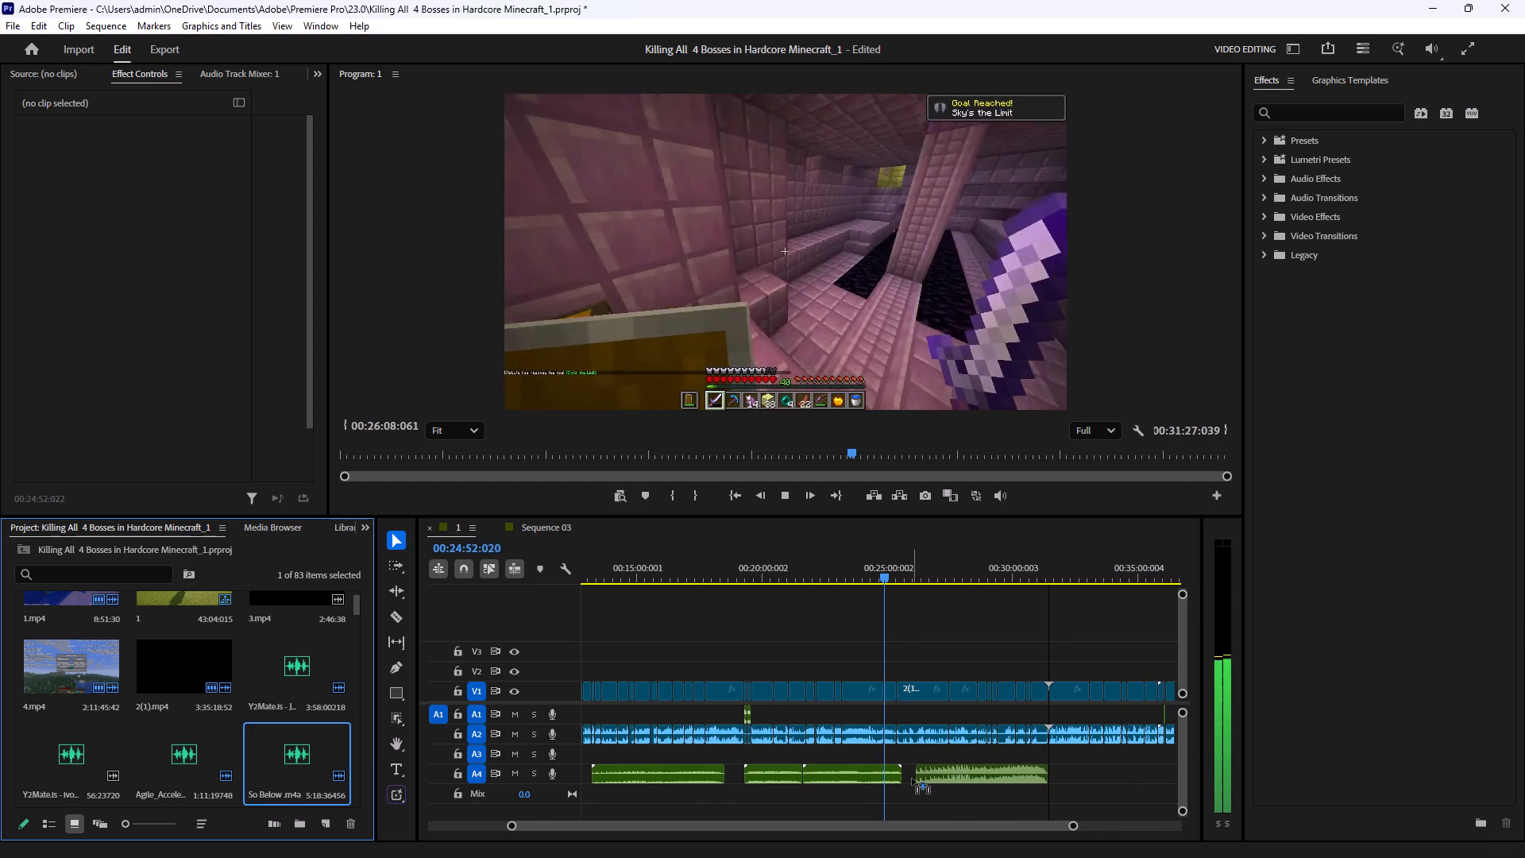
drag(912, 779, 913, 781)
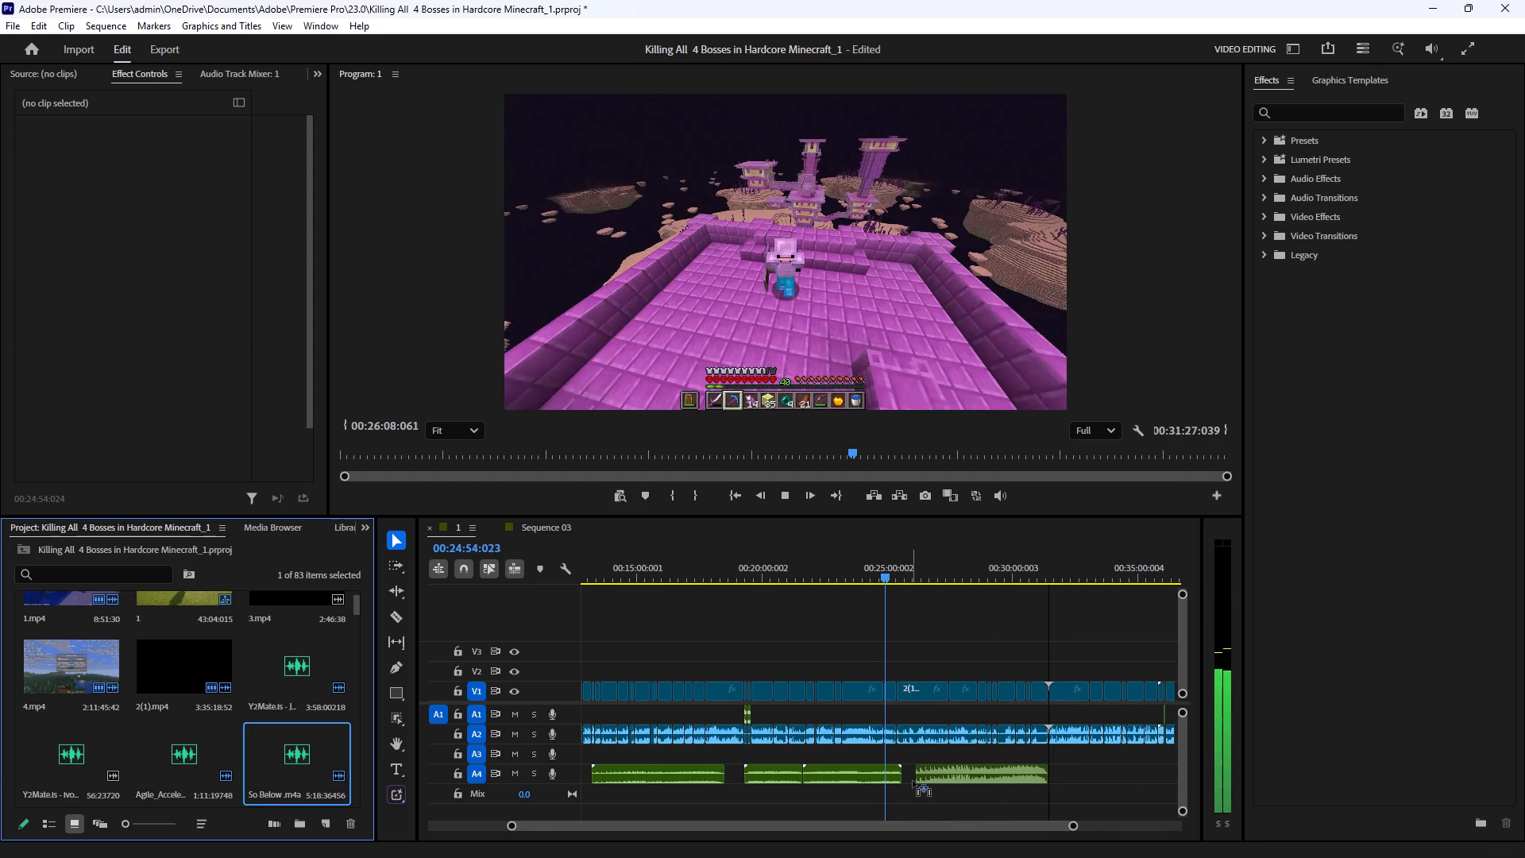
drag(913, 781, 919, 781)
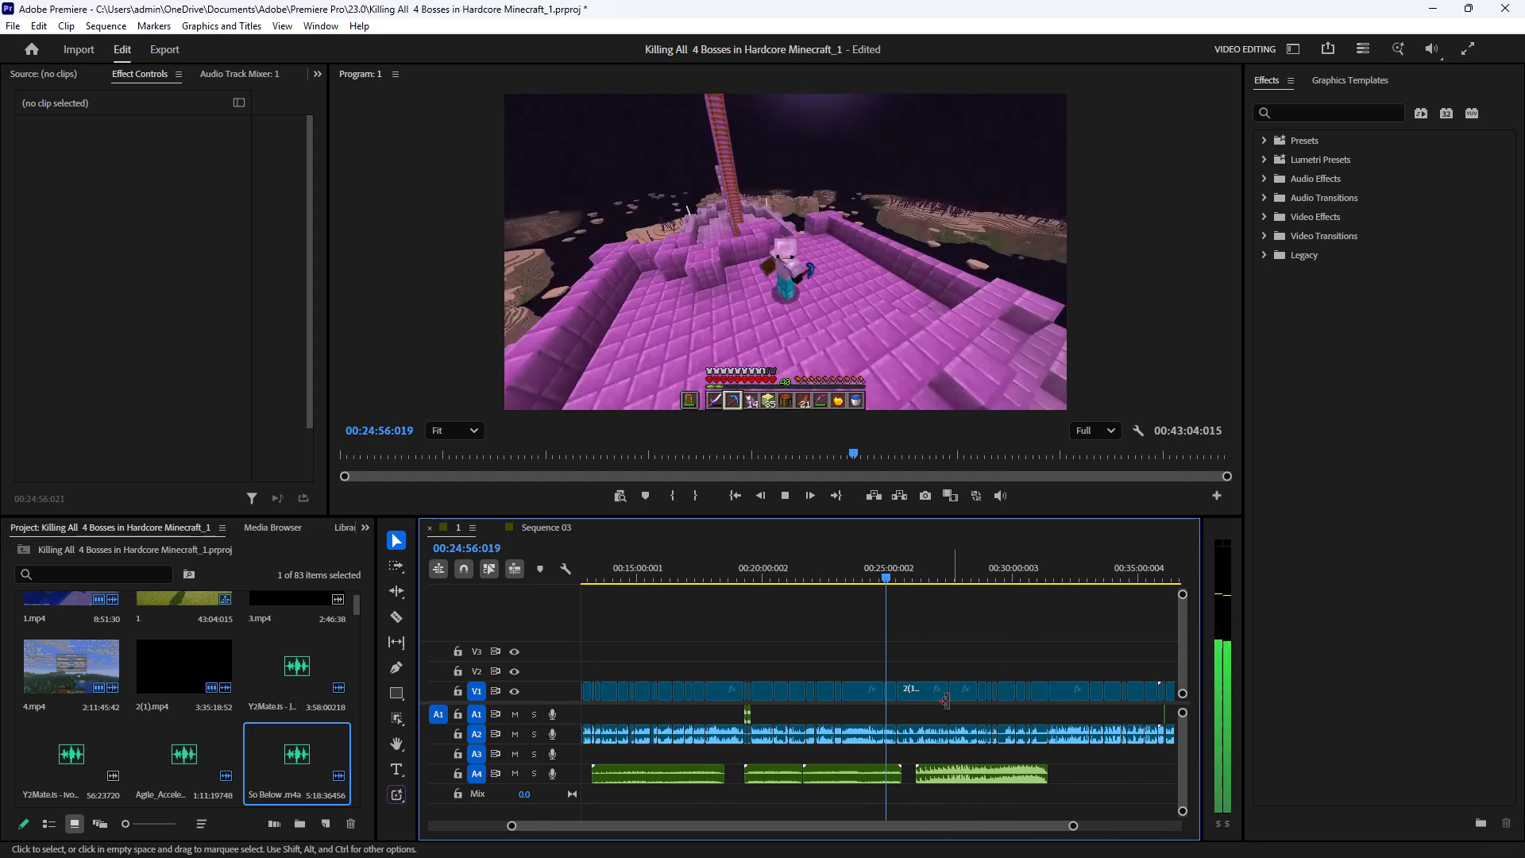
Lower the volume level of the new So Below.m4a clip on A4 to -21.4 dB.
click(945, 771)
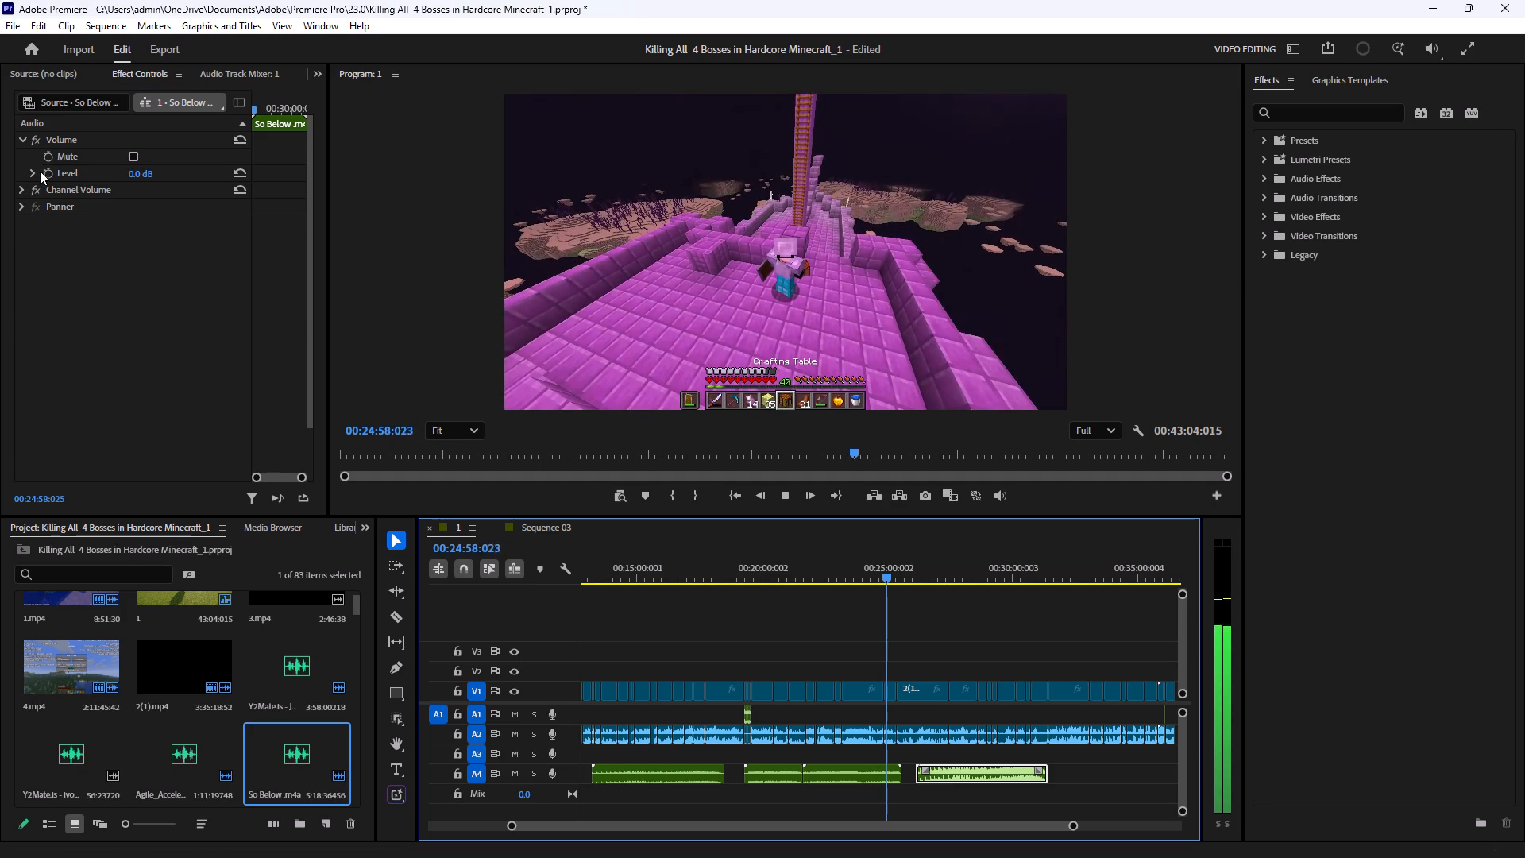
click(34, 174)
drag(145, 203, 122, 203)
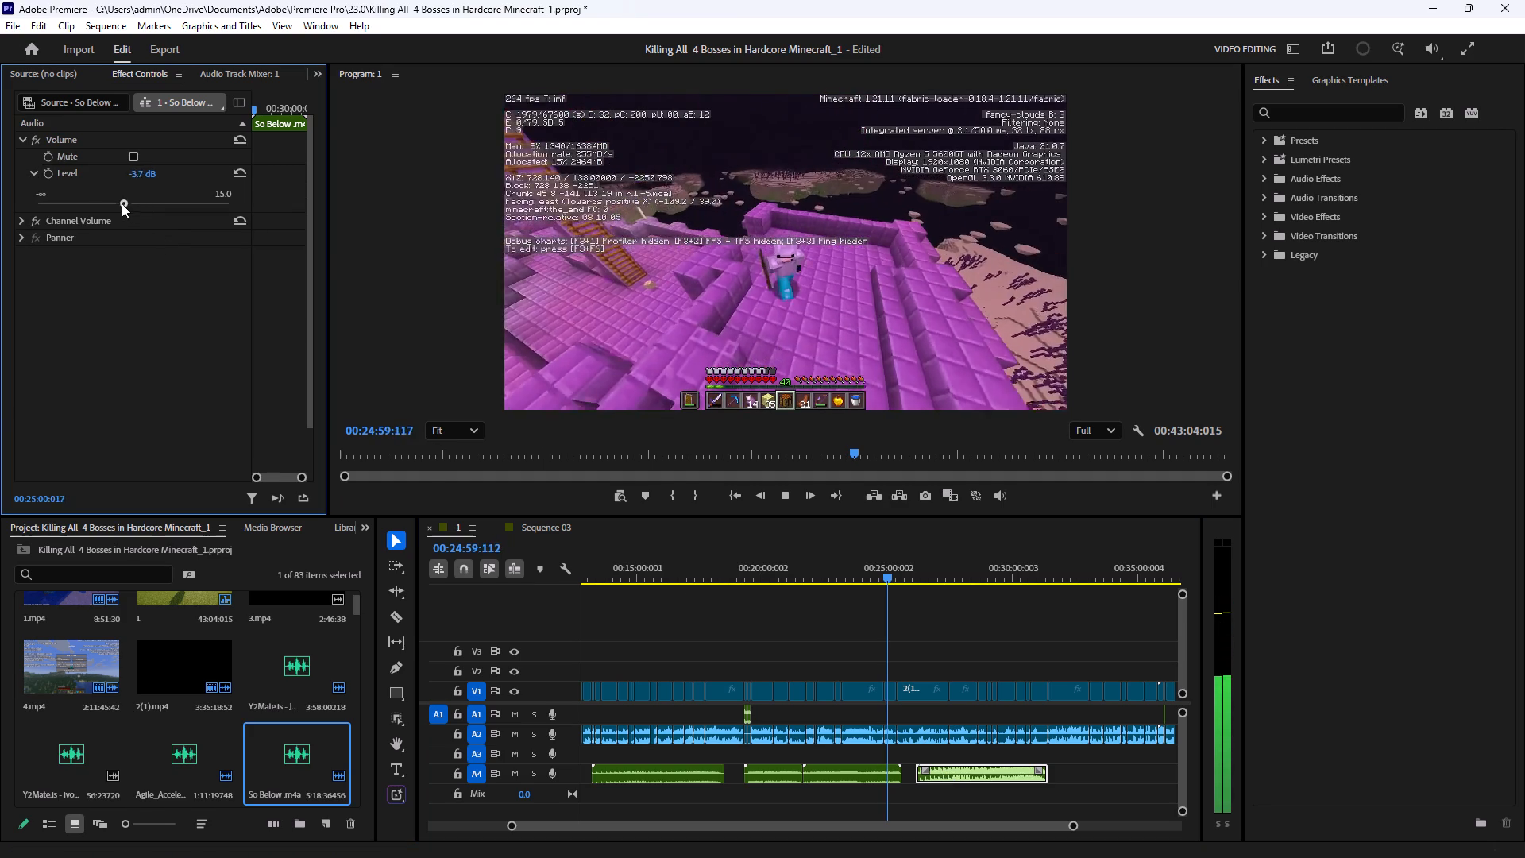
drag(122, 203, 89, 210)
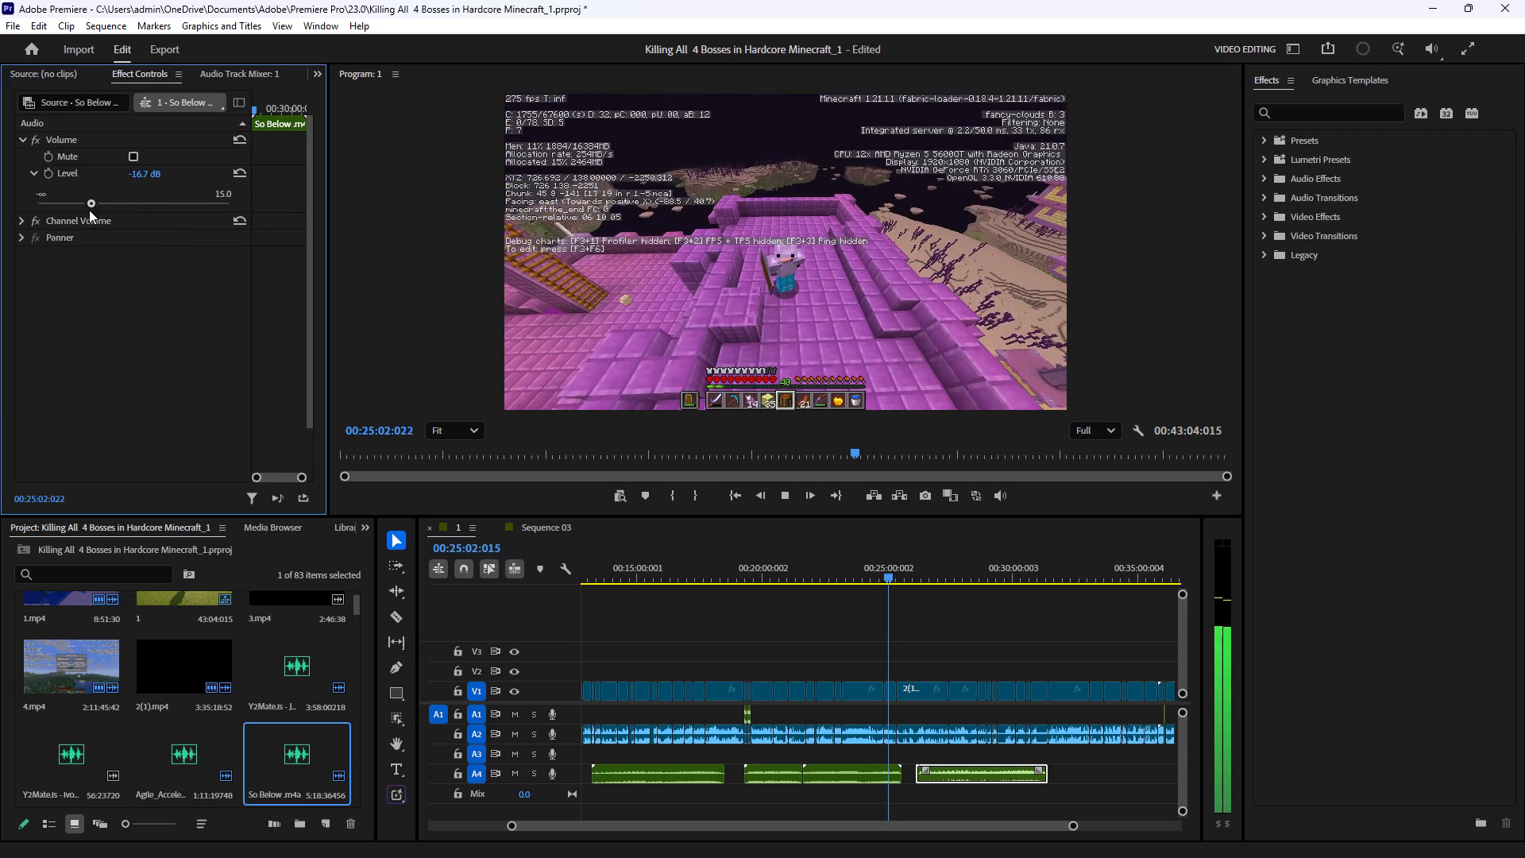
drag(89, 210, 80, 213)
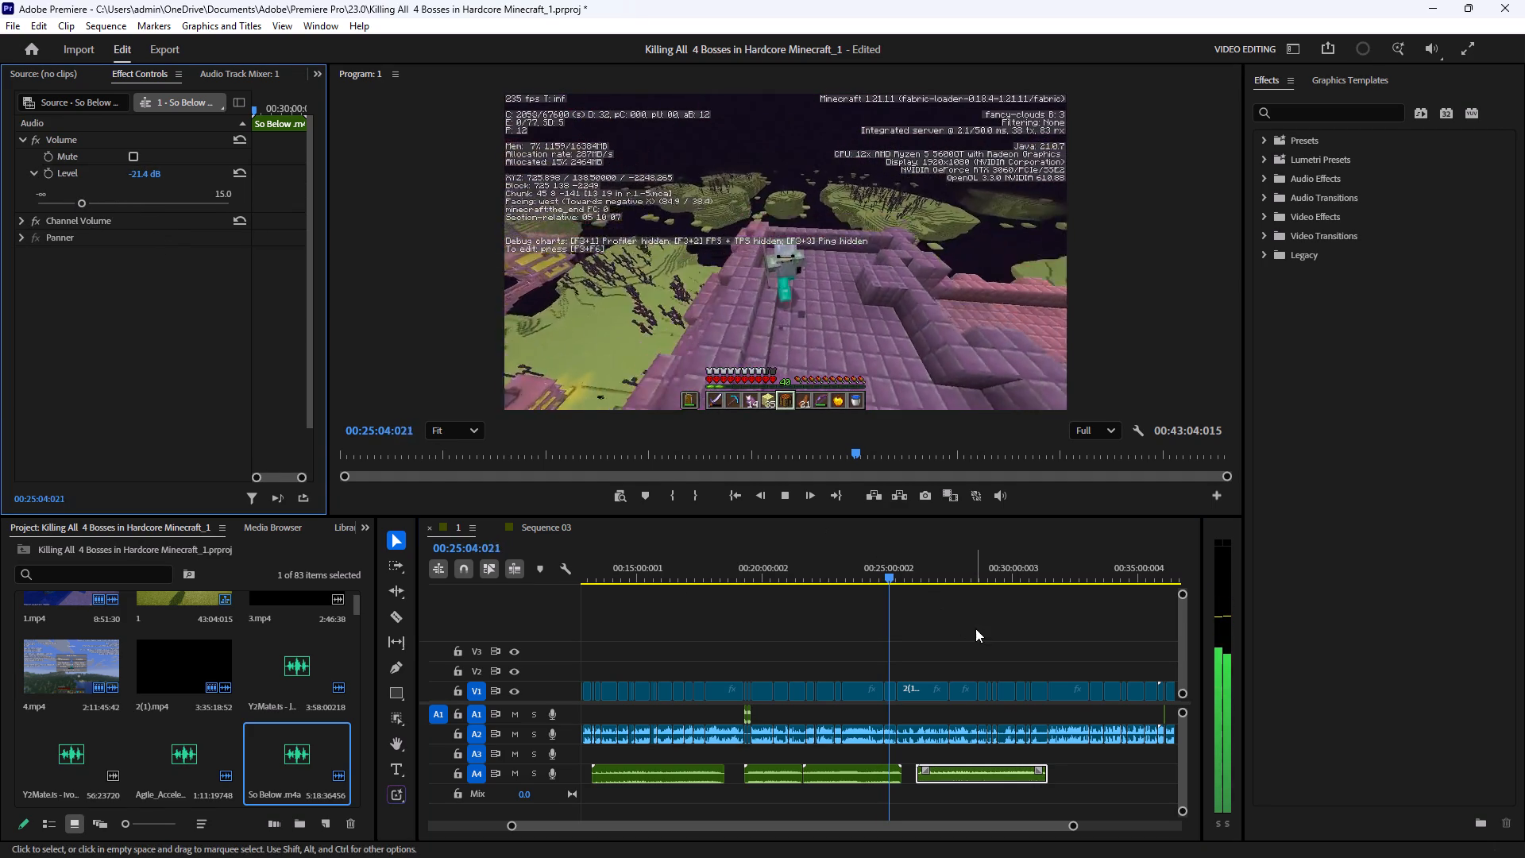
click(975, 628)
Review the footage in enlarged playback from about 00:25:04 to 00:25:26.
click(918, 366)
key(grave)
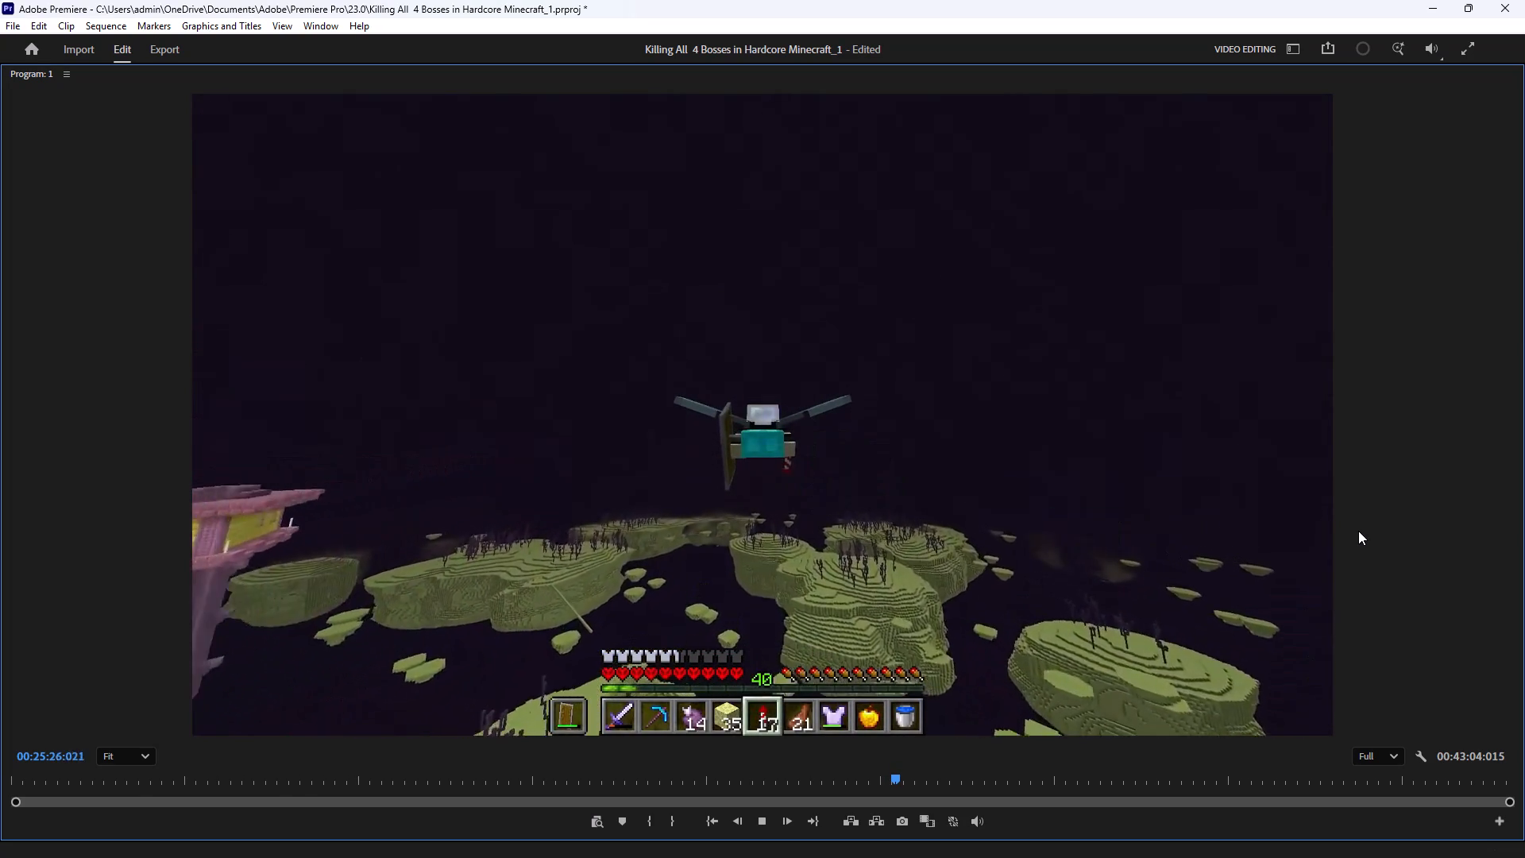
key(grave)
Move the new So Below.m4a clip on A4 earlier to 00:25:36:023, butting it against the end of the preceding music clip.
click(1051, 663)
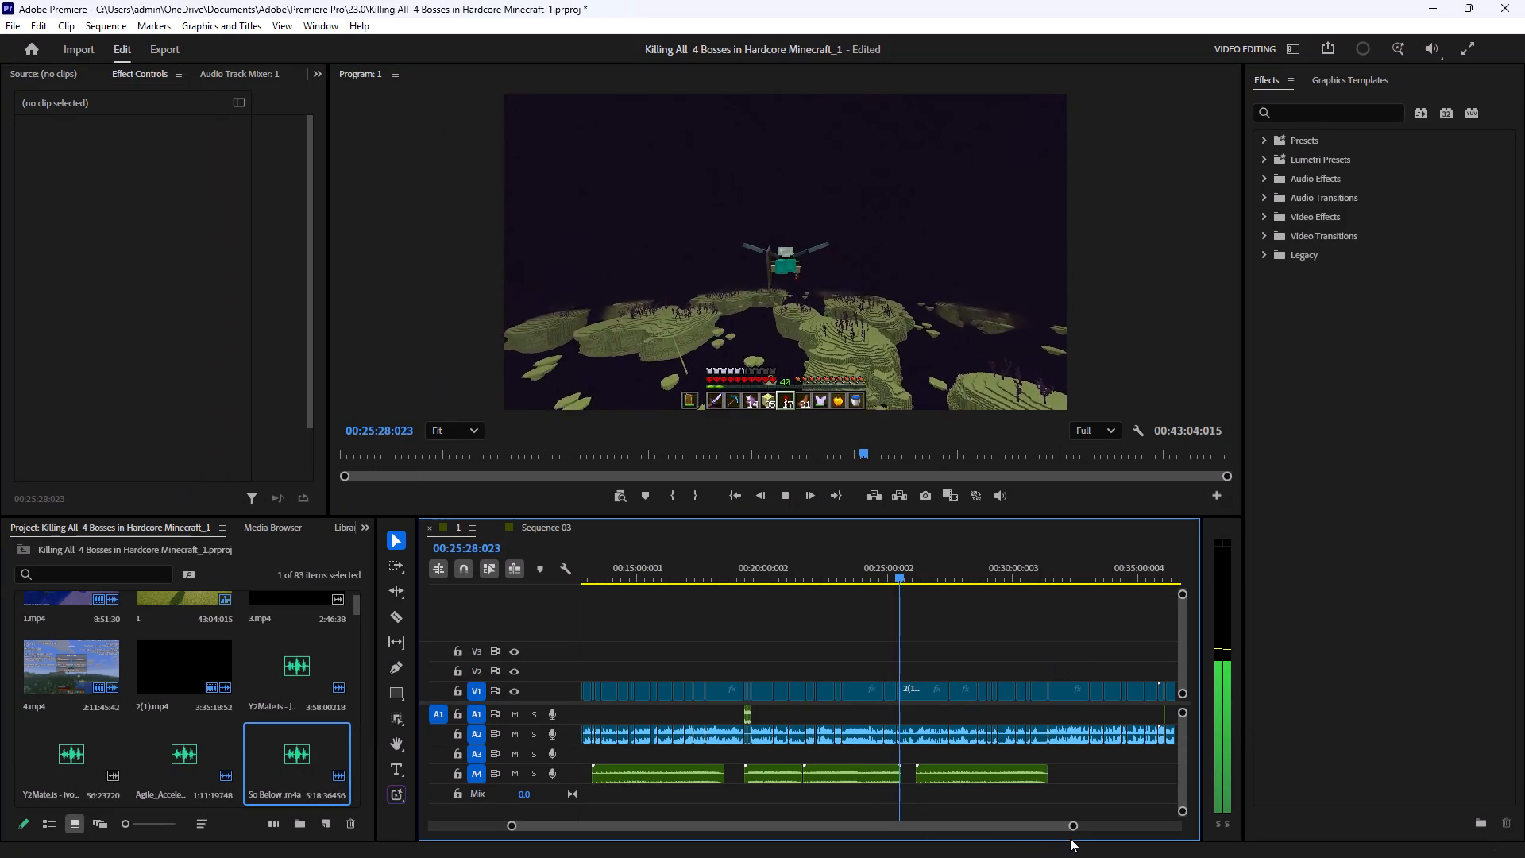
drag(1075, 829, 862, 831)
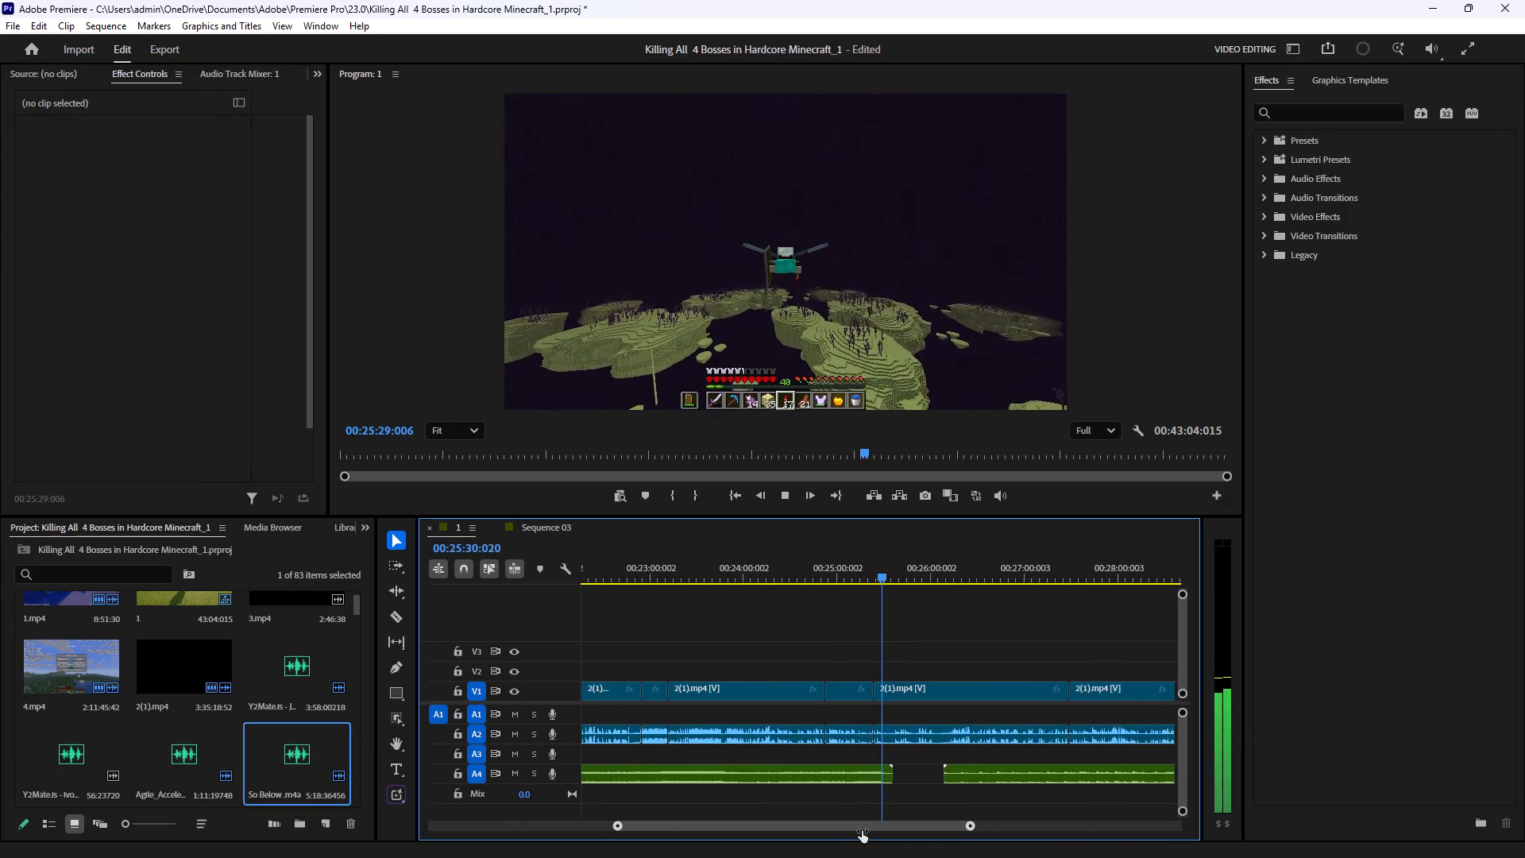
drag(862, 831, 844, 831)
click(1025, 614)
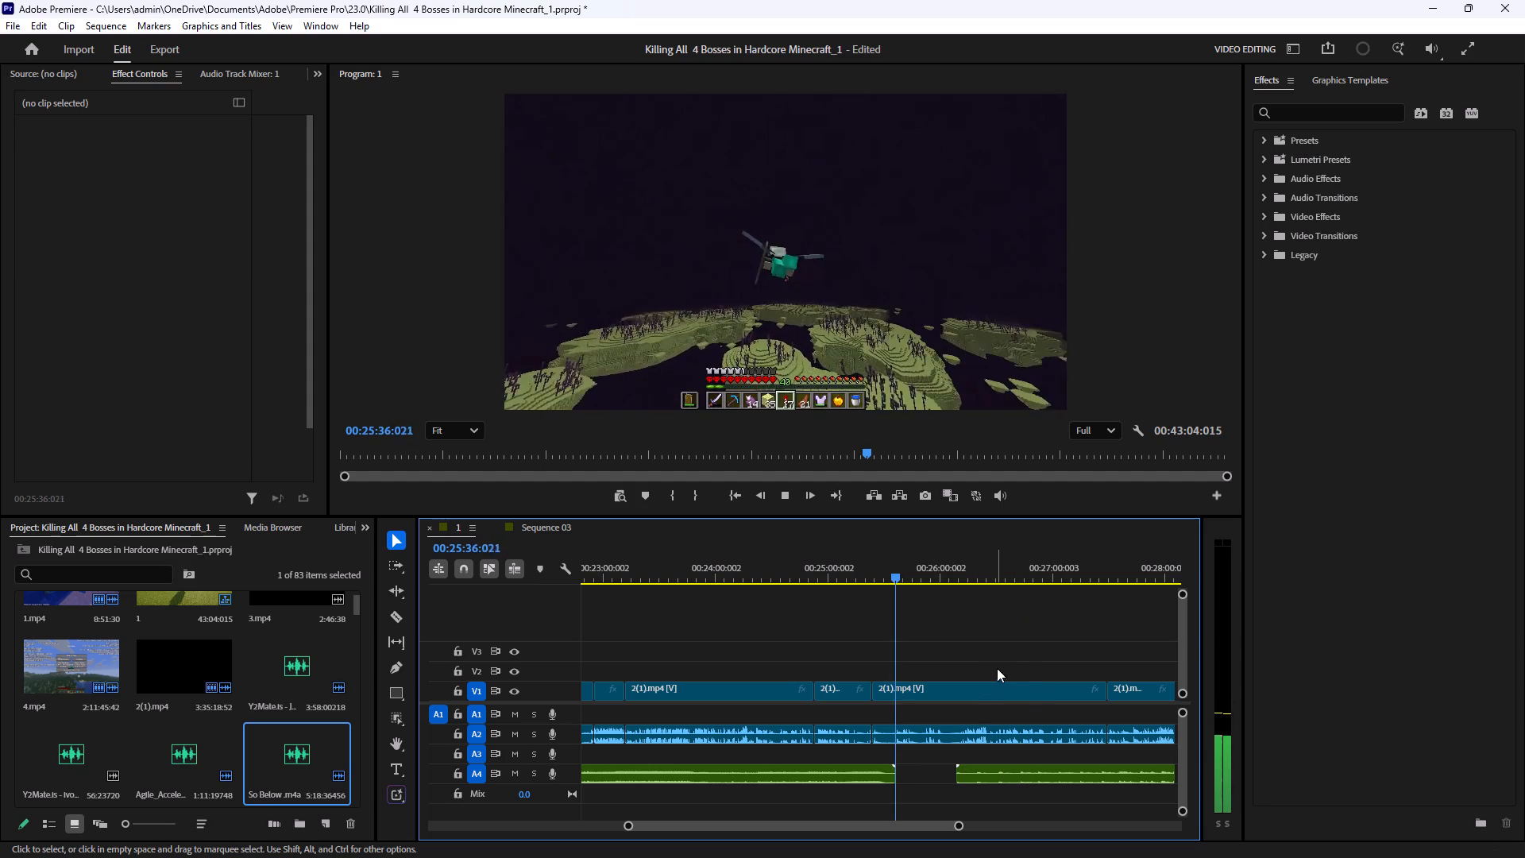
click(1017, 654)
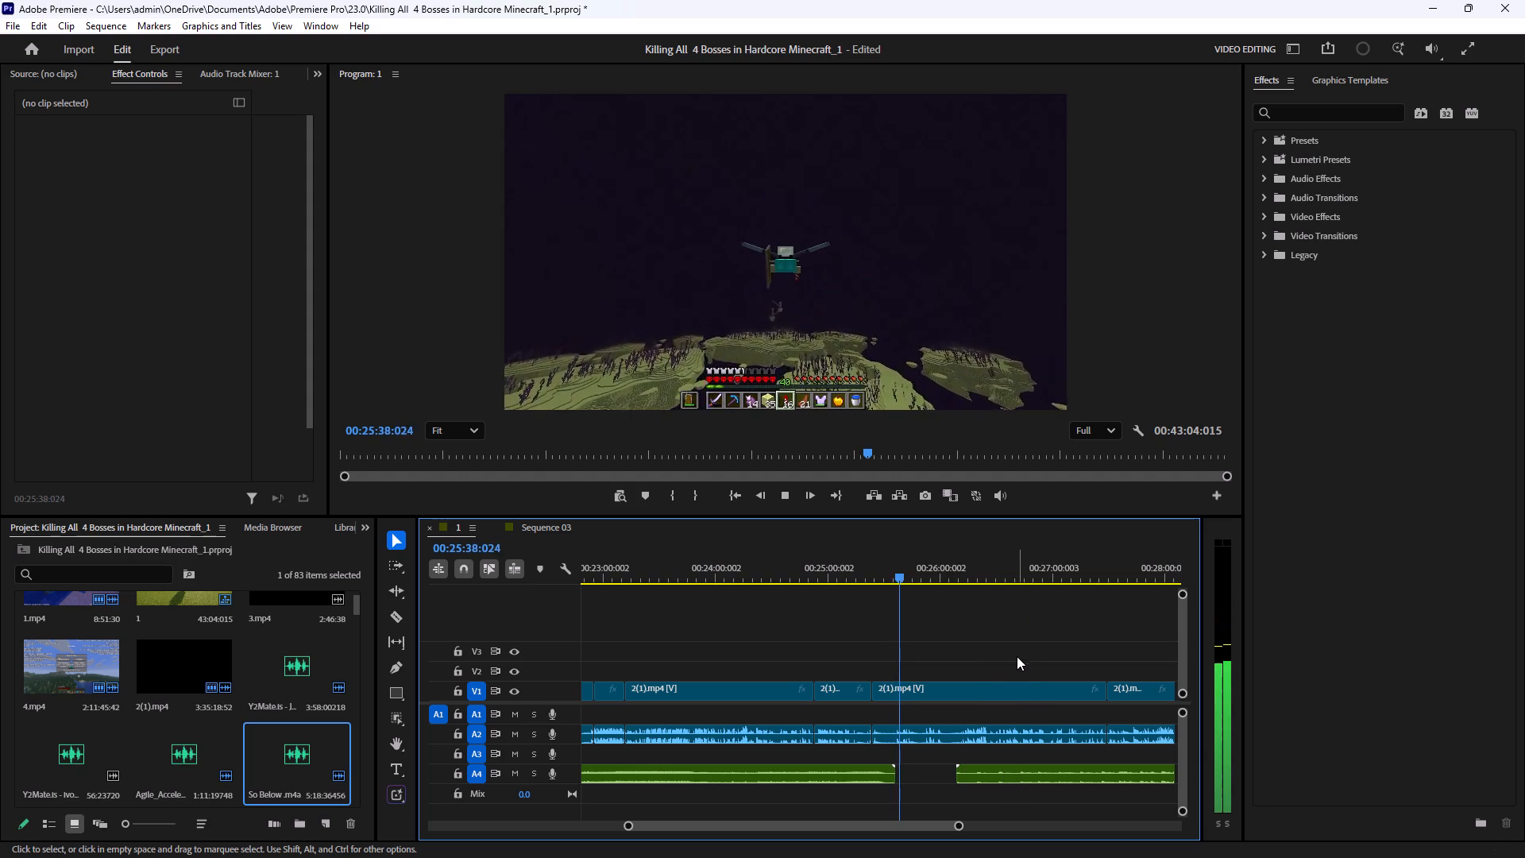
drag(1002, 775, 941, 774)
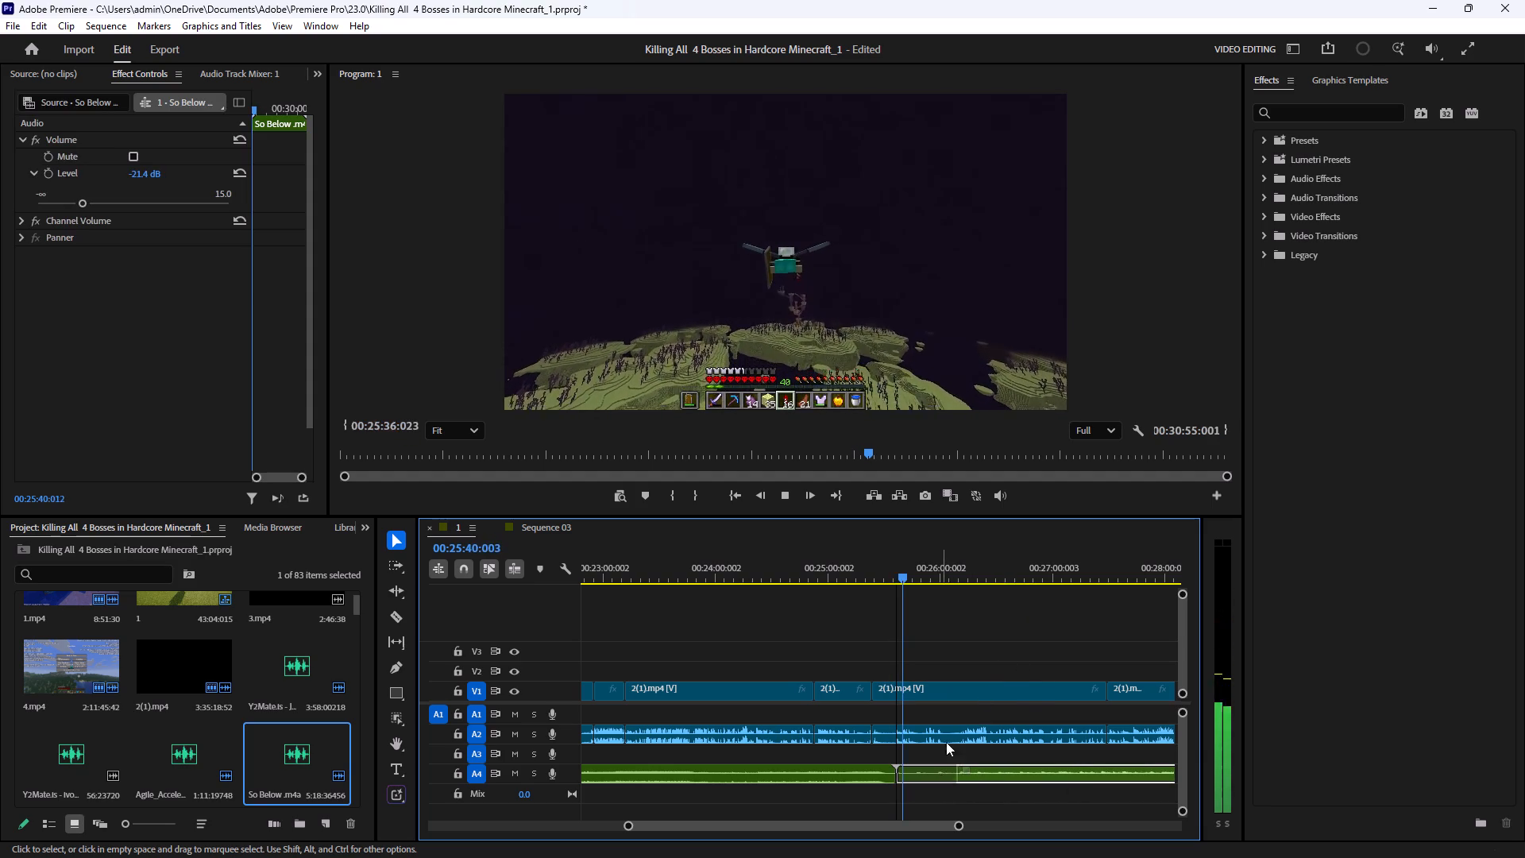
click(958, 612)
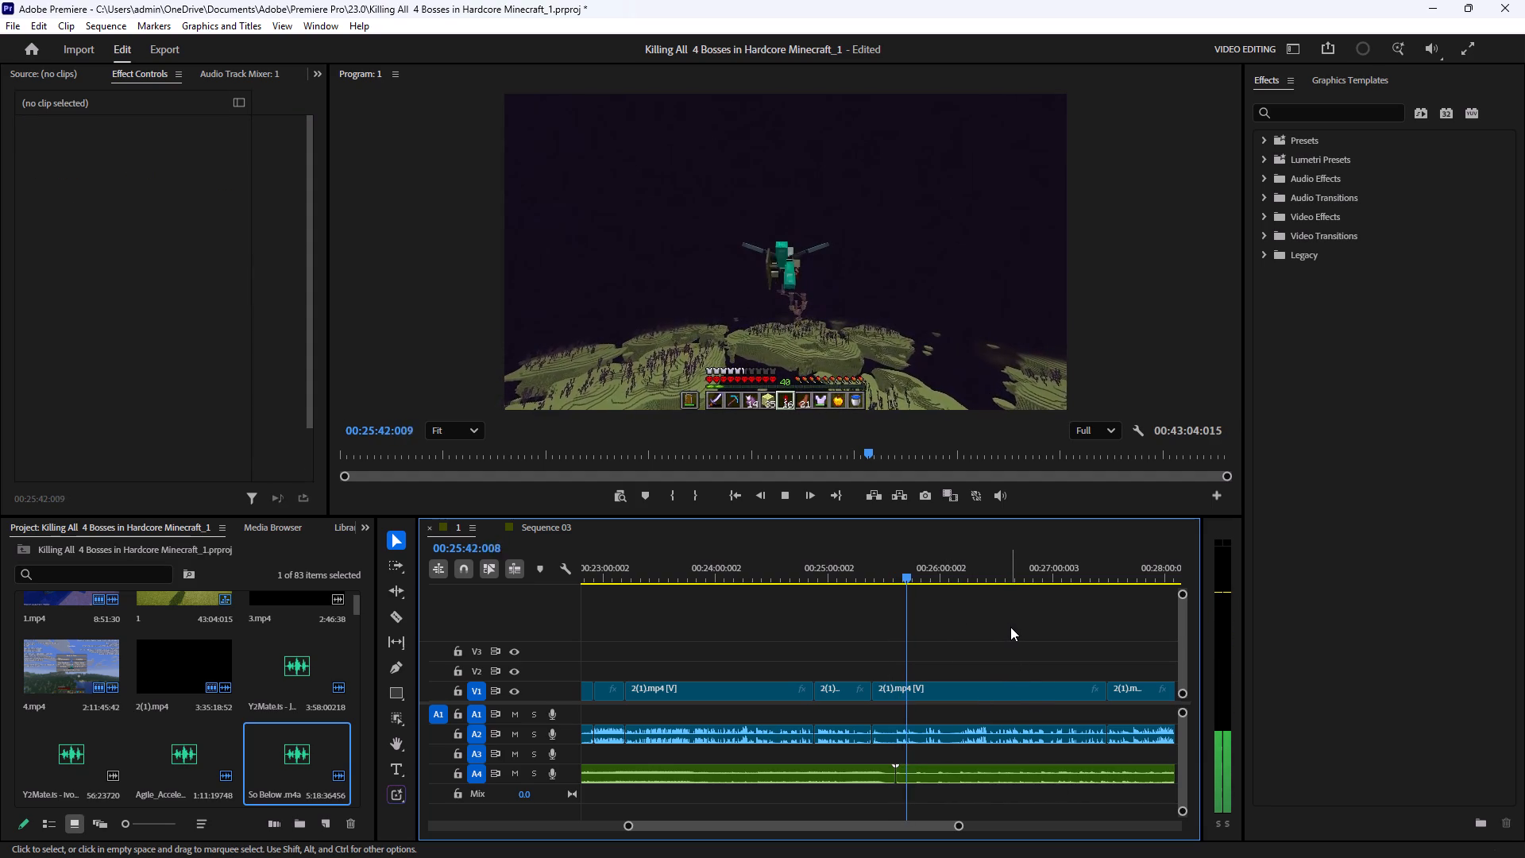
Review the footage from about 00:25:42 to 00:28:32 in enlarged playback, checking how it plays with the new music.
click(867, 276)
key(grave)
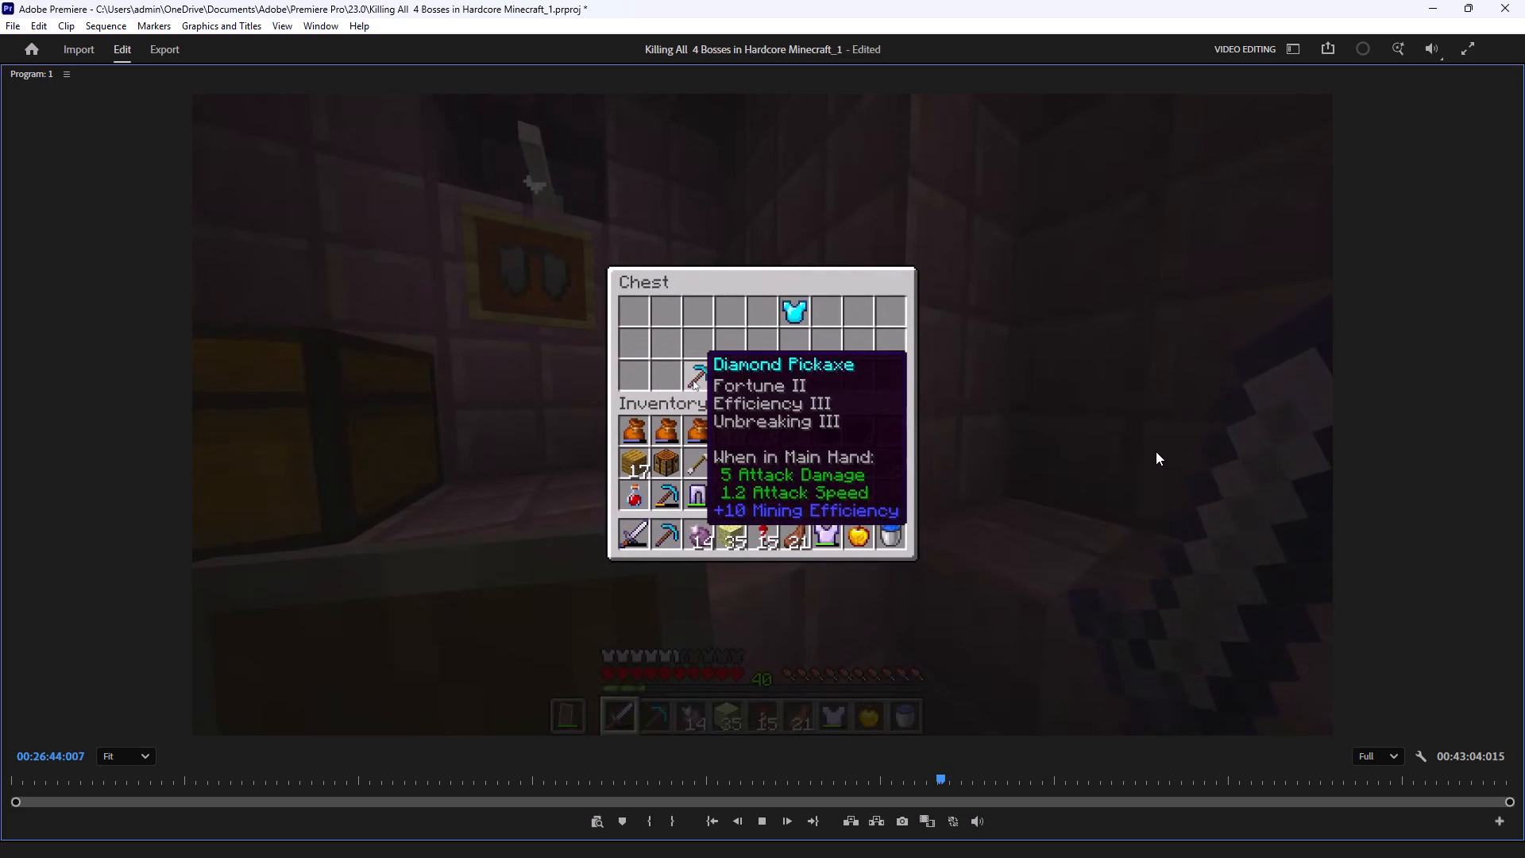
click(925, 550)
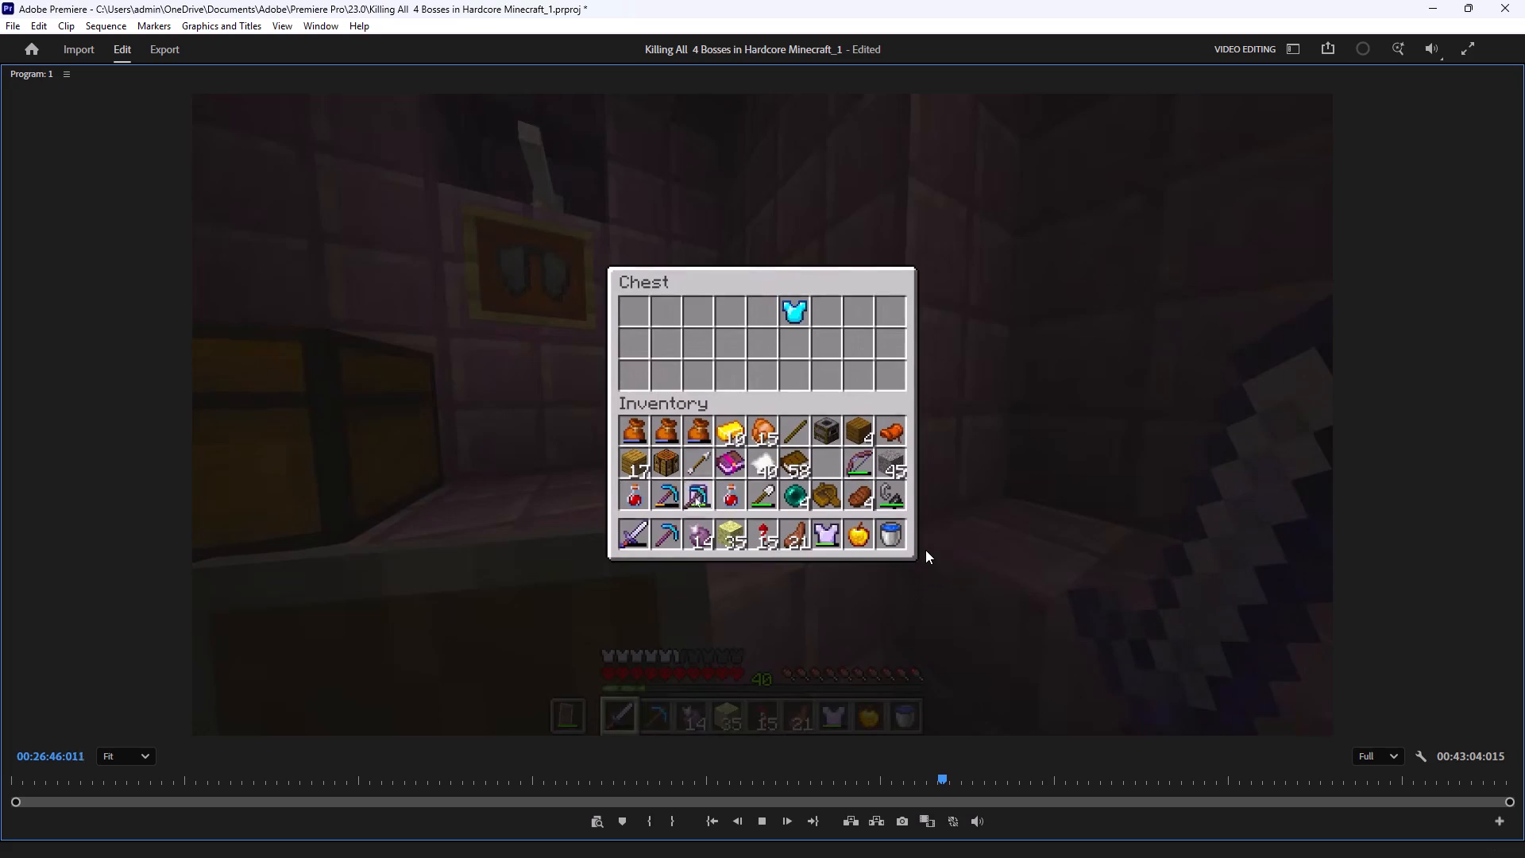
key(grave)
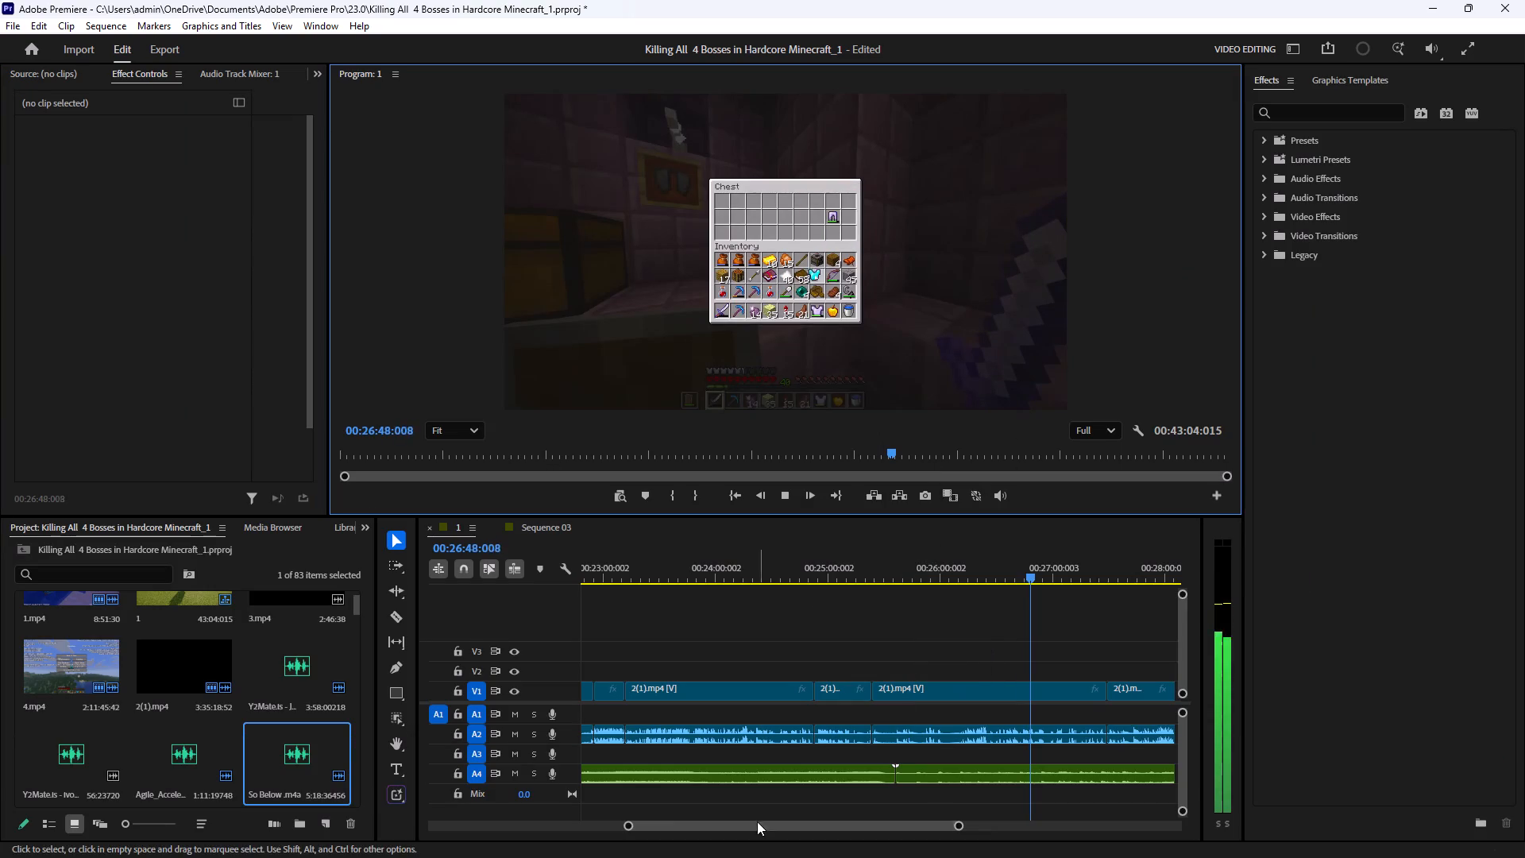
drag(770, 825, 785, 825)
click(964, 610)
click(844, 315)
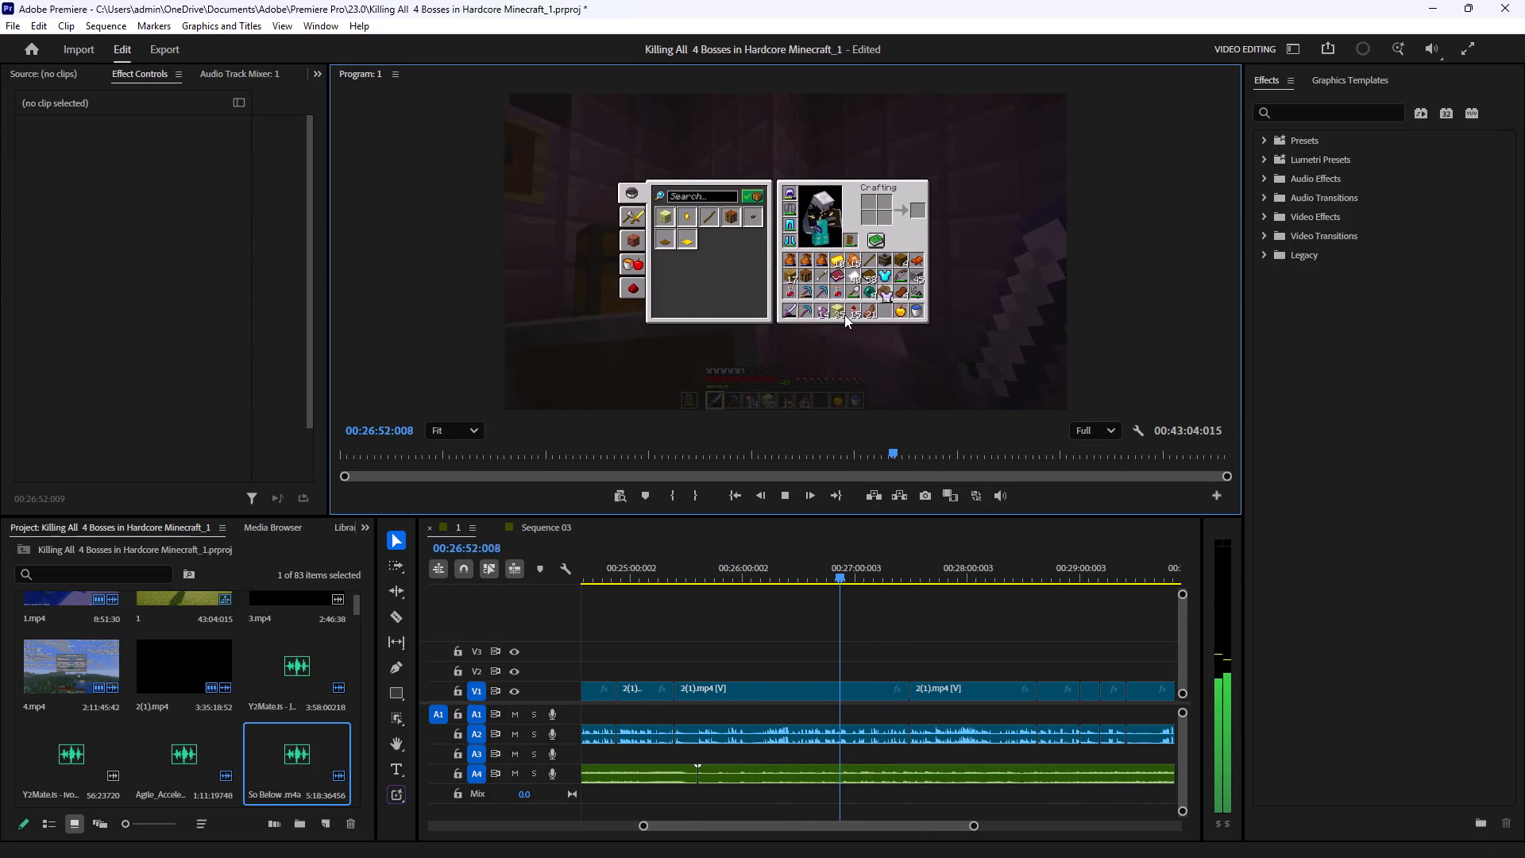
key(grave)
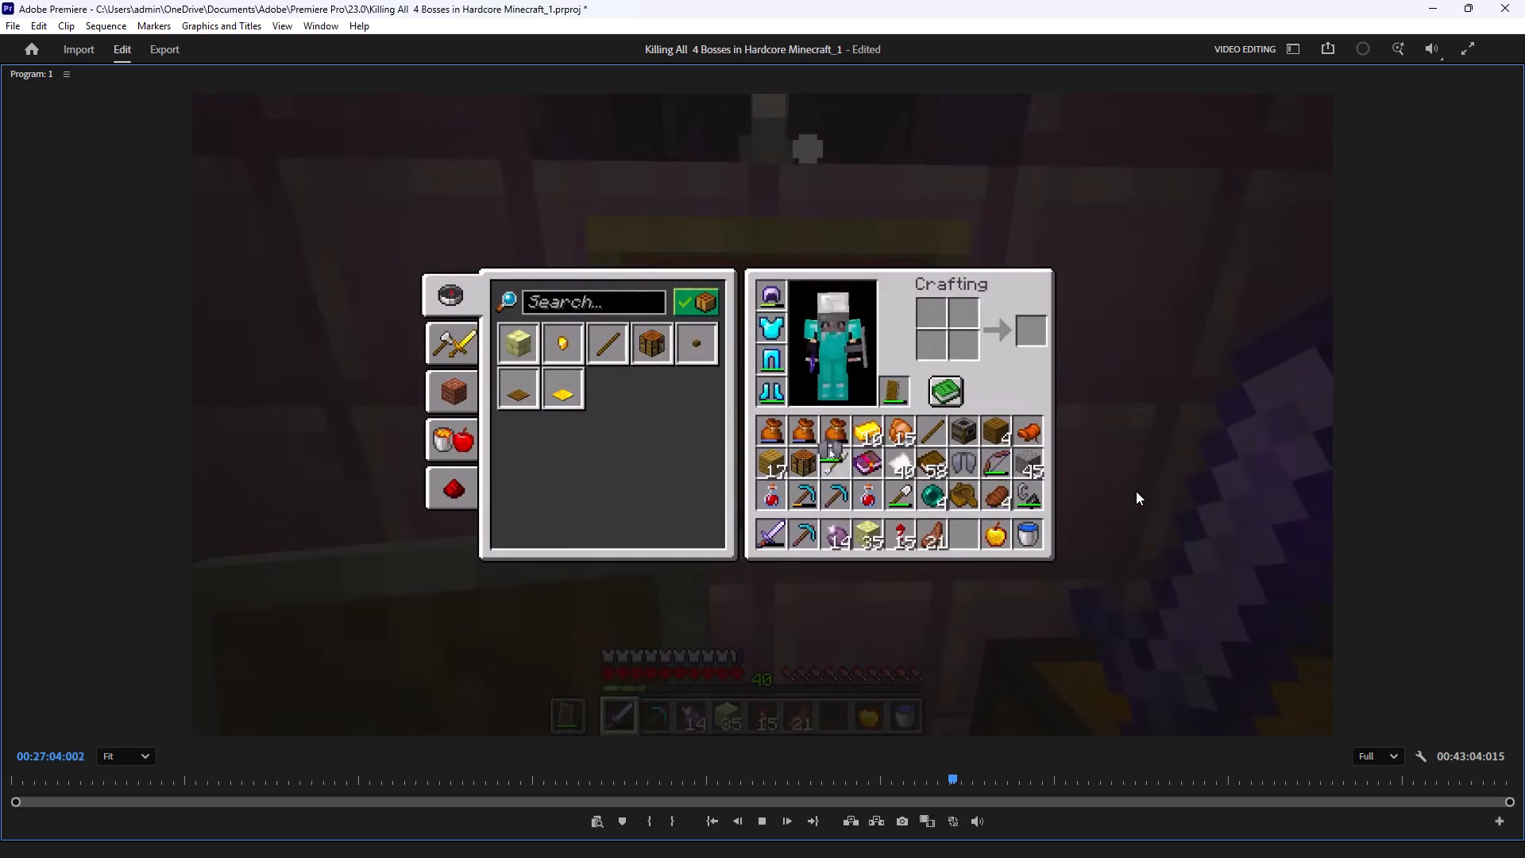
click(1093, 532)
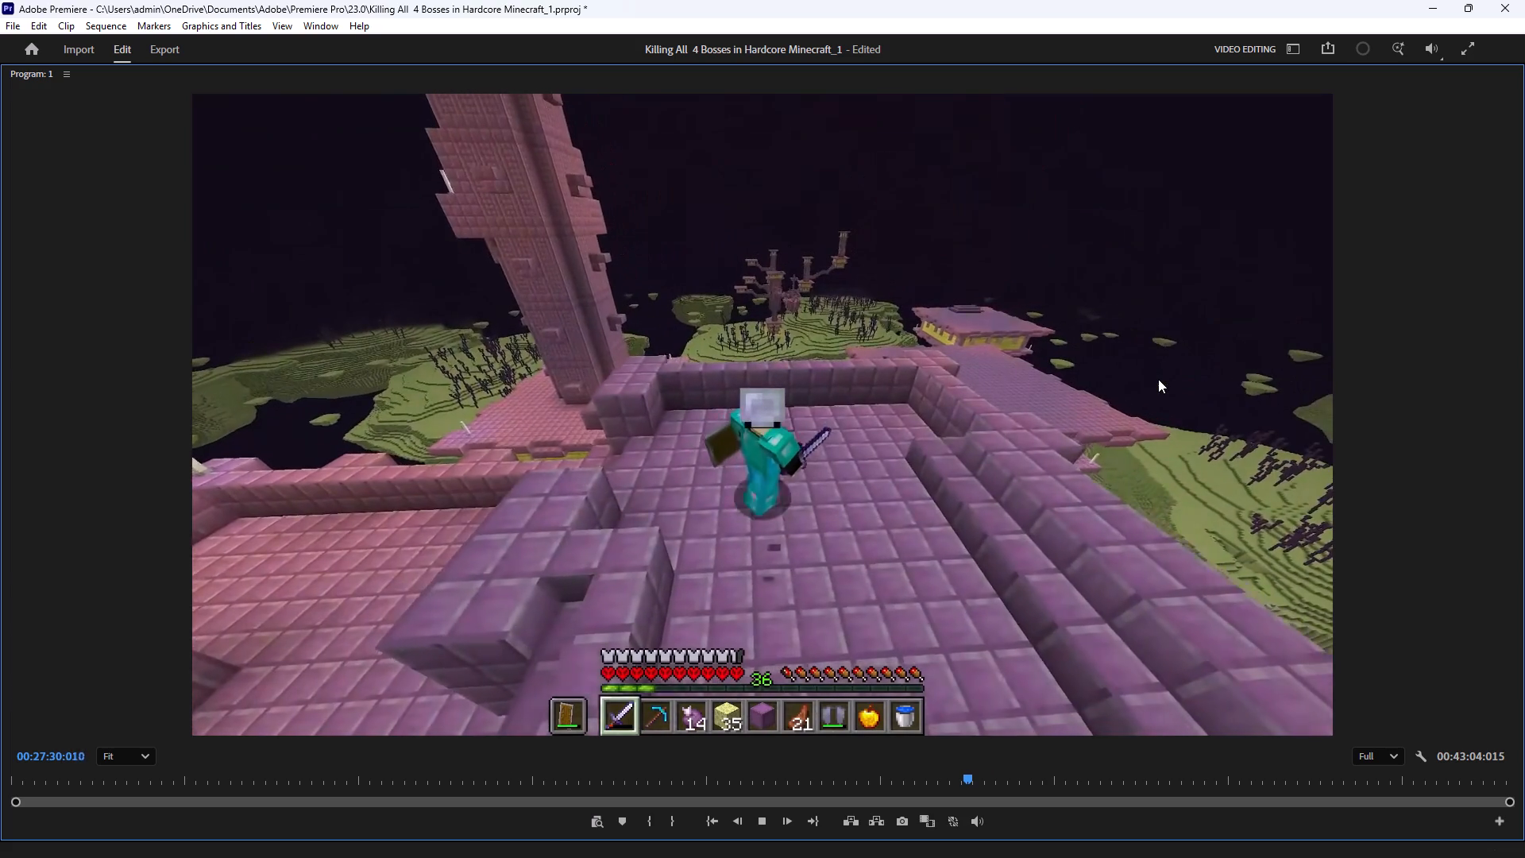
click(955, 433)
text(``)
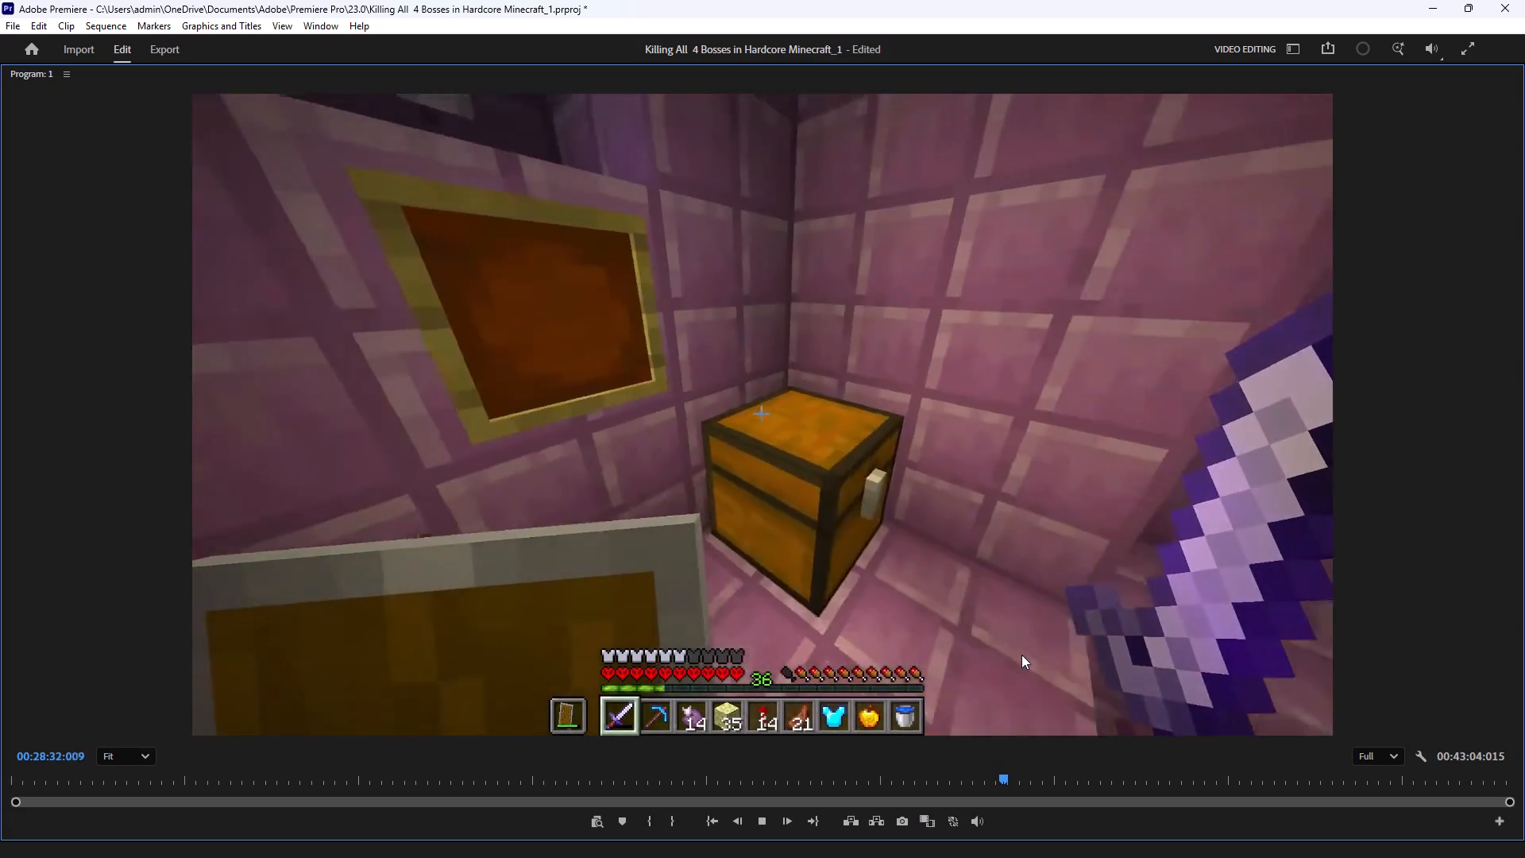
Check where the music on A4 ends in the timeline and continue reviewing the footage to about 00:28:47, then stop playback.
key(grave)
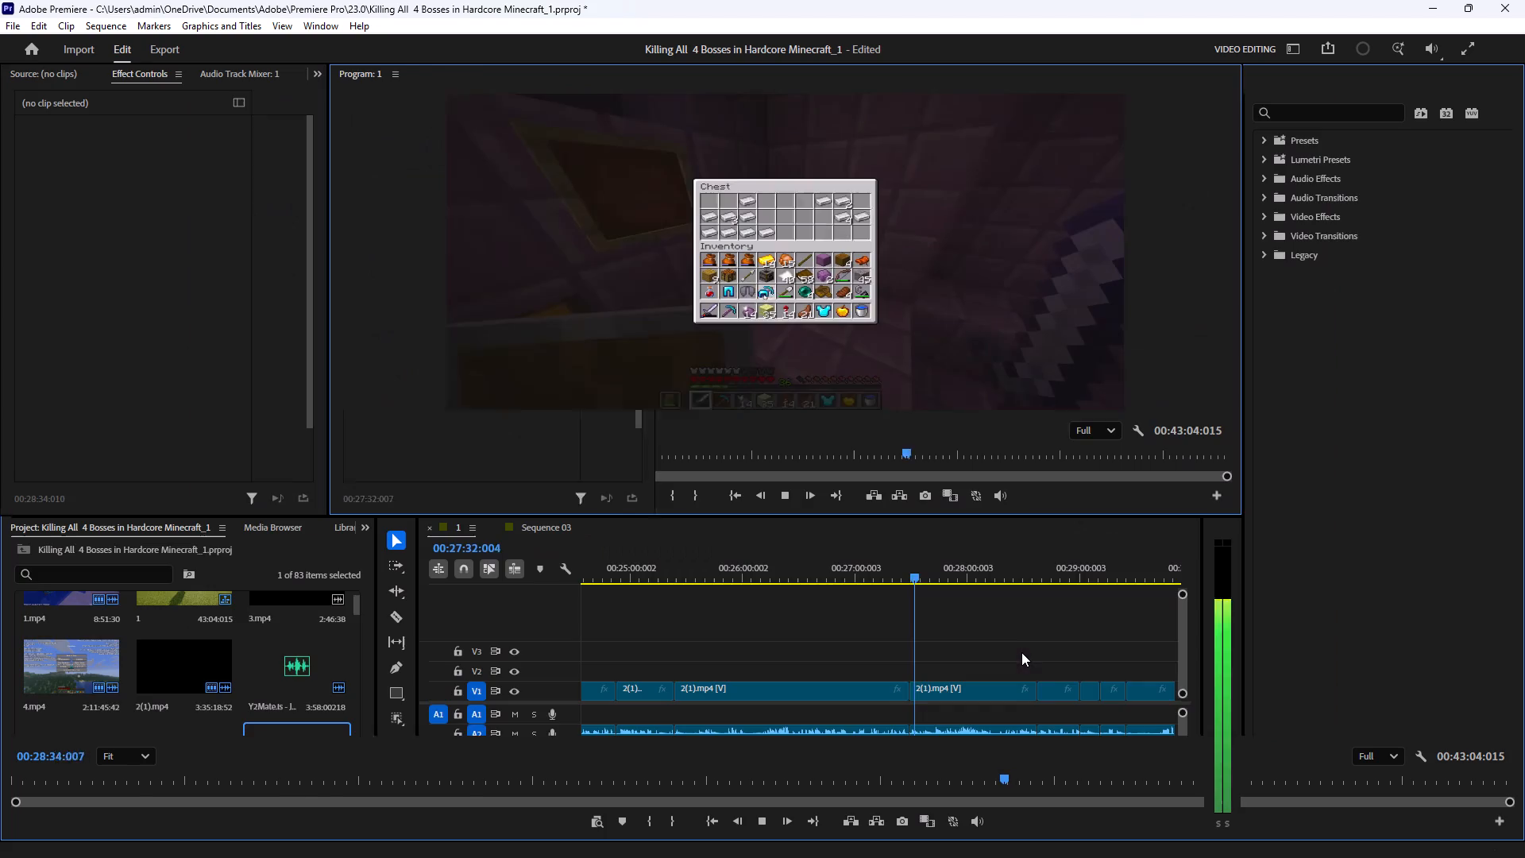
drag(834, 829, 850, 828)
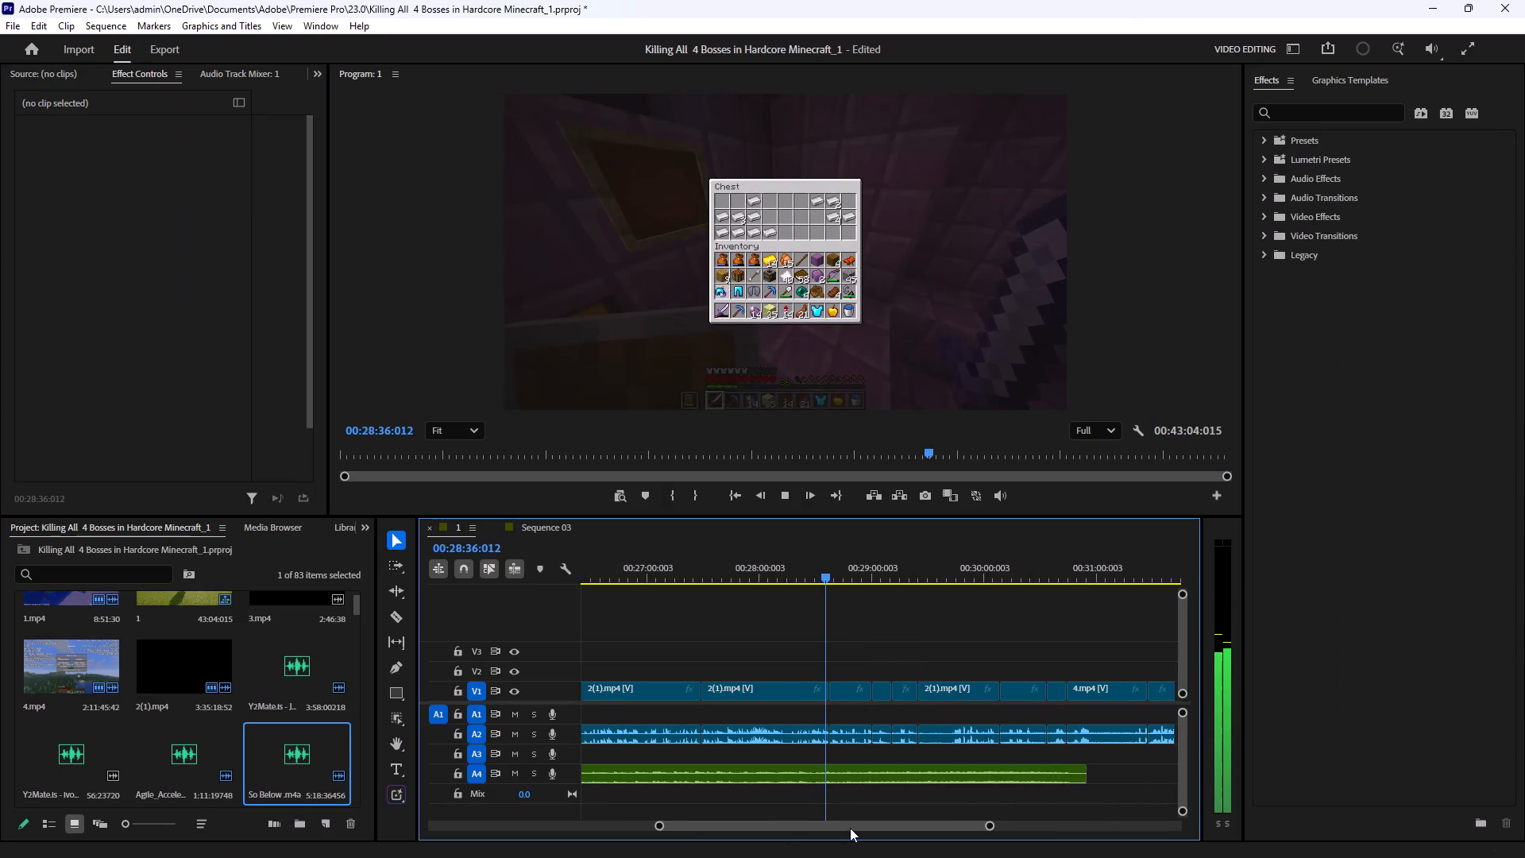
drag(850, 828, 935, 821)
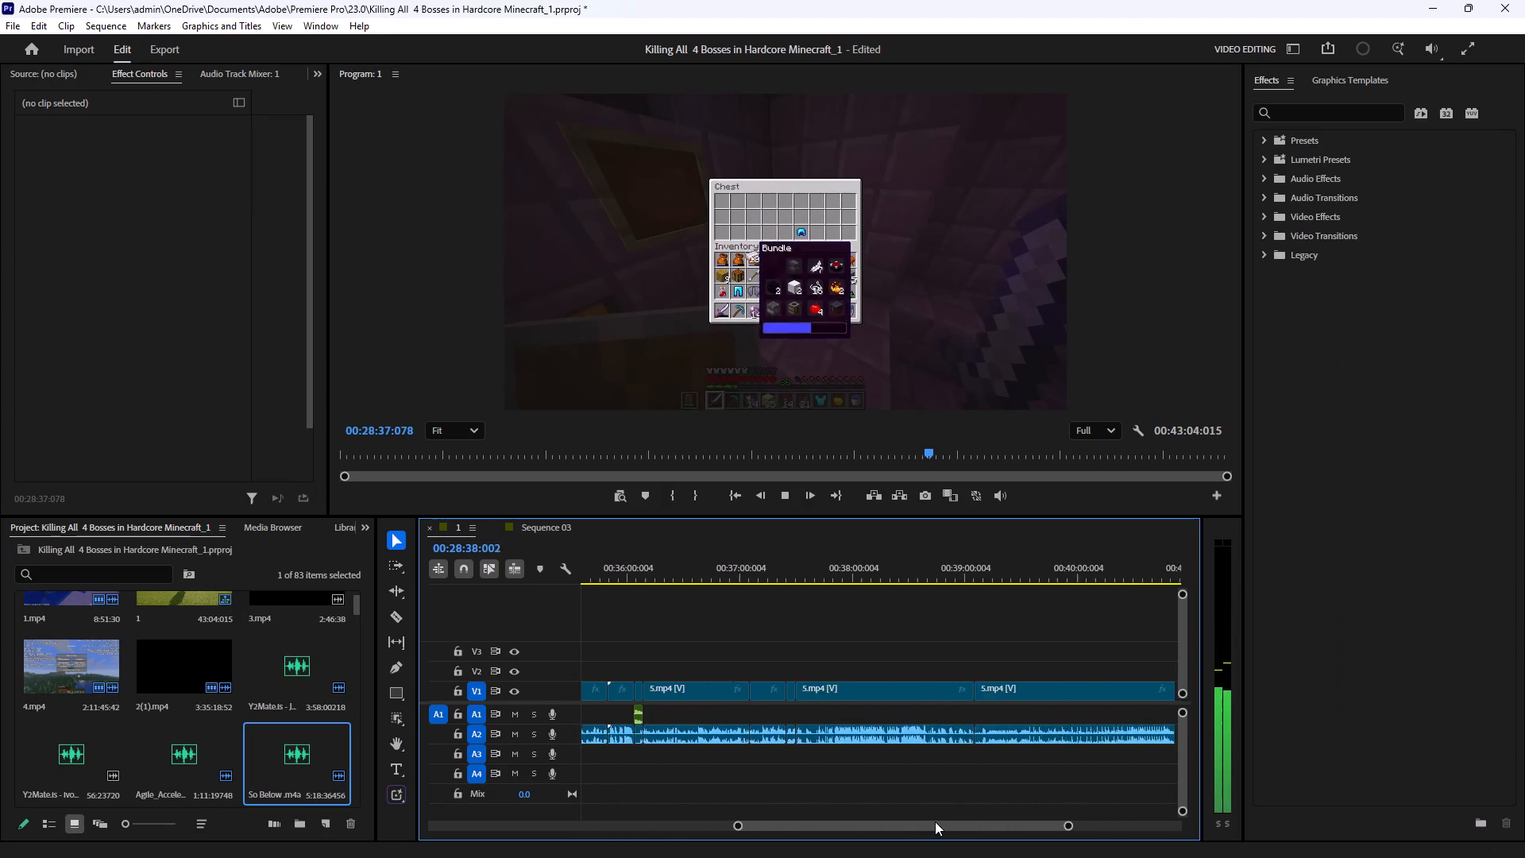
drag(935, 821, 891, 841)
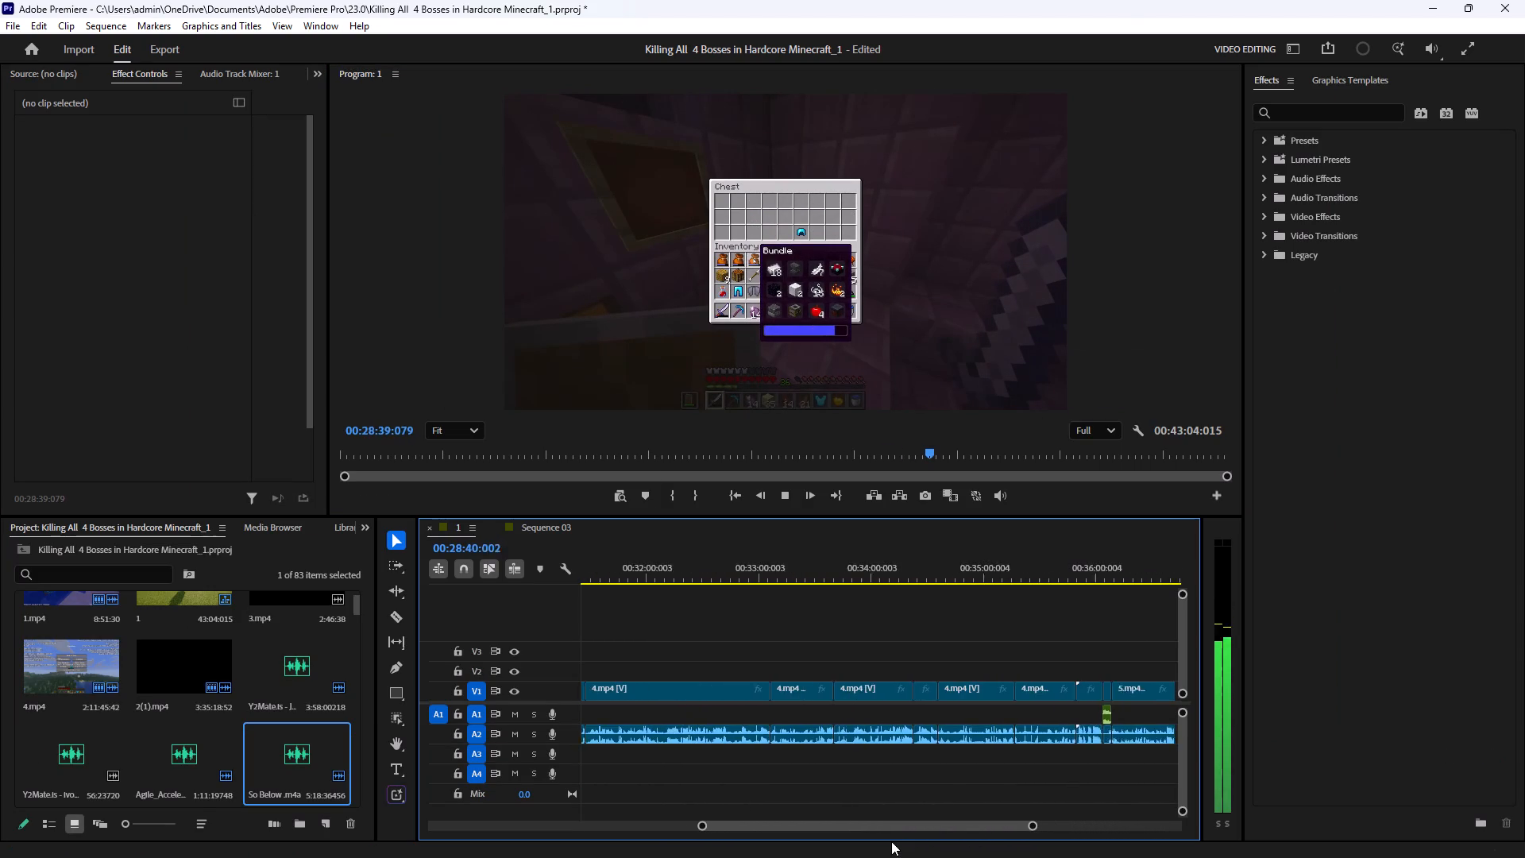
drag(891, 841, 863, 853)
click(890, 350)
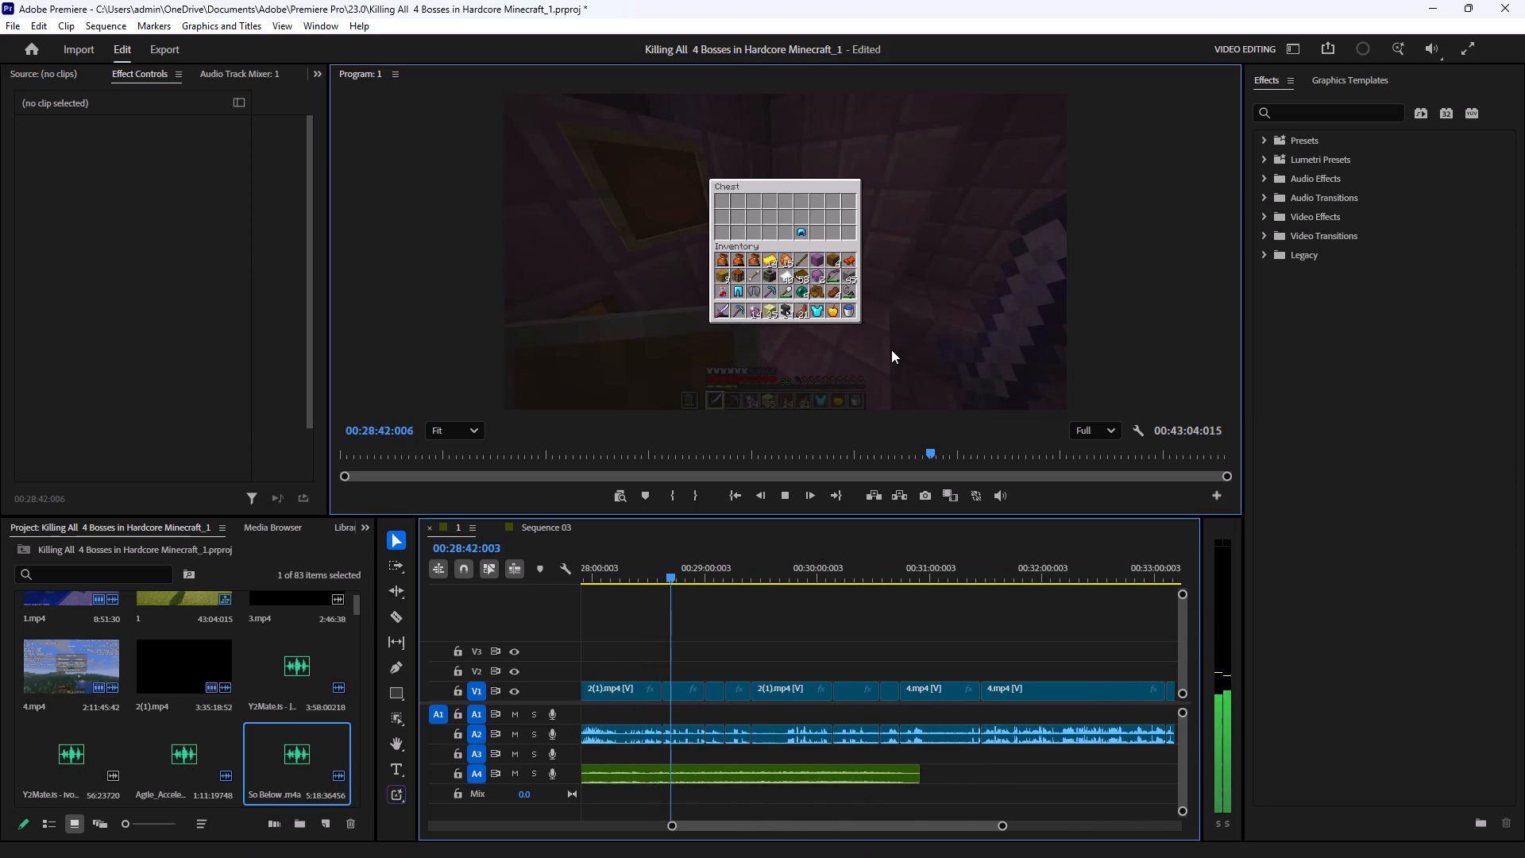
key(grave)
key(grave)
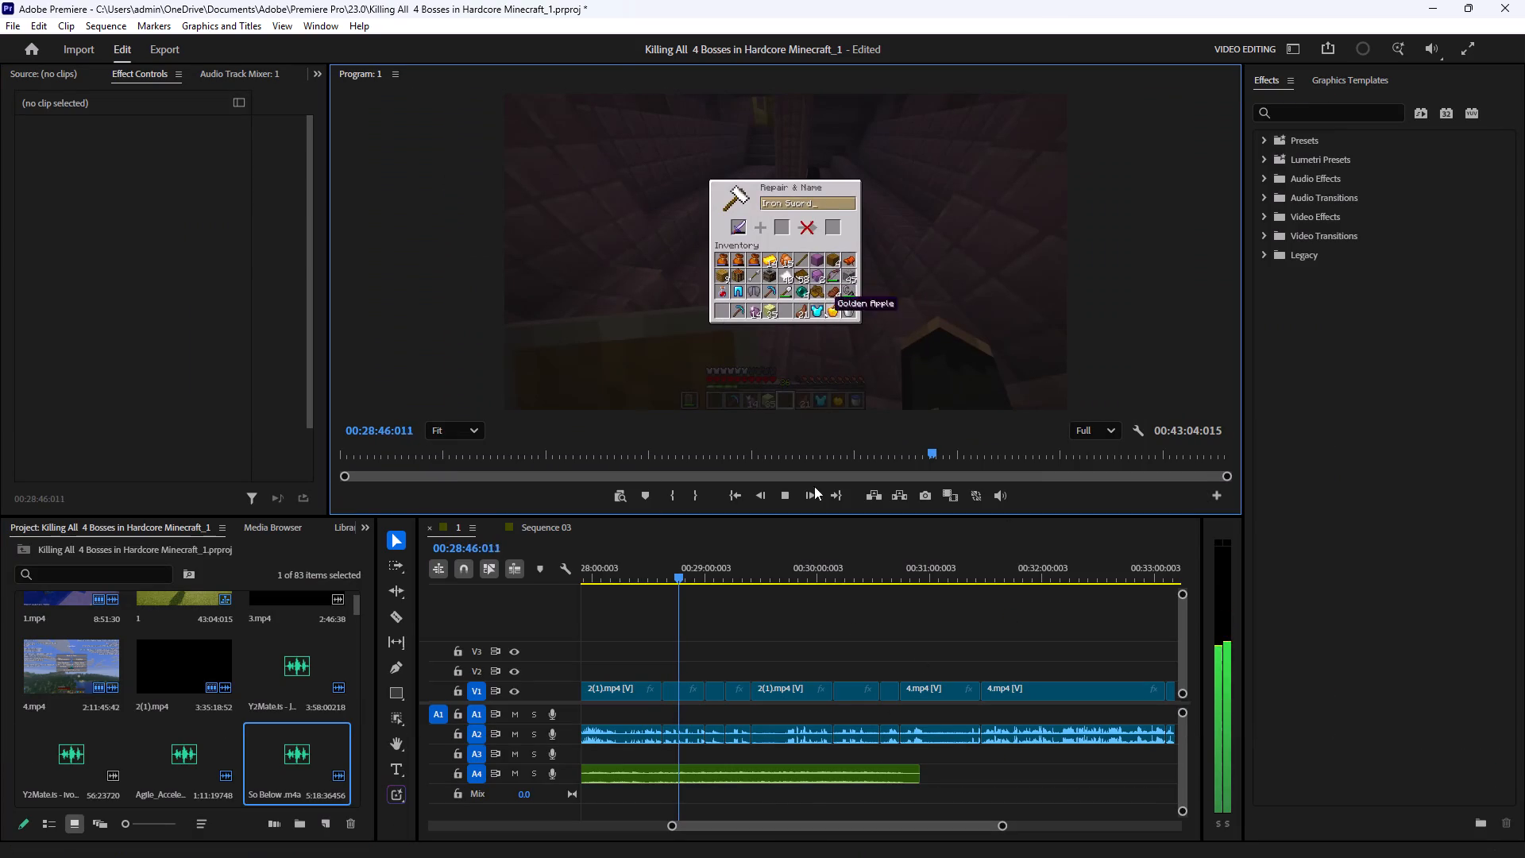
click(813, 344)
key(space)
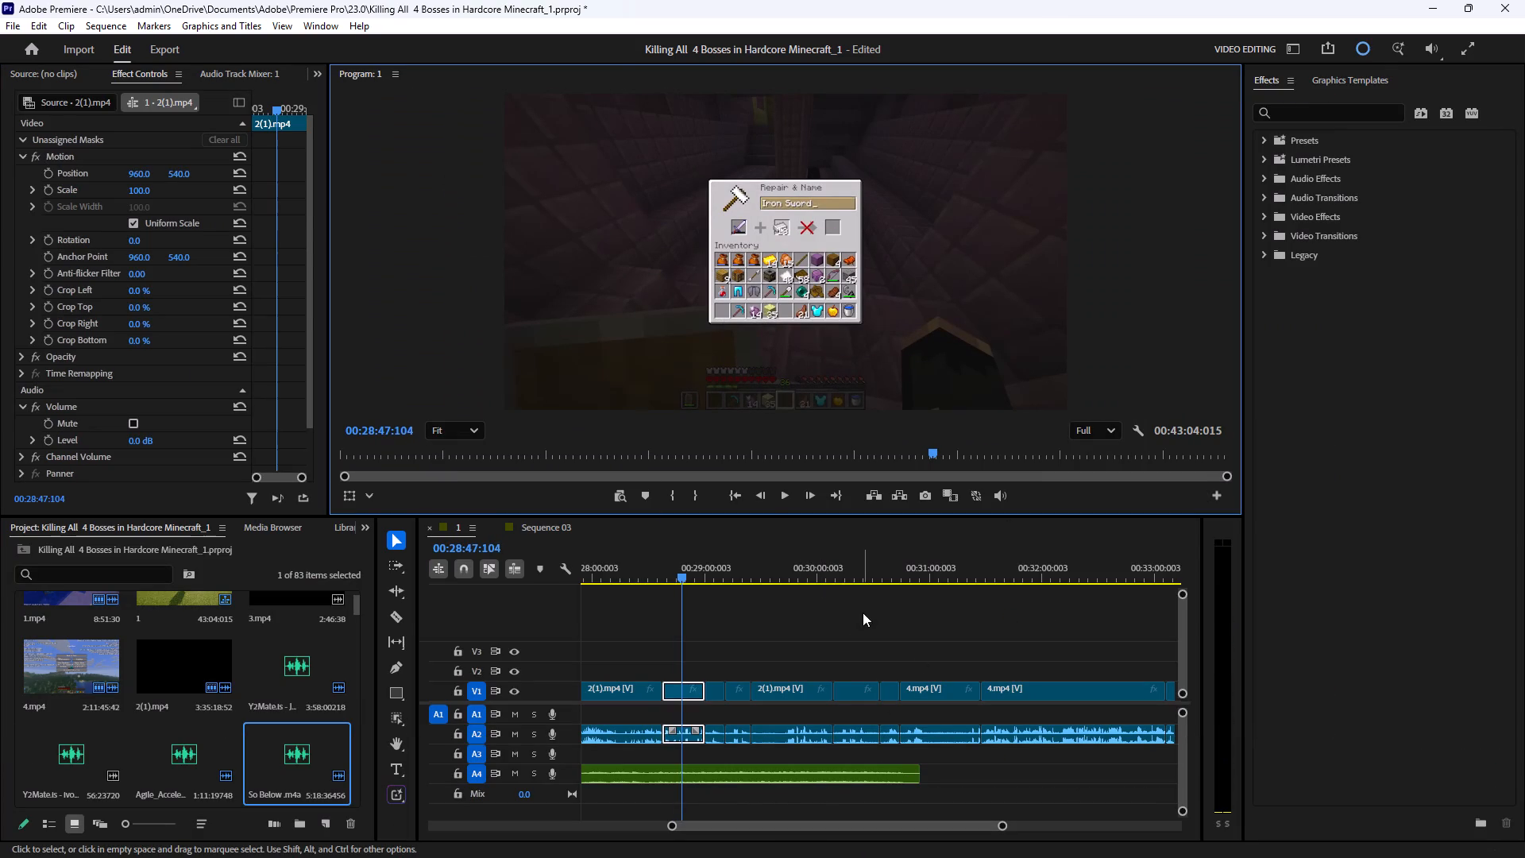
click(813, 620)
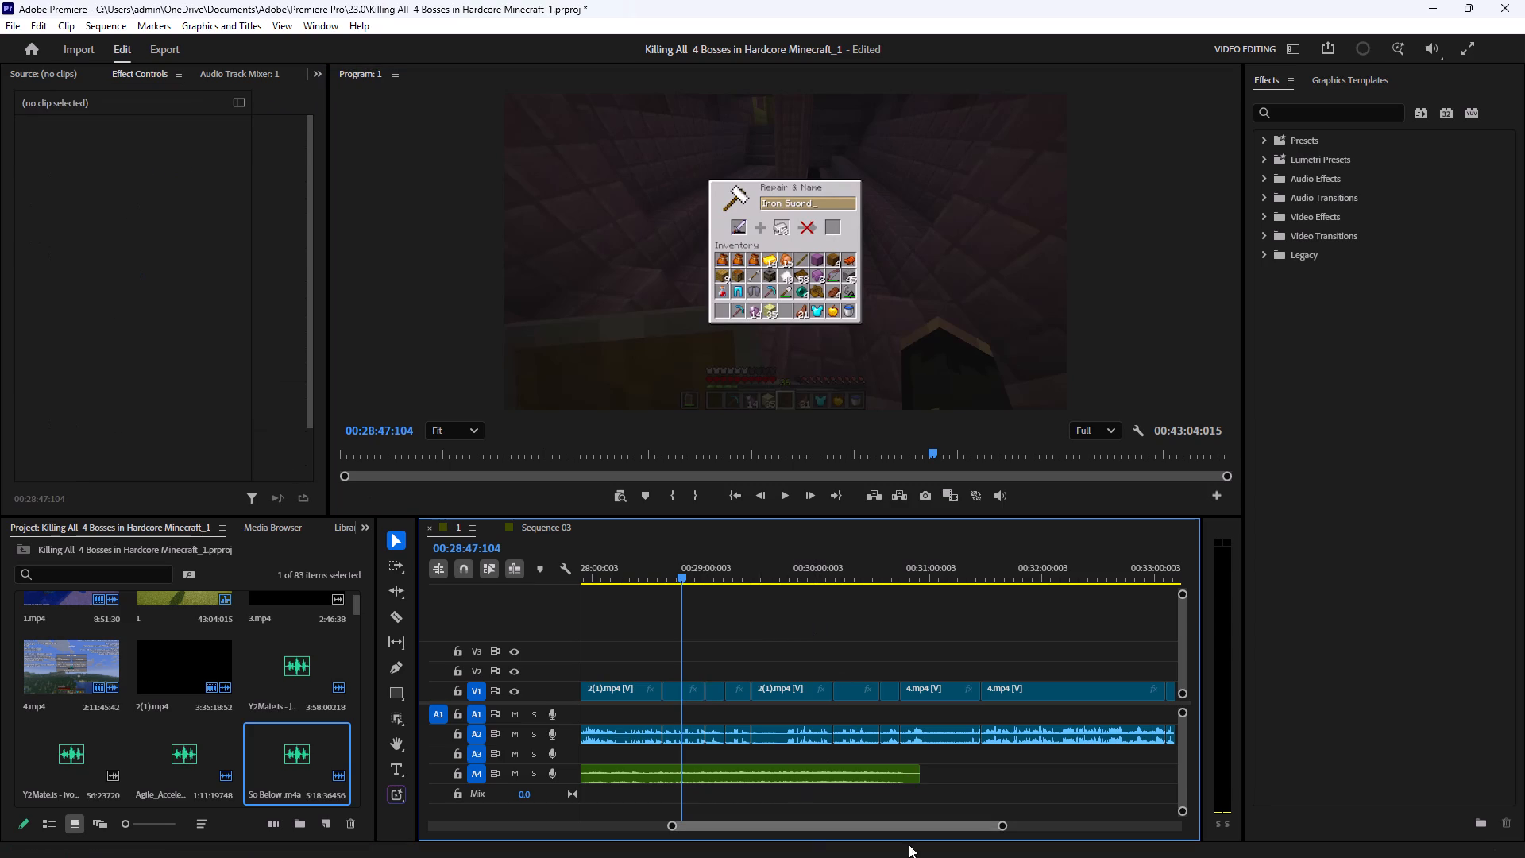
Audition Agile_Accelerando_Tumble.mp3 from the project media as a possible replacement track.
drag(1000, 827, 1120, 833)
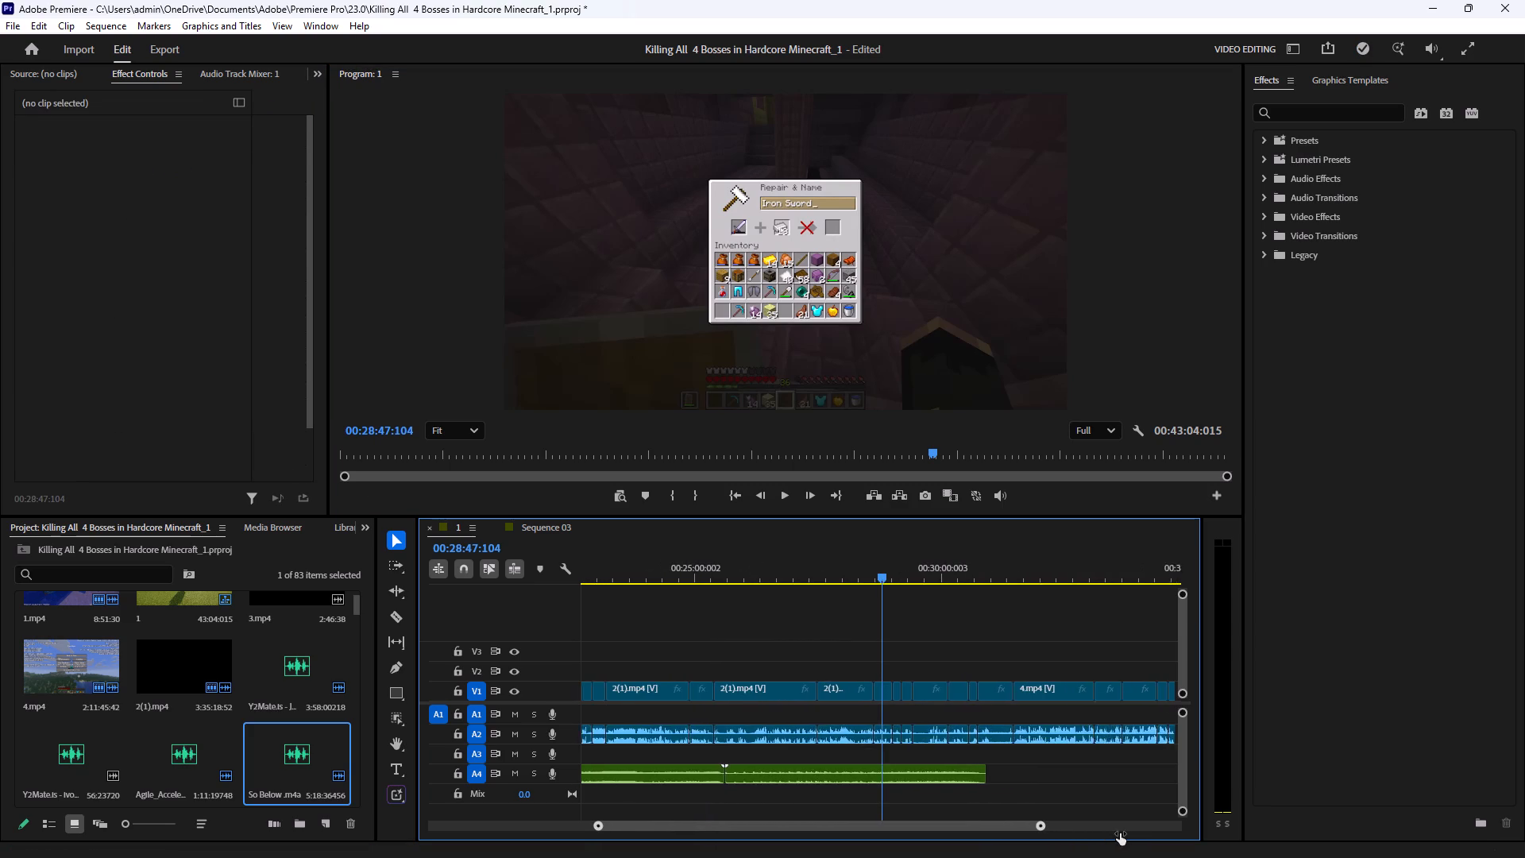
drag(1120, 833, 1129, 833)
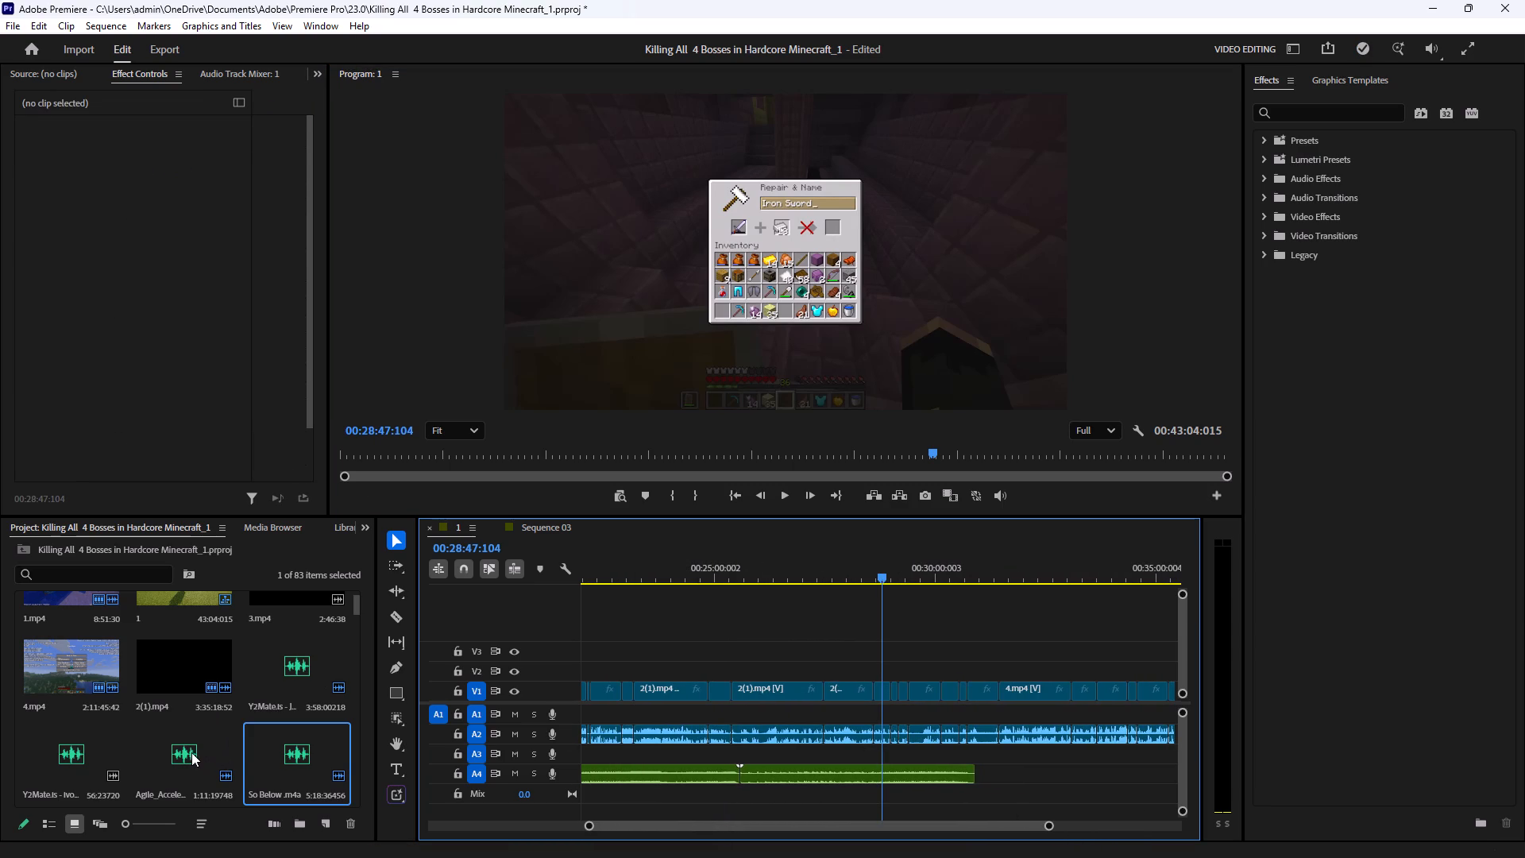
double_click(191, 752)
click(163, 493)
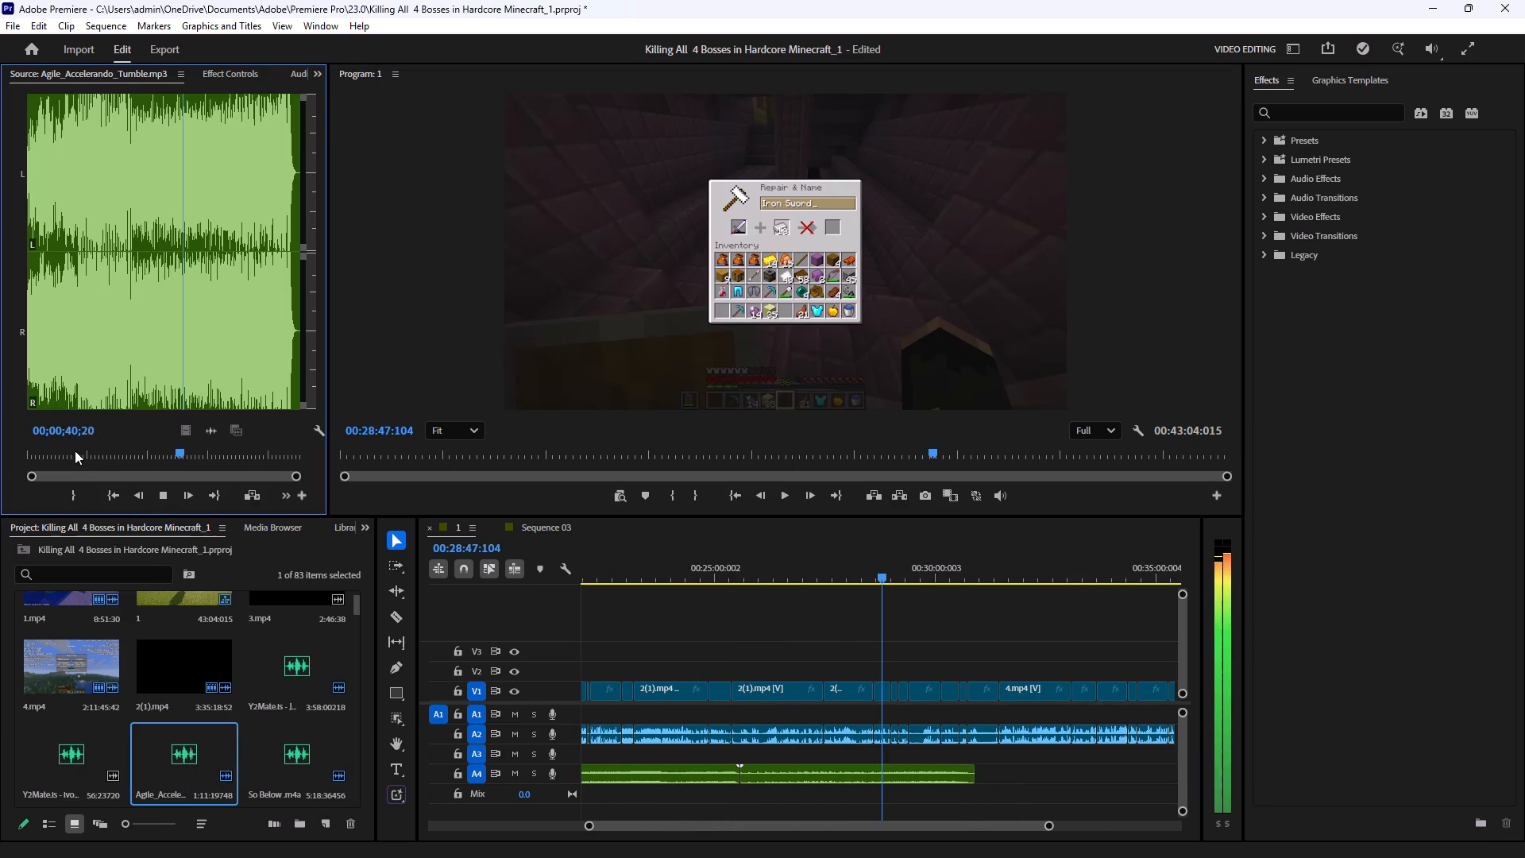
drag(71, 452, 0, 457)
Audition the ivory - rumble track, sampling its beginning, quiet intro and louder middle section.
double_click(75, 764)
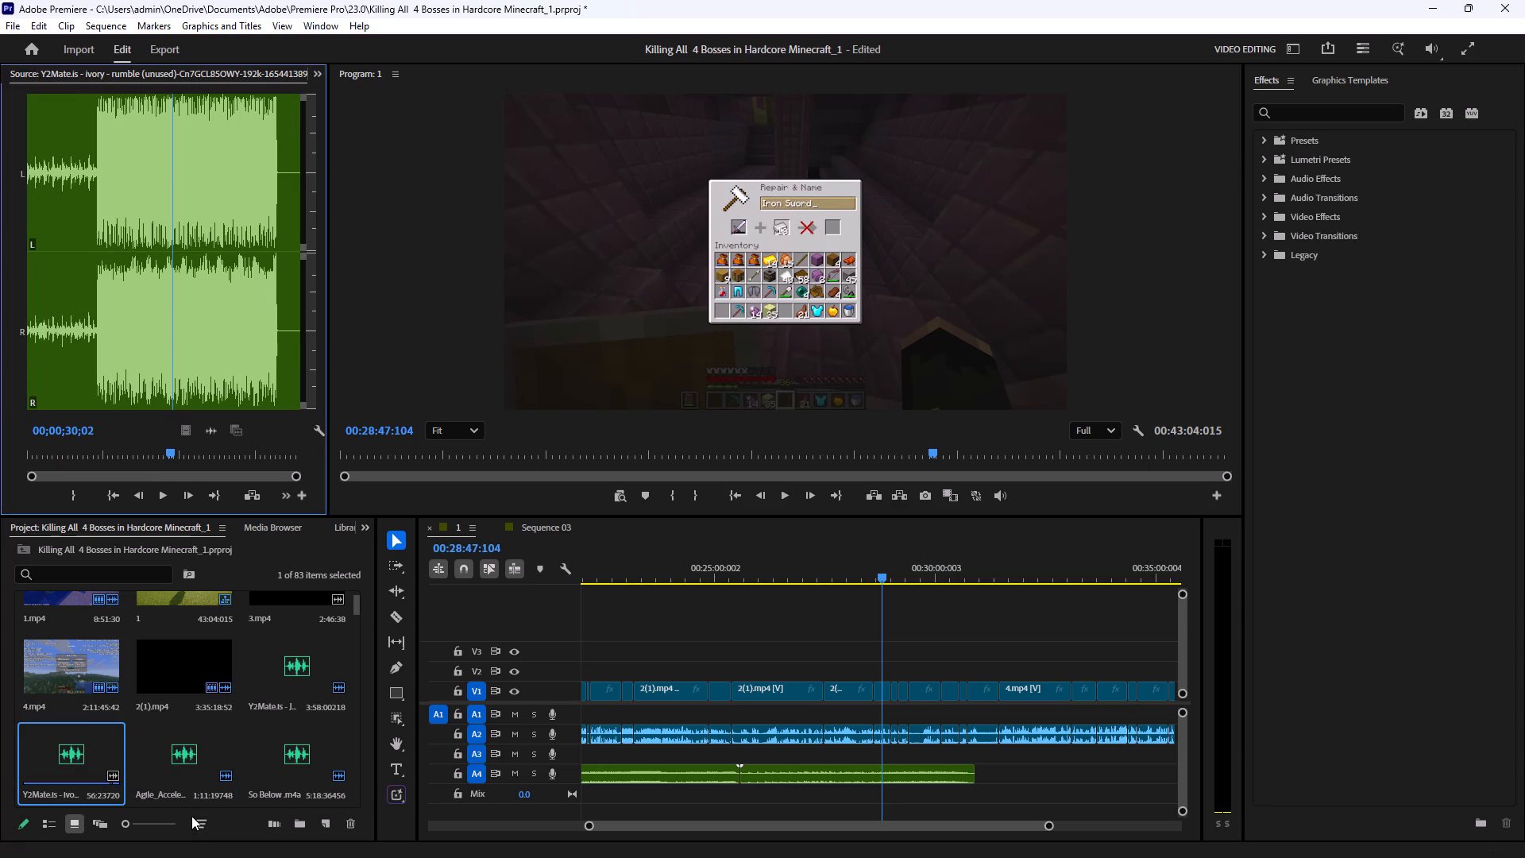
click(168, 497)
drag(82, 452, 0, 452)
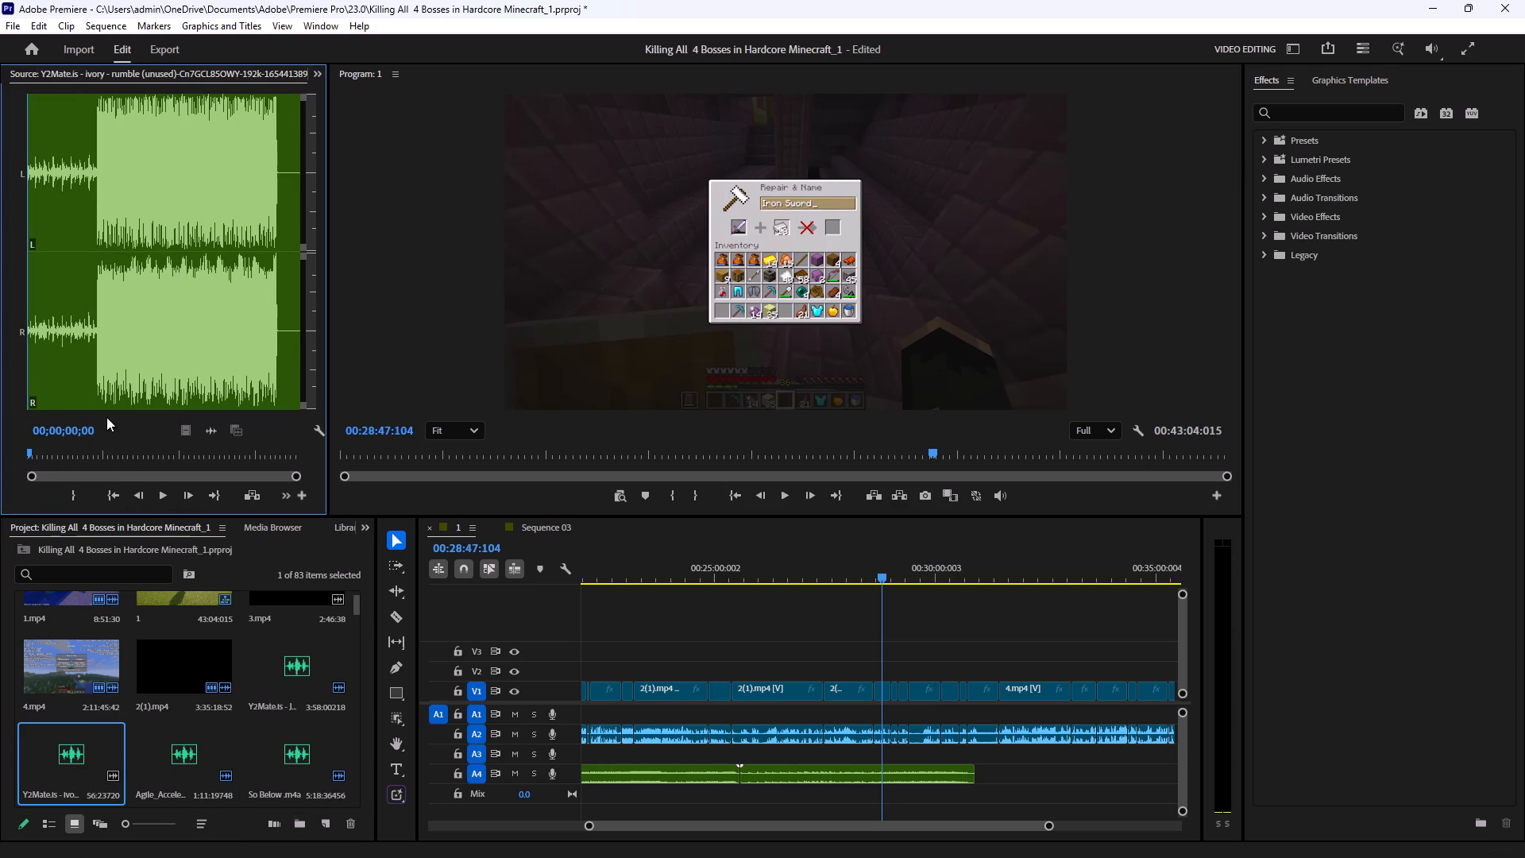
click(156, 497)
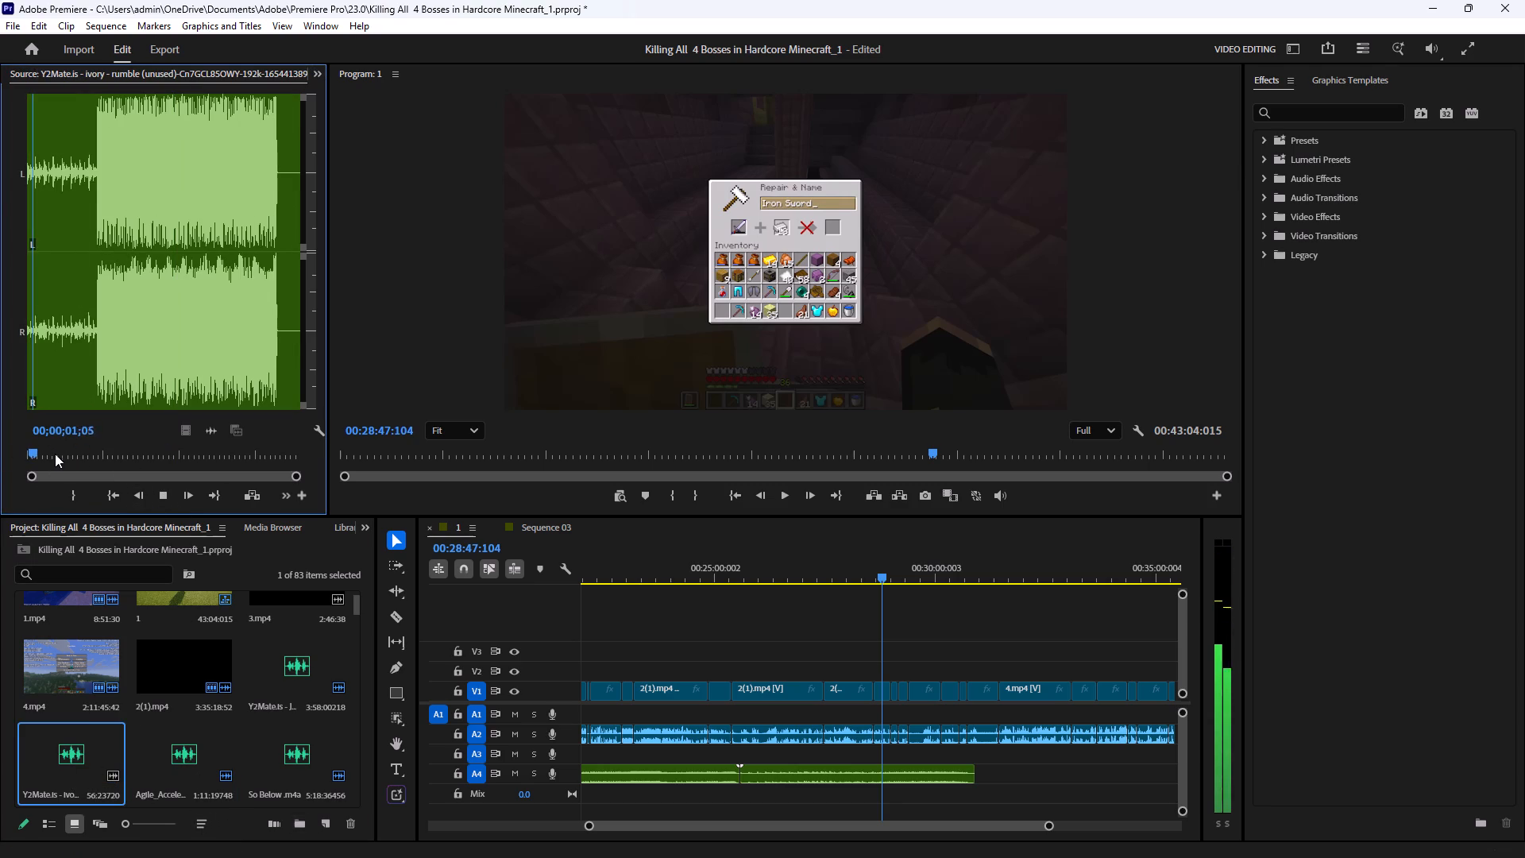
drag(56, 454, 68, 454)
click(149, 491)
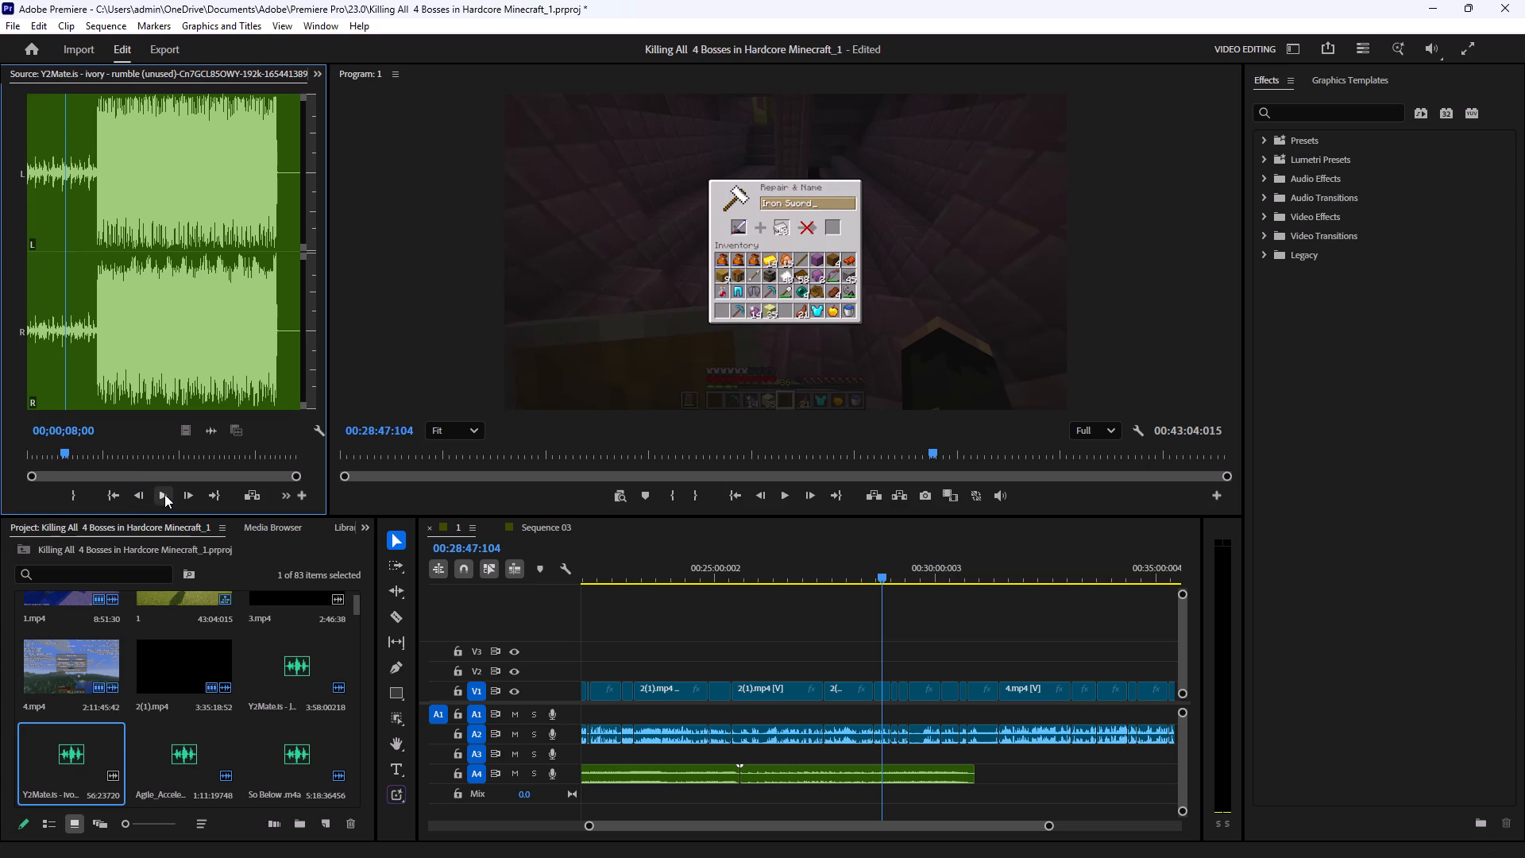
click(164, 494)
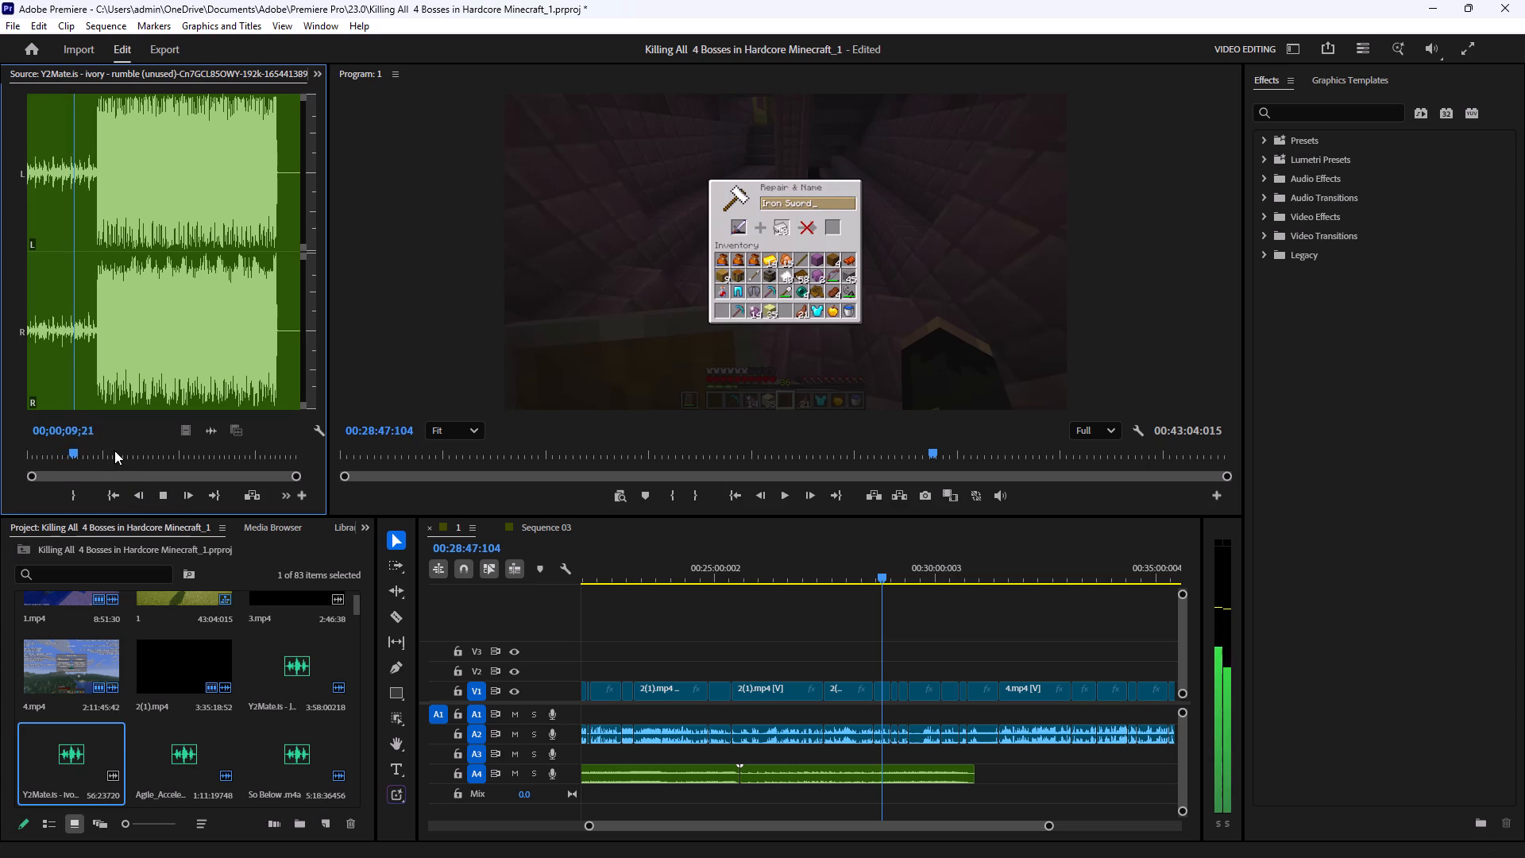
click(118, 451)
click(168, 502)
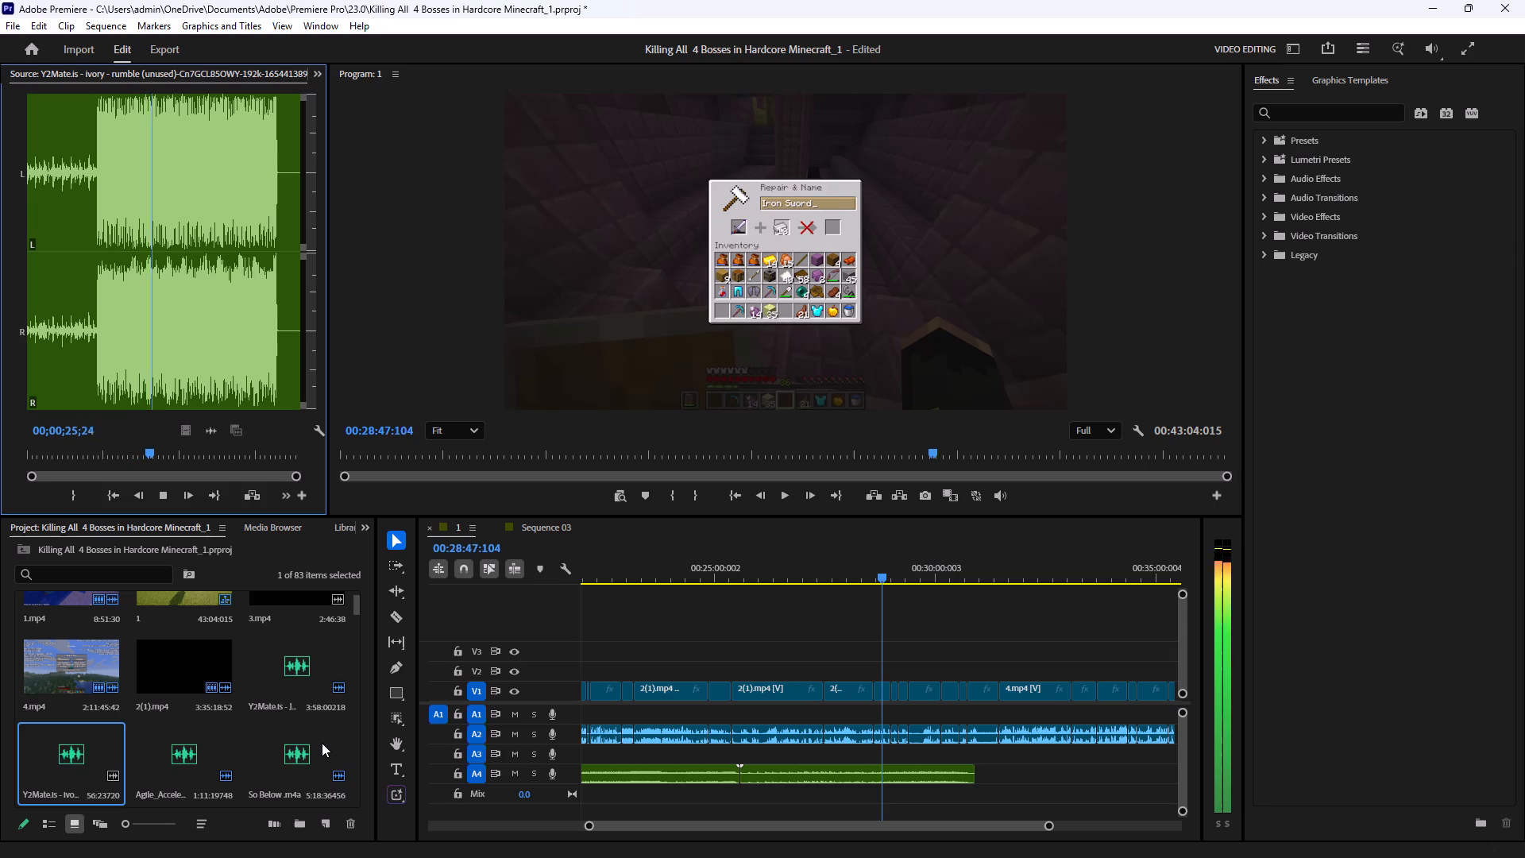
Audition the Jawbone - Mythrodak track at its start, around 00:24 and around 01:14.
double_click(281, 673)
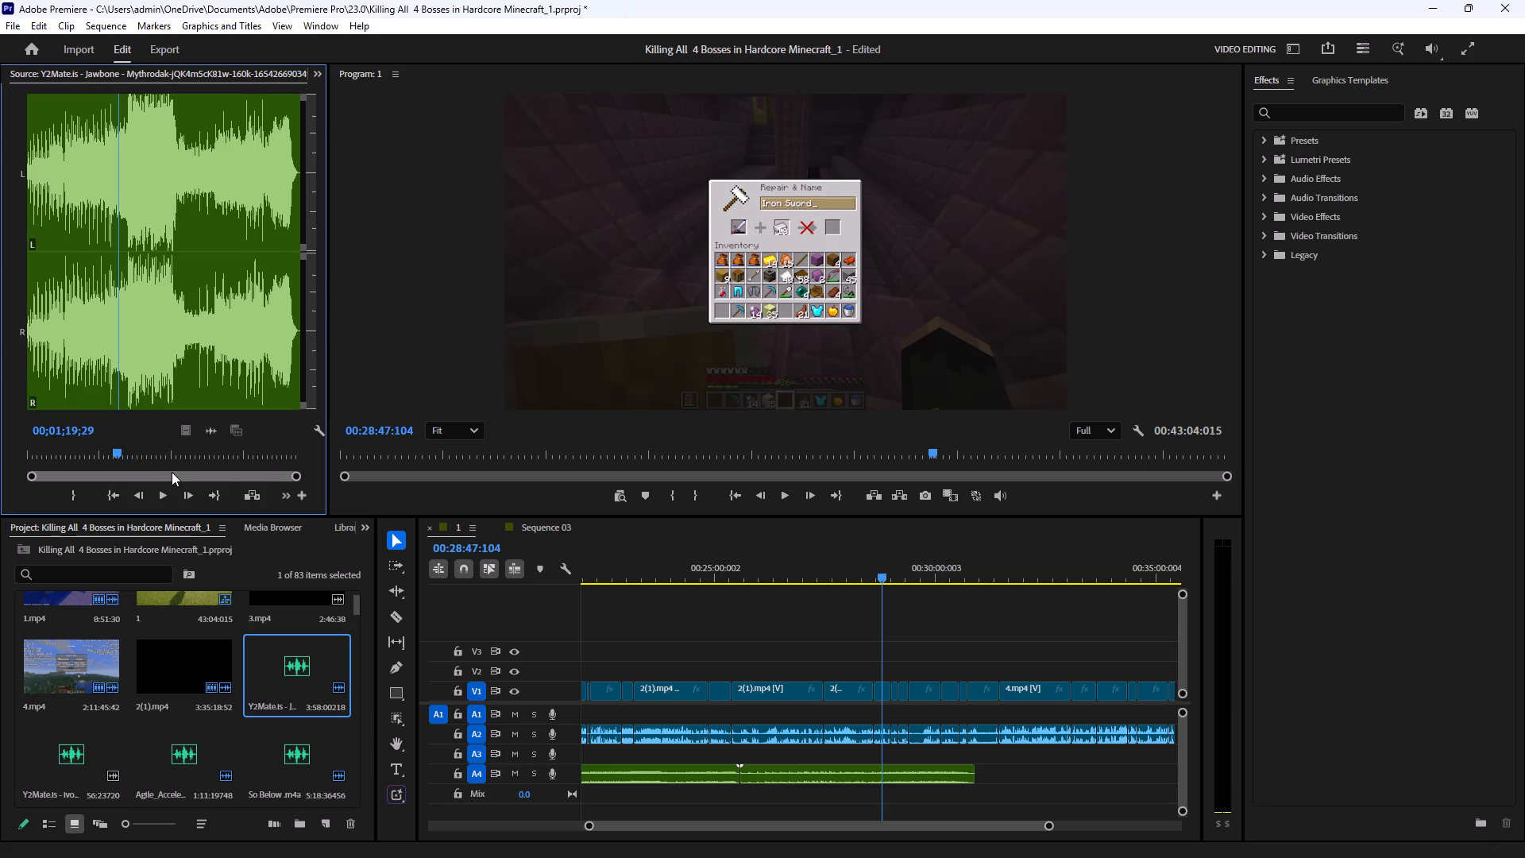
click(159, 490)
drag(115, 454, 2, 469)
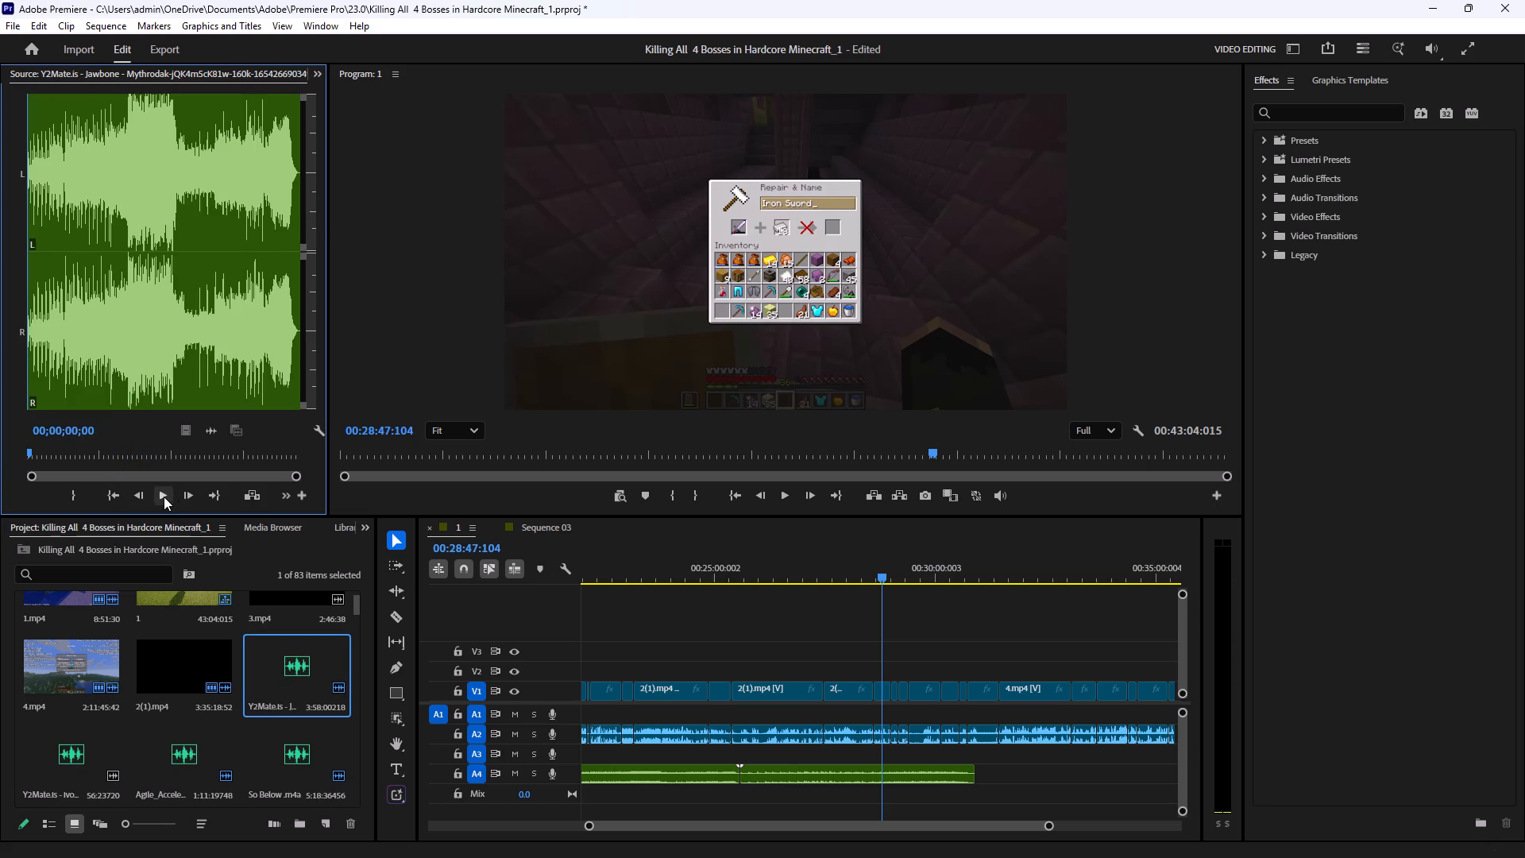
click(164, 497)
click(56, 453)
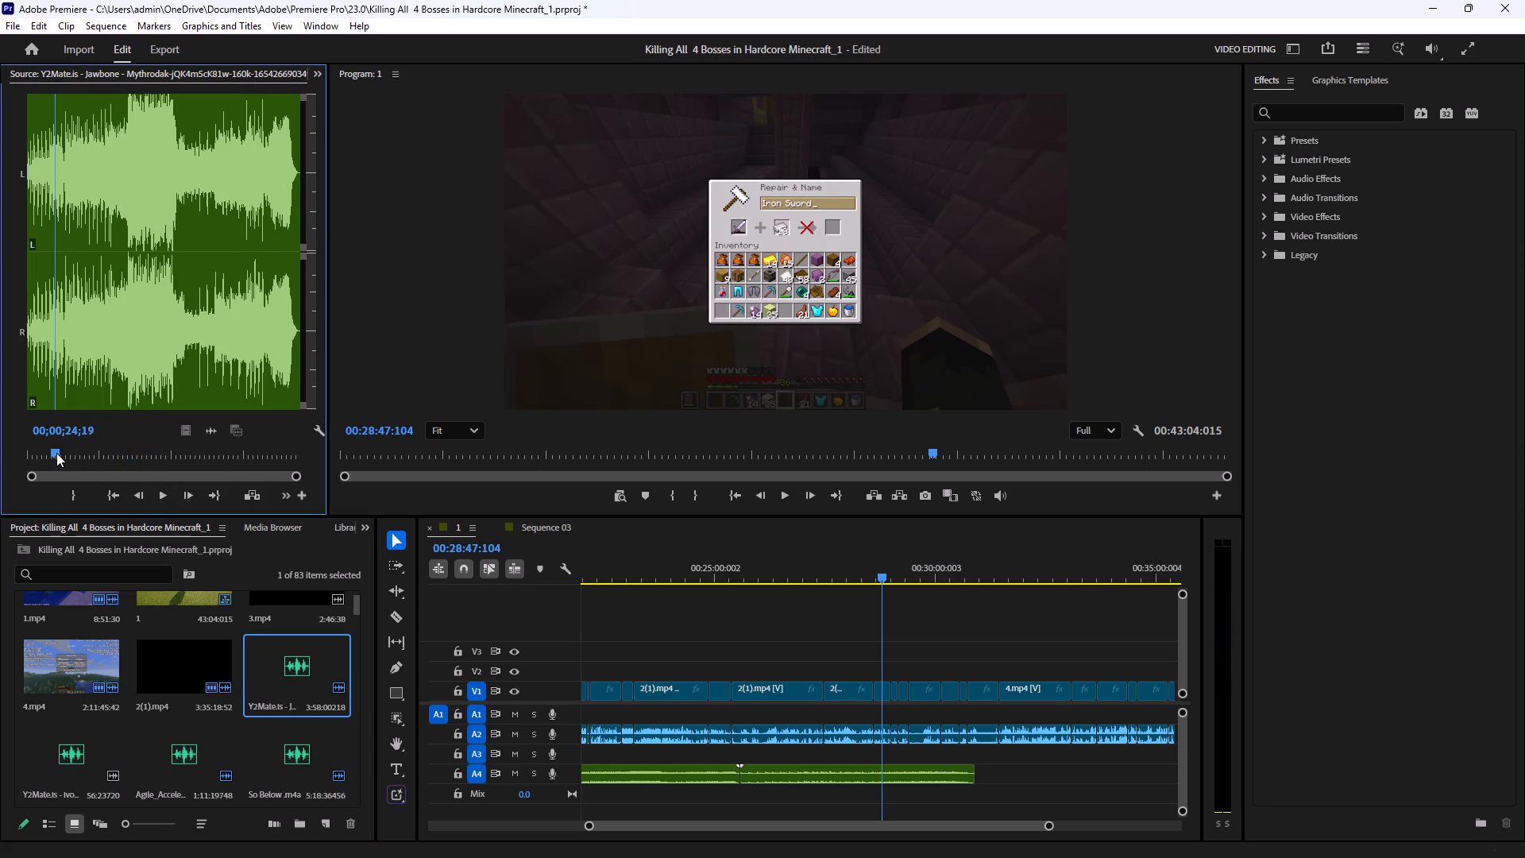
click(164, 499)
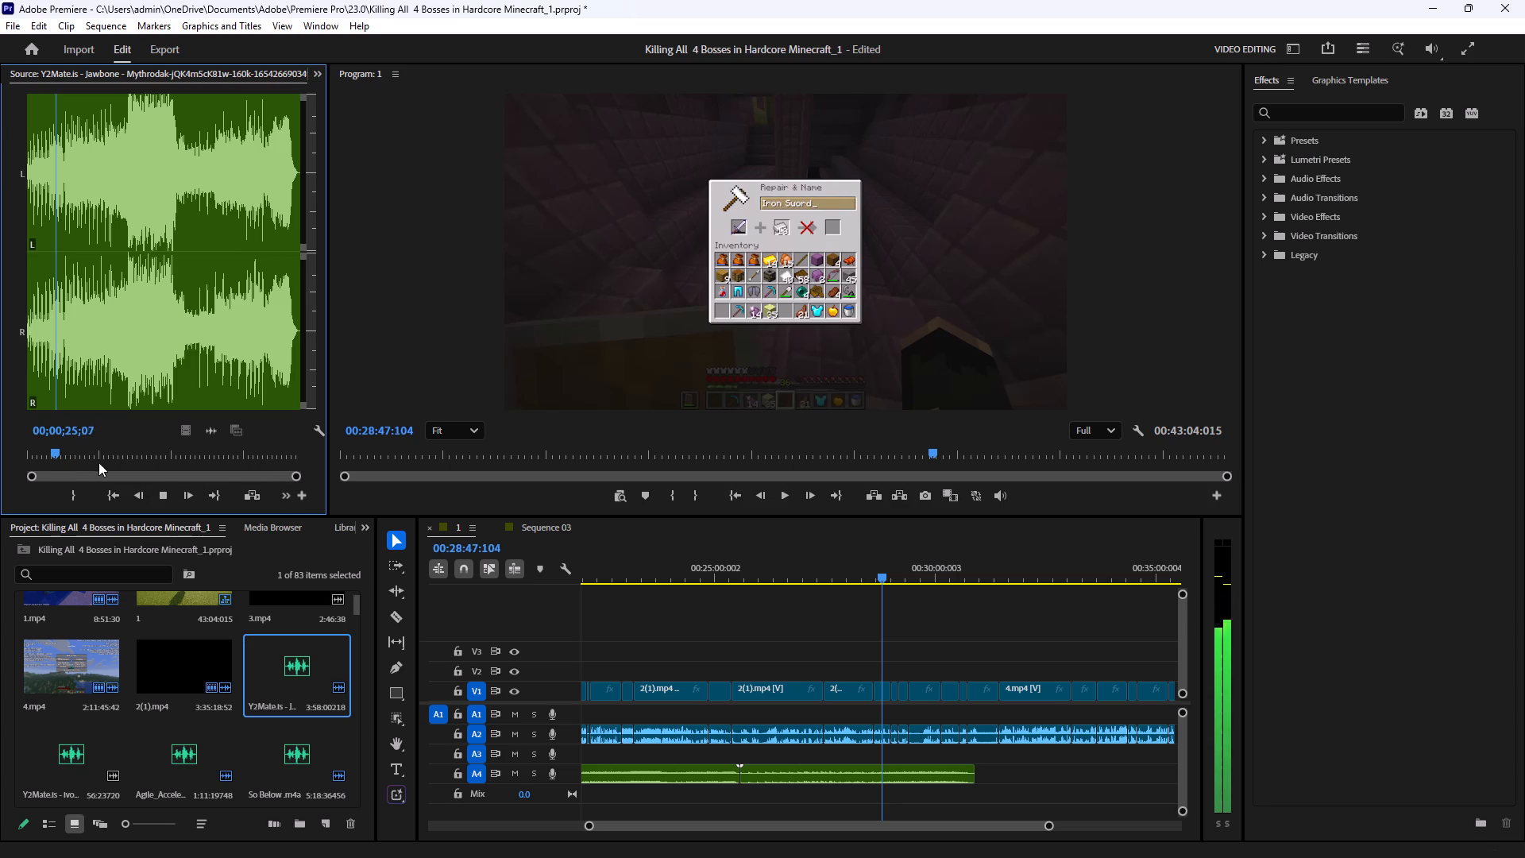
click(110, 449)
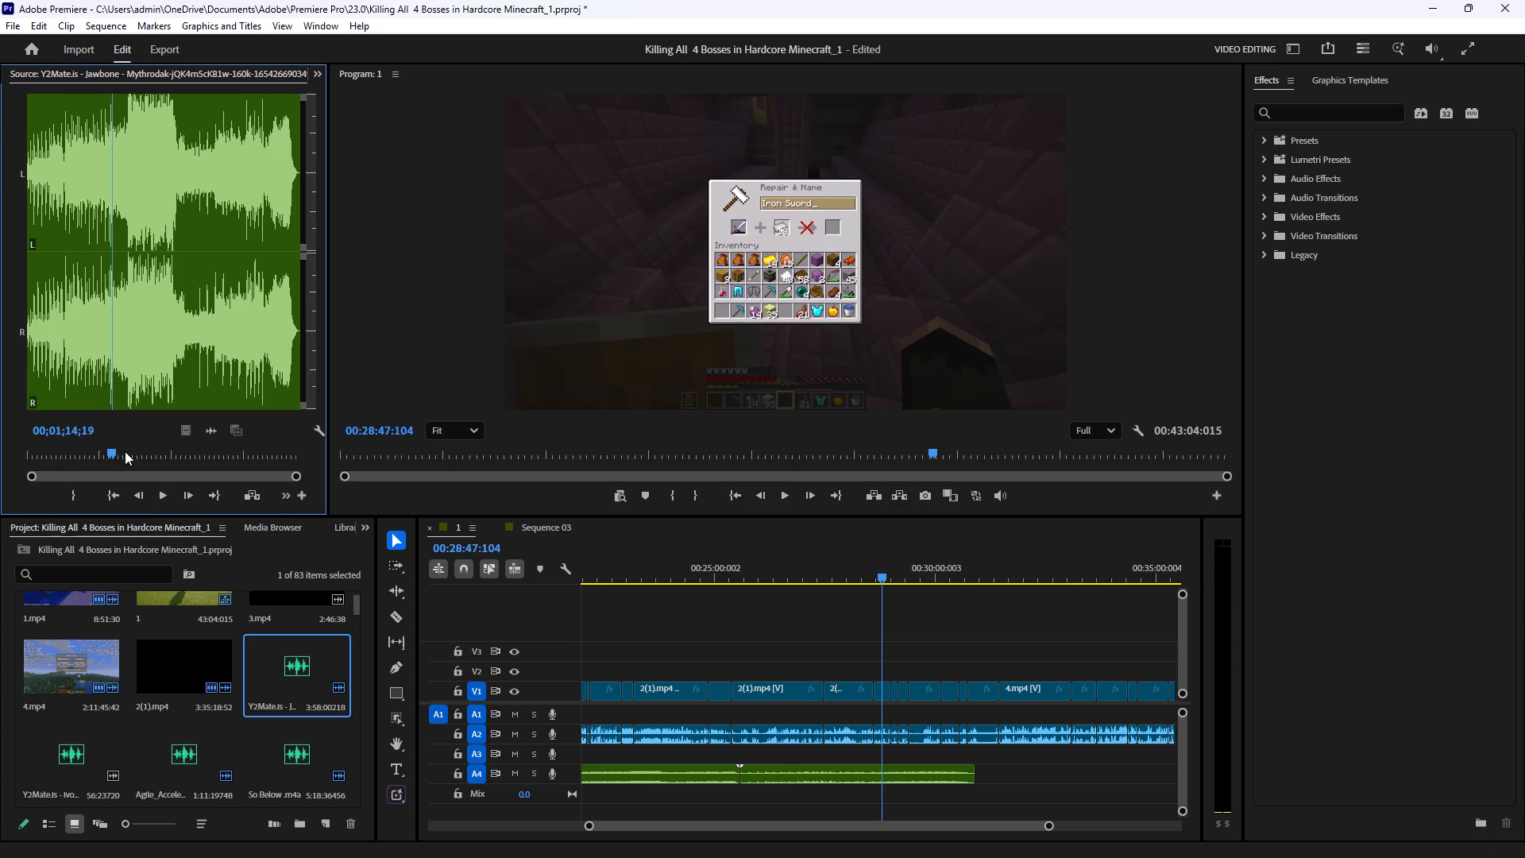
click(160, 494)
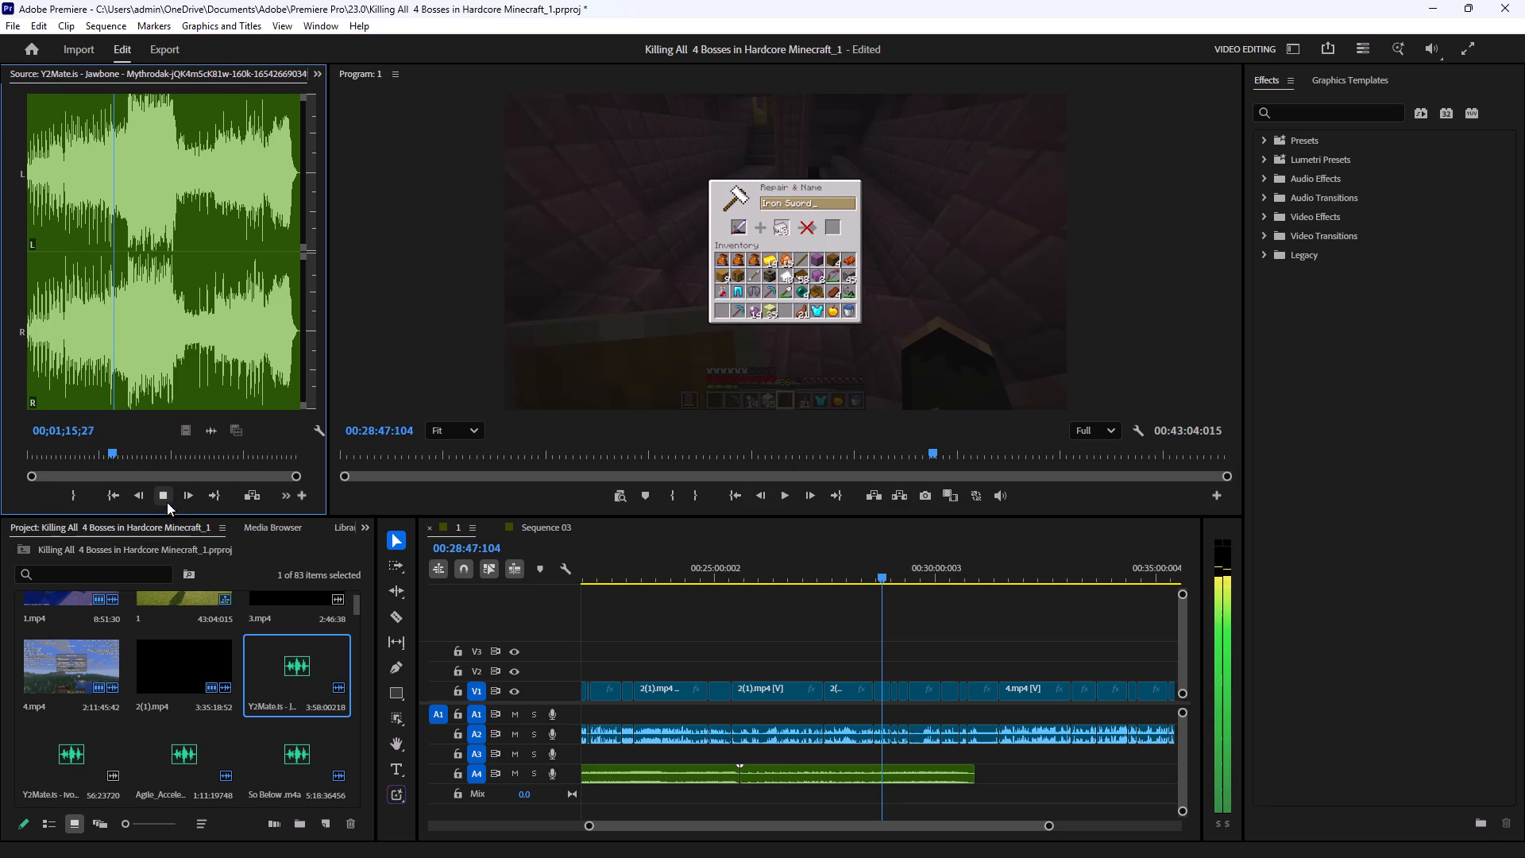
click(163, 494)
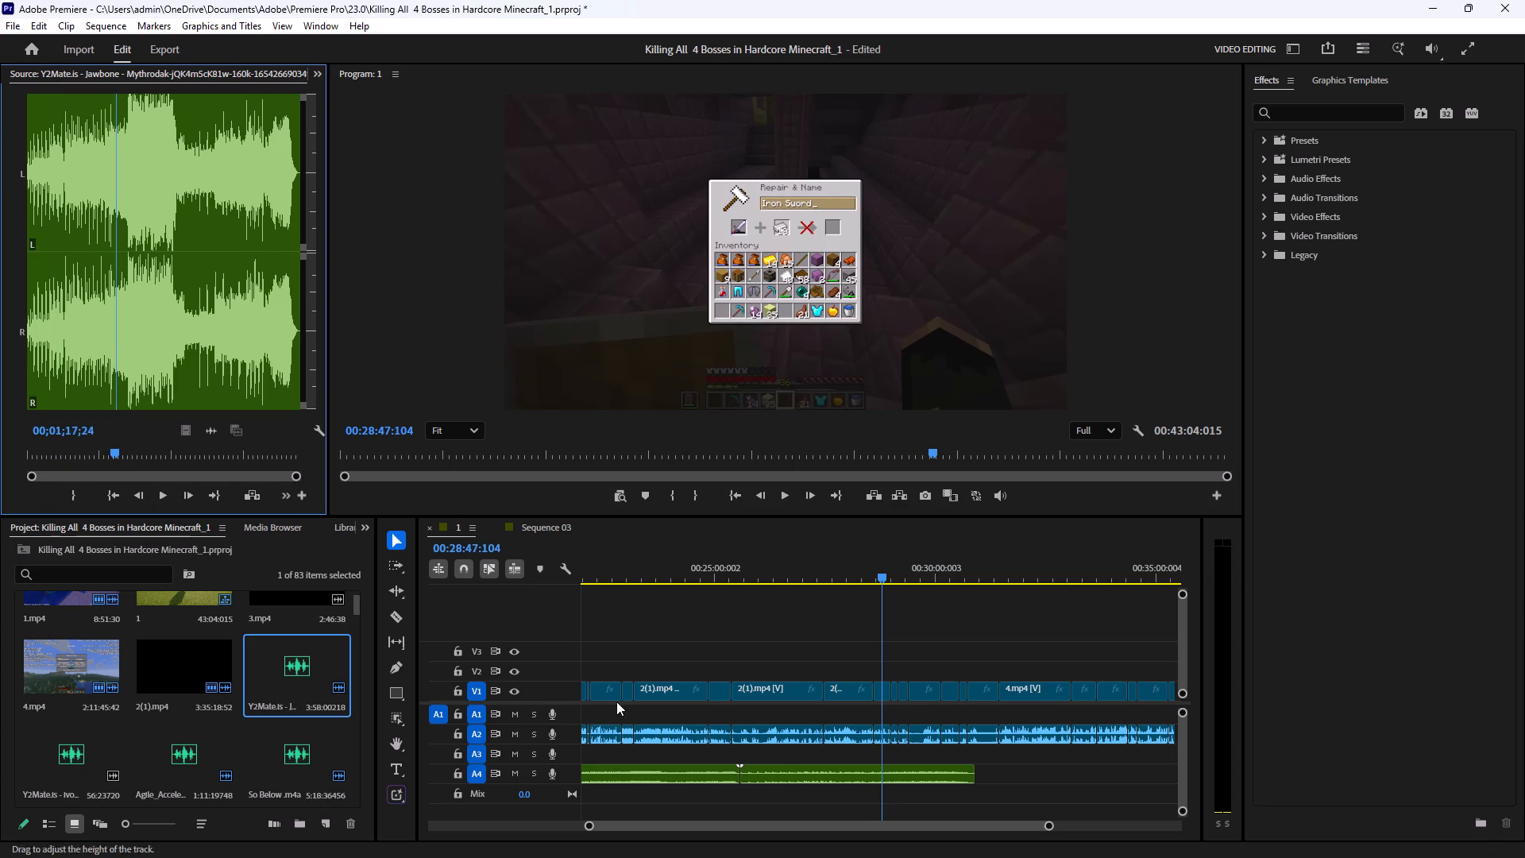
Delete the last So Below.m4a clip from audio track A4.
drag(968, 790, 917, 771)
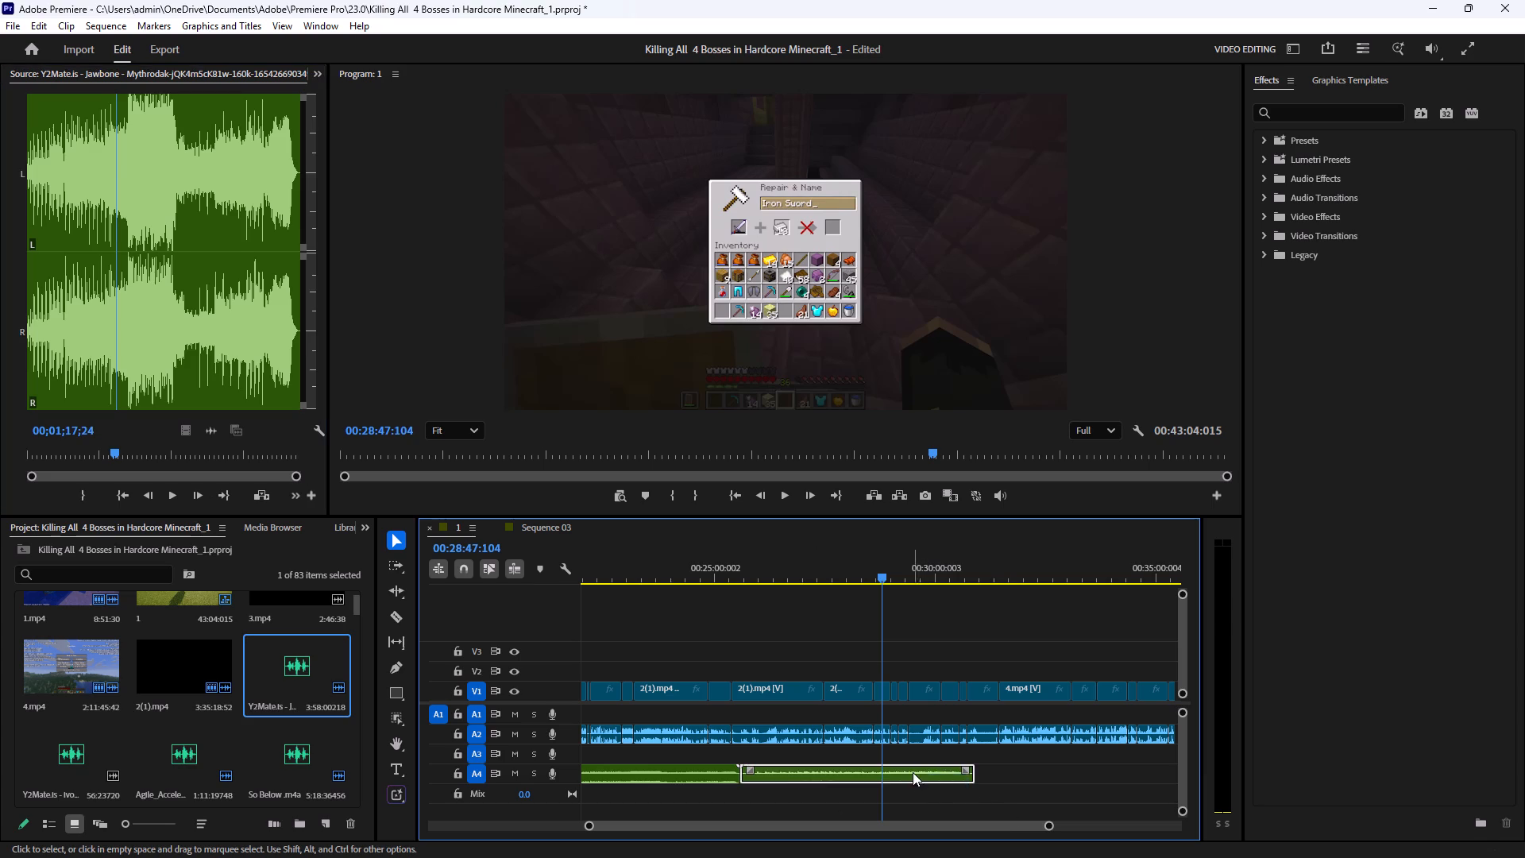
key(BackSpace)
Add the Jawbone - Mythrodak track to A4 at 00:25:36:023, directly after the preceding music clip.
drag(284, 667, 743, 762)
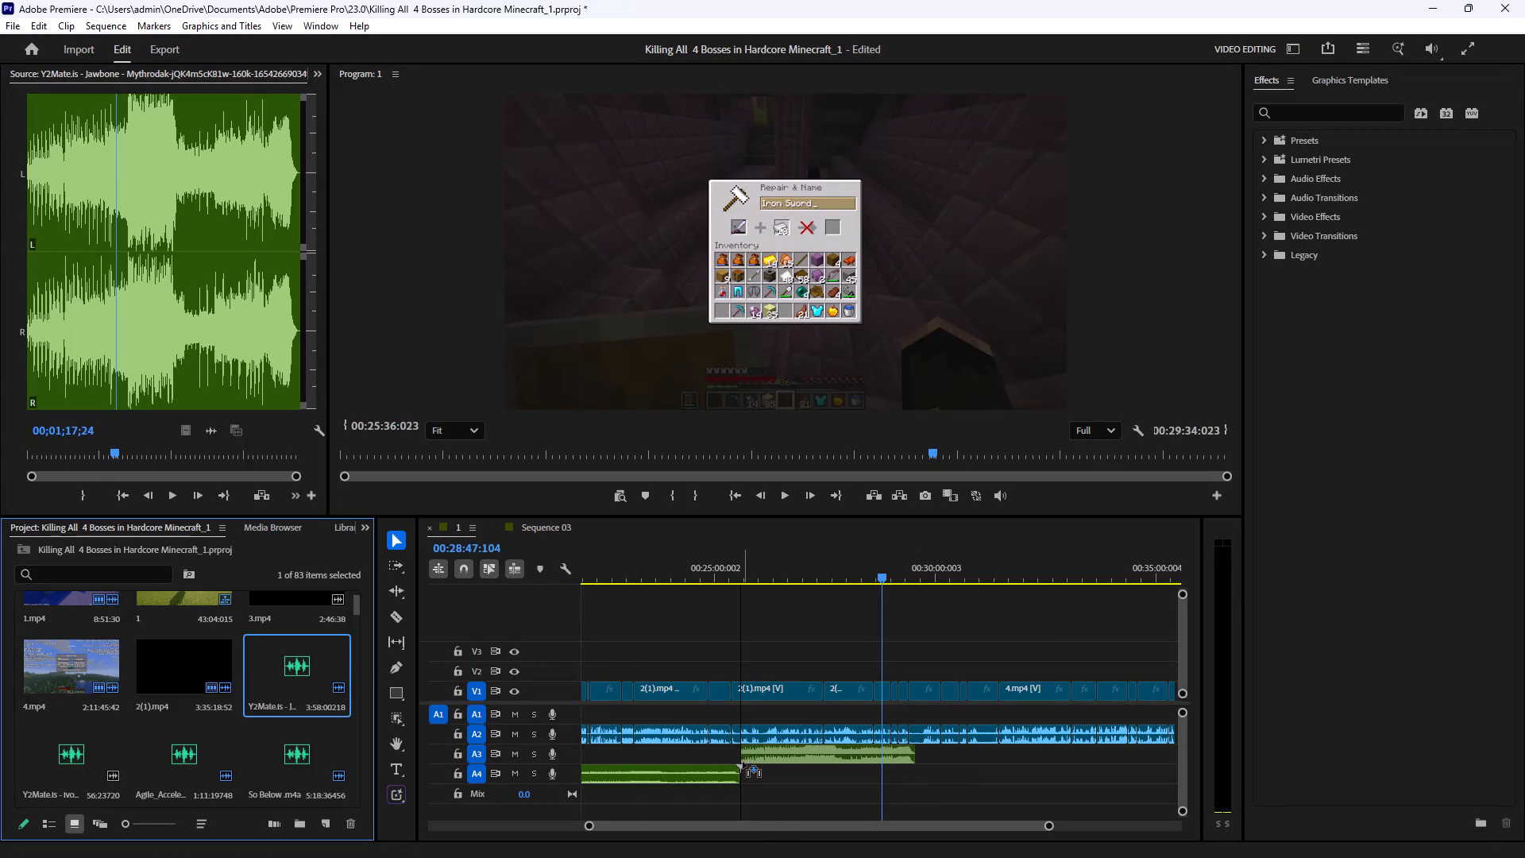
drag(743, 762, 750, 769)
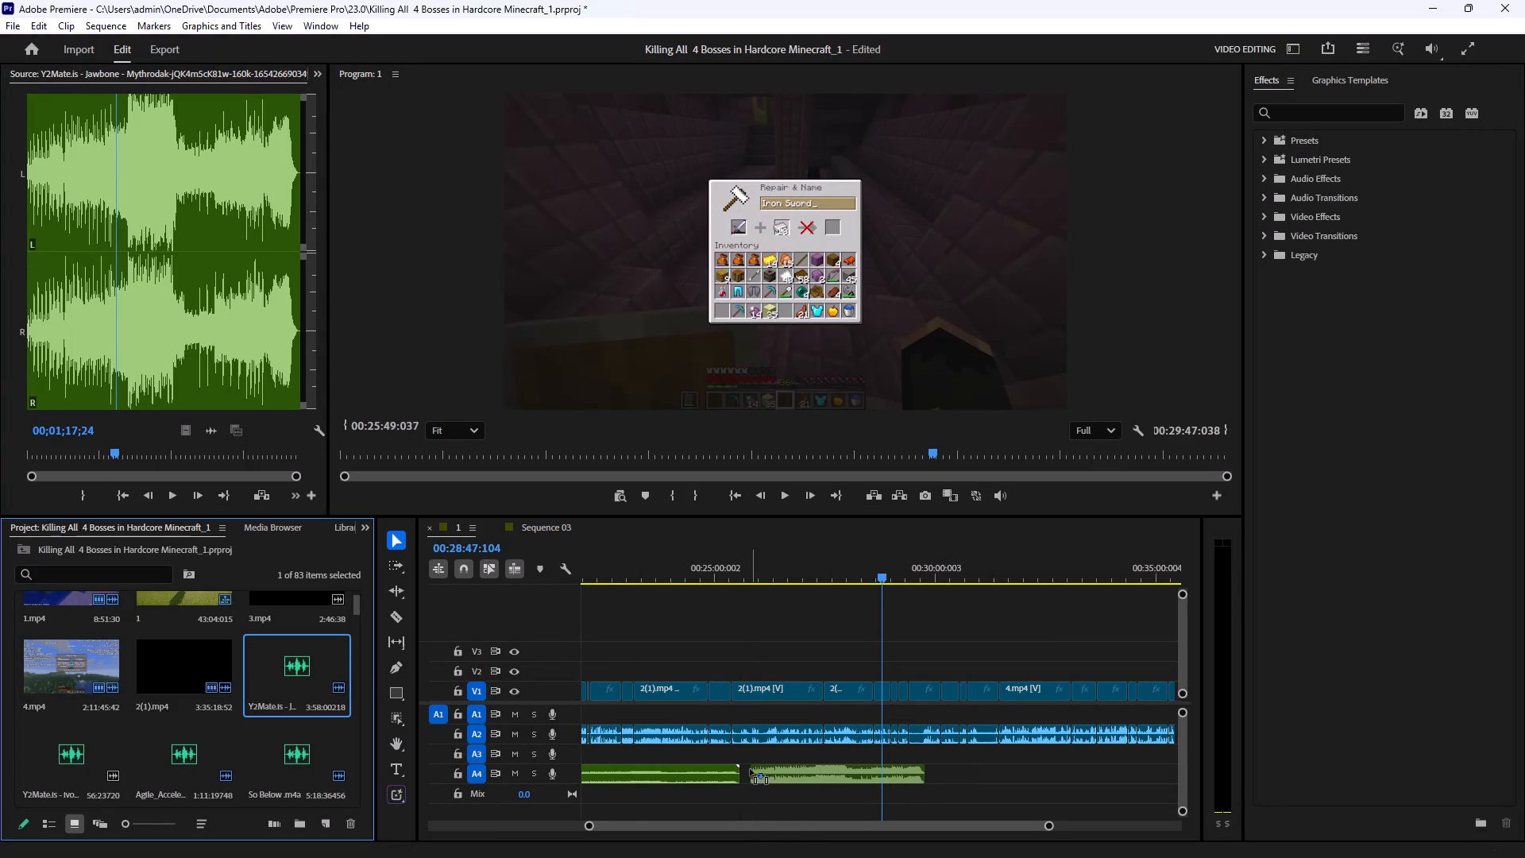
drag(750, 769, 745, 769)
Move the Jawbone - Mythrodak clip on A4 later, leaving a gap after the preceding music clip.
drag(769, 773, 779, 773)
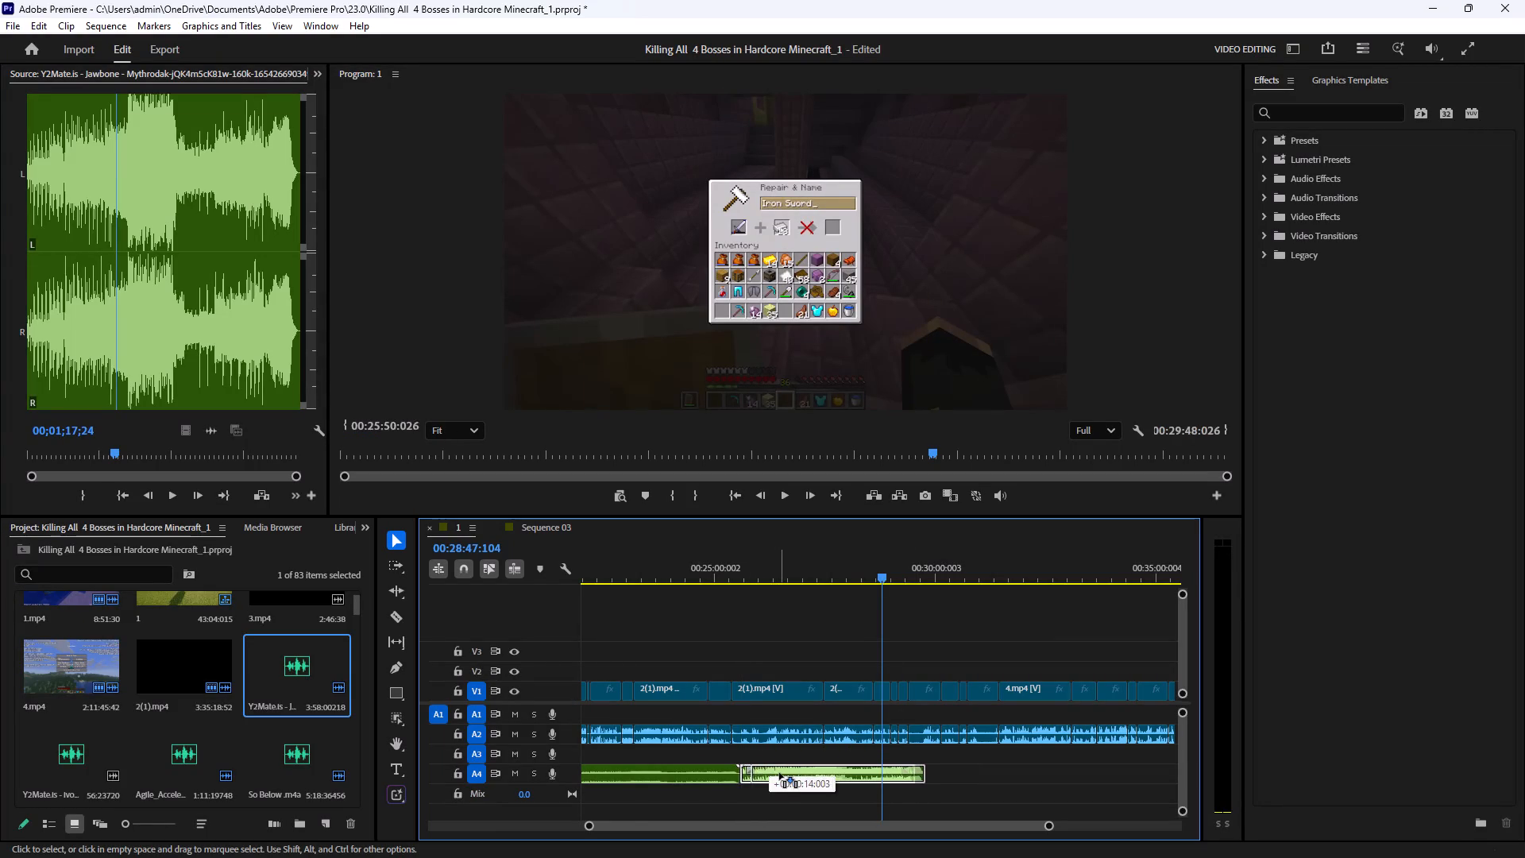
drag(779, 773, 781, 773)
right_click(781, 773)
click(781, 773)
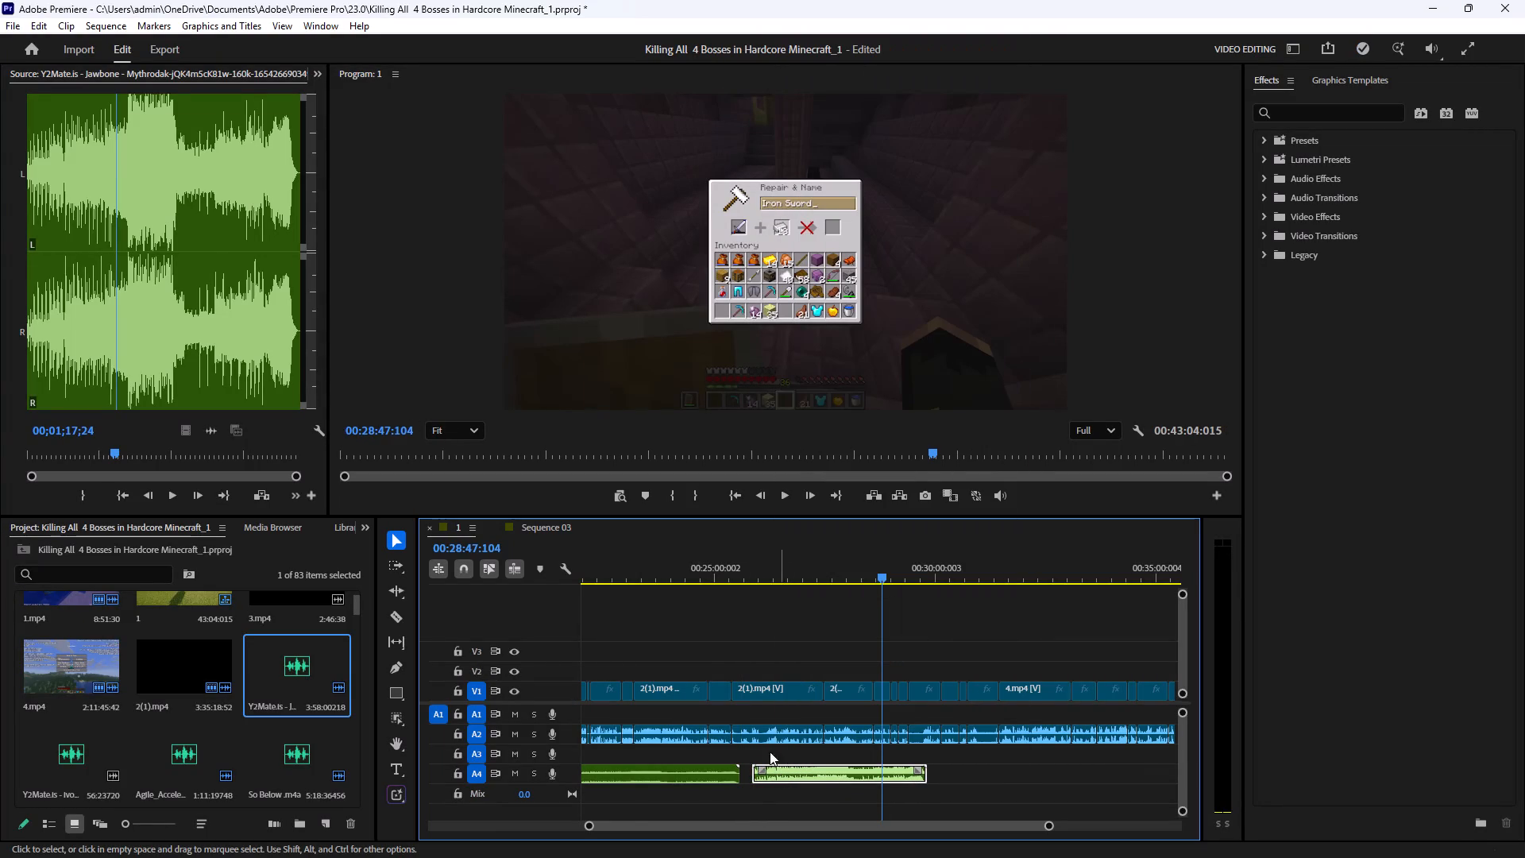
Lower the volume level of the Jawbone - Mythrodak clip on A4 to -21.4 dB.
click(317, 74)
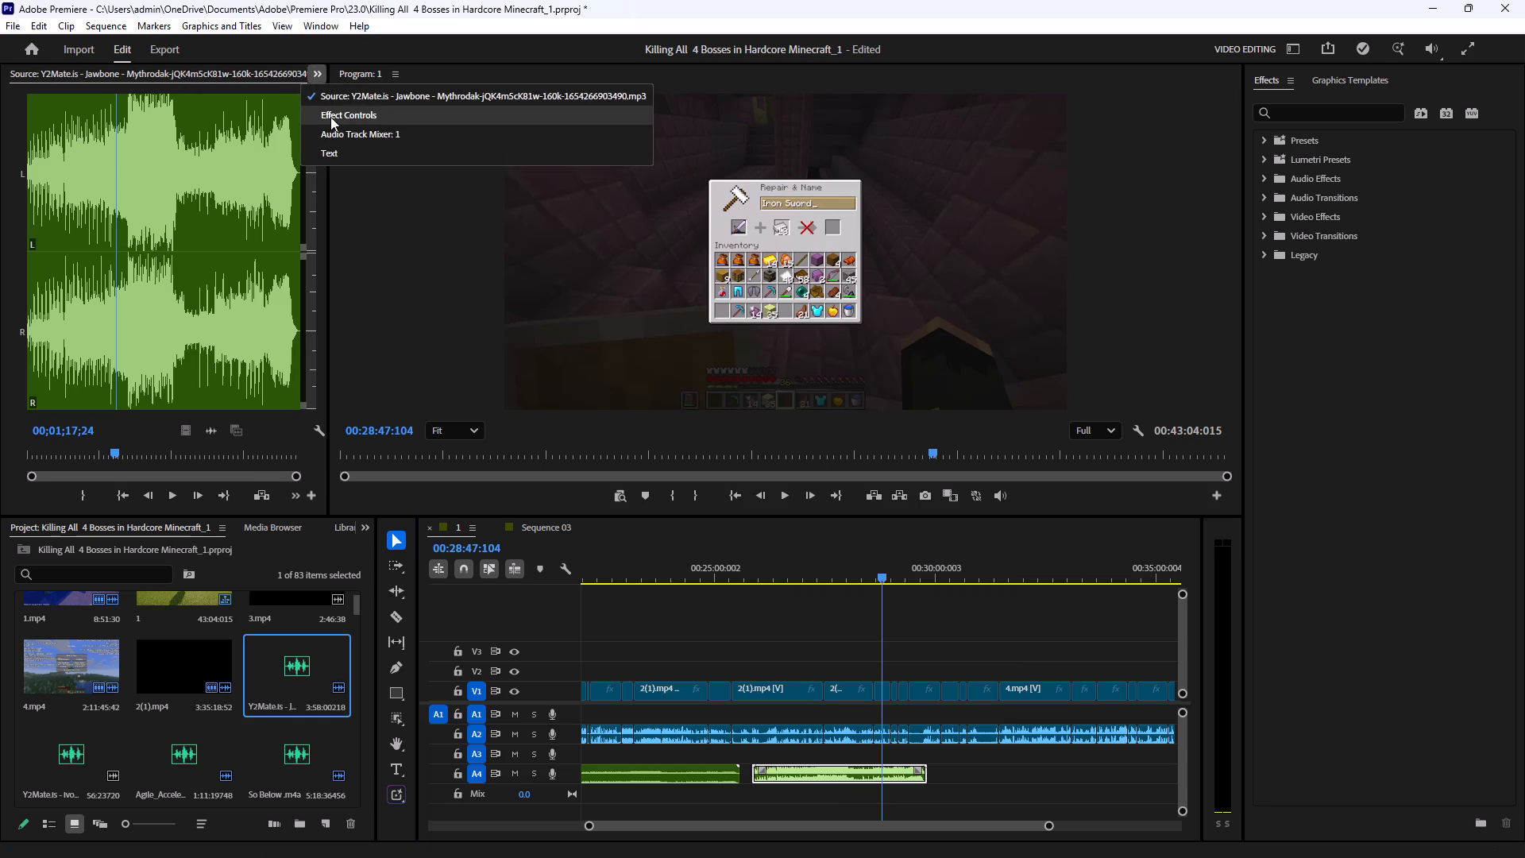
click(330, 117)
click(141, 75)
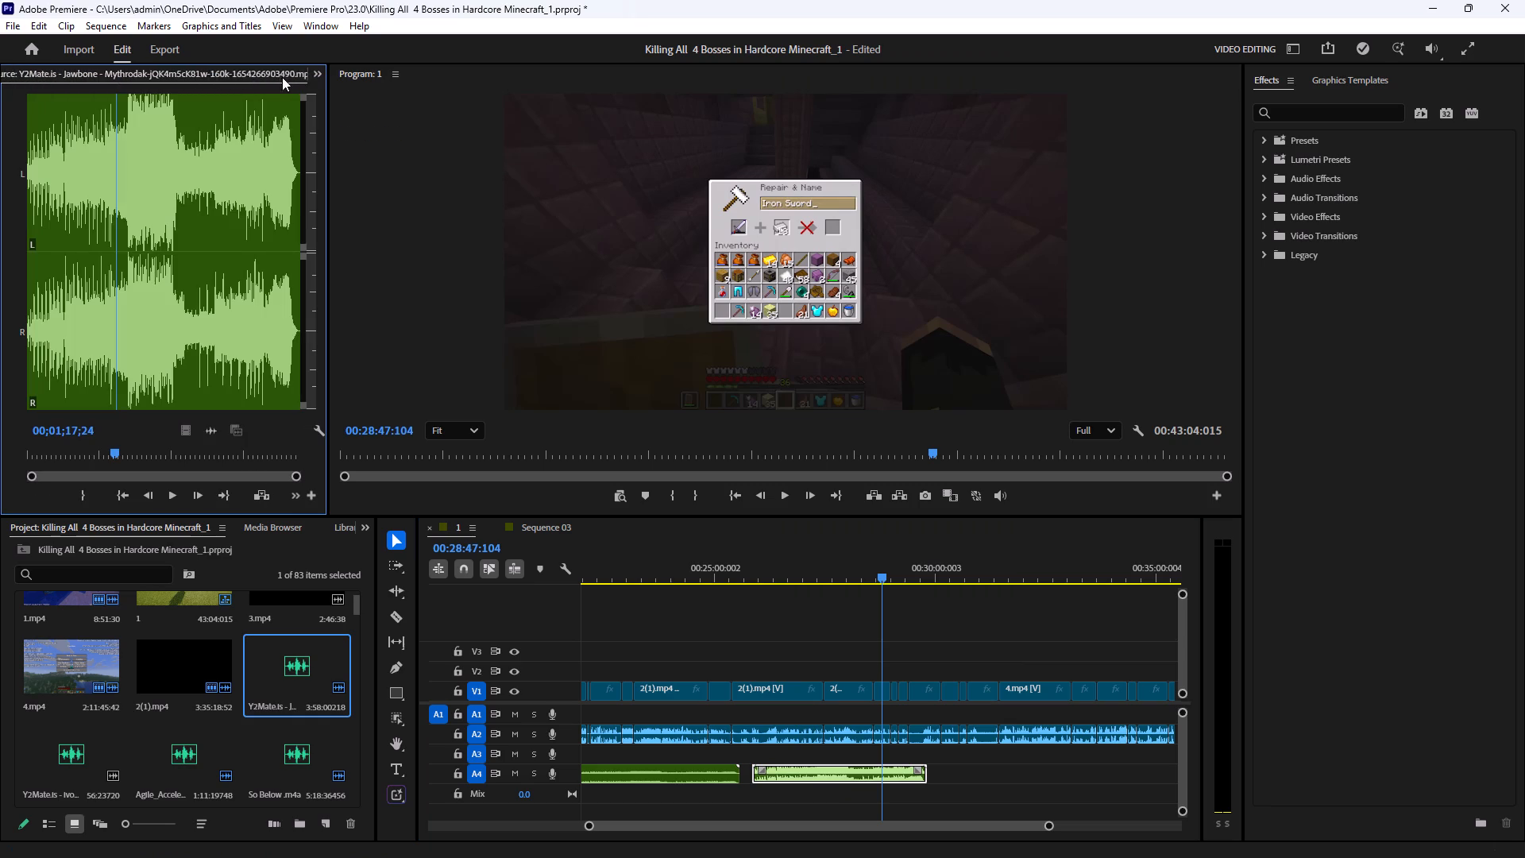
drag(237, 74, 125, 83)
click(316, 72)
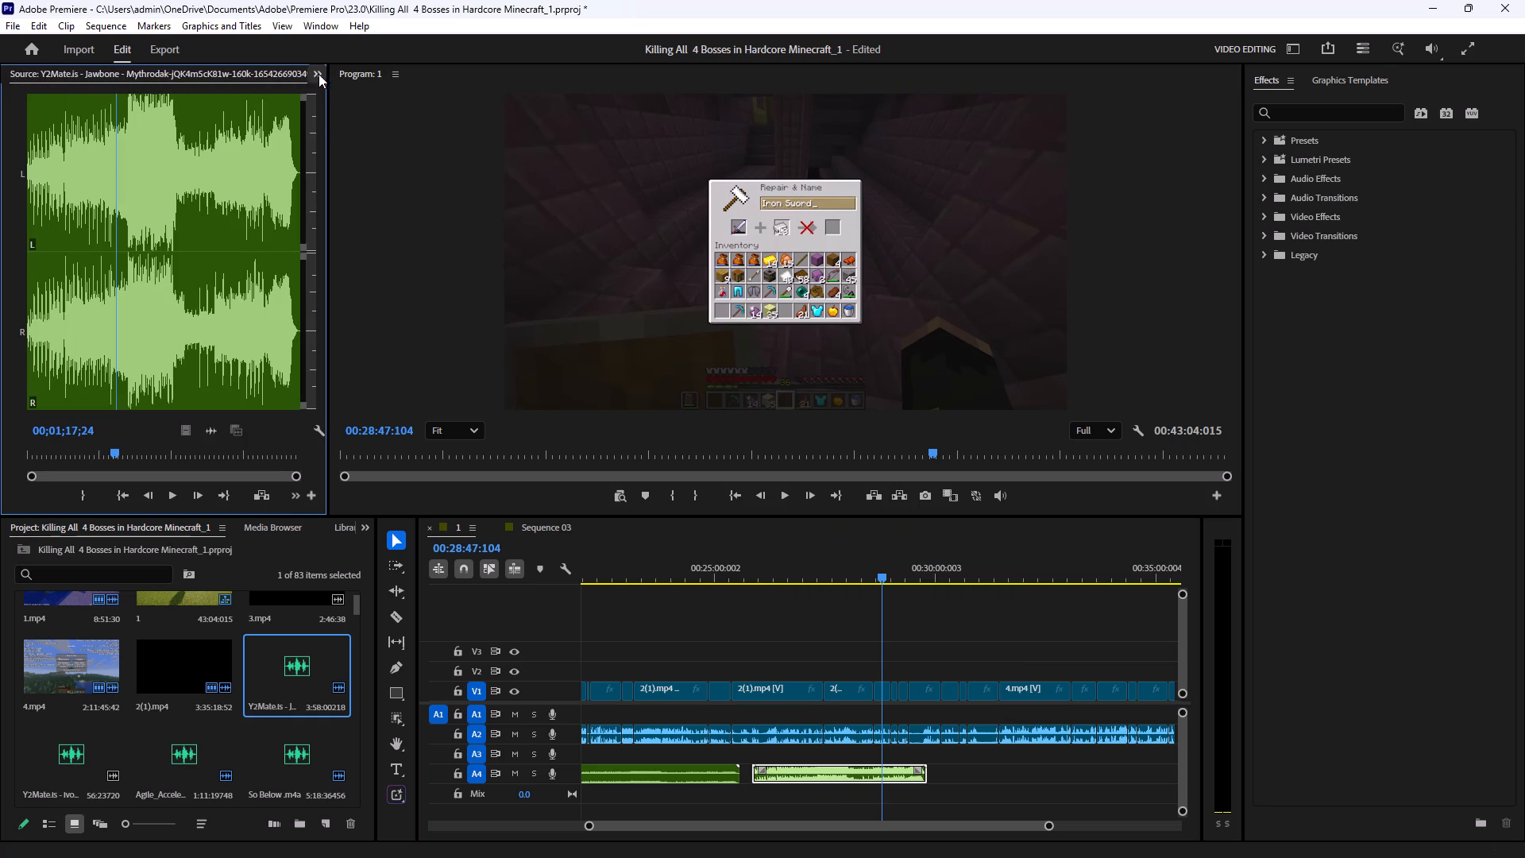
click(348, 121)
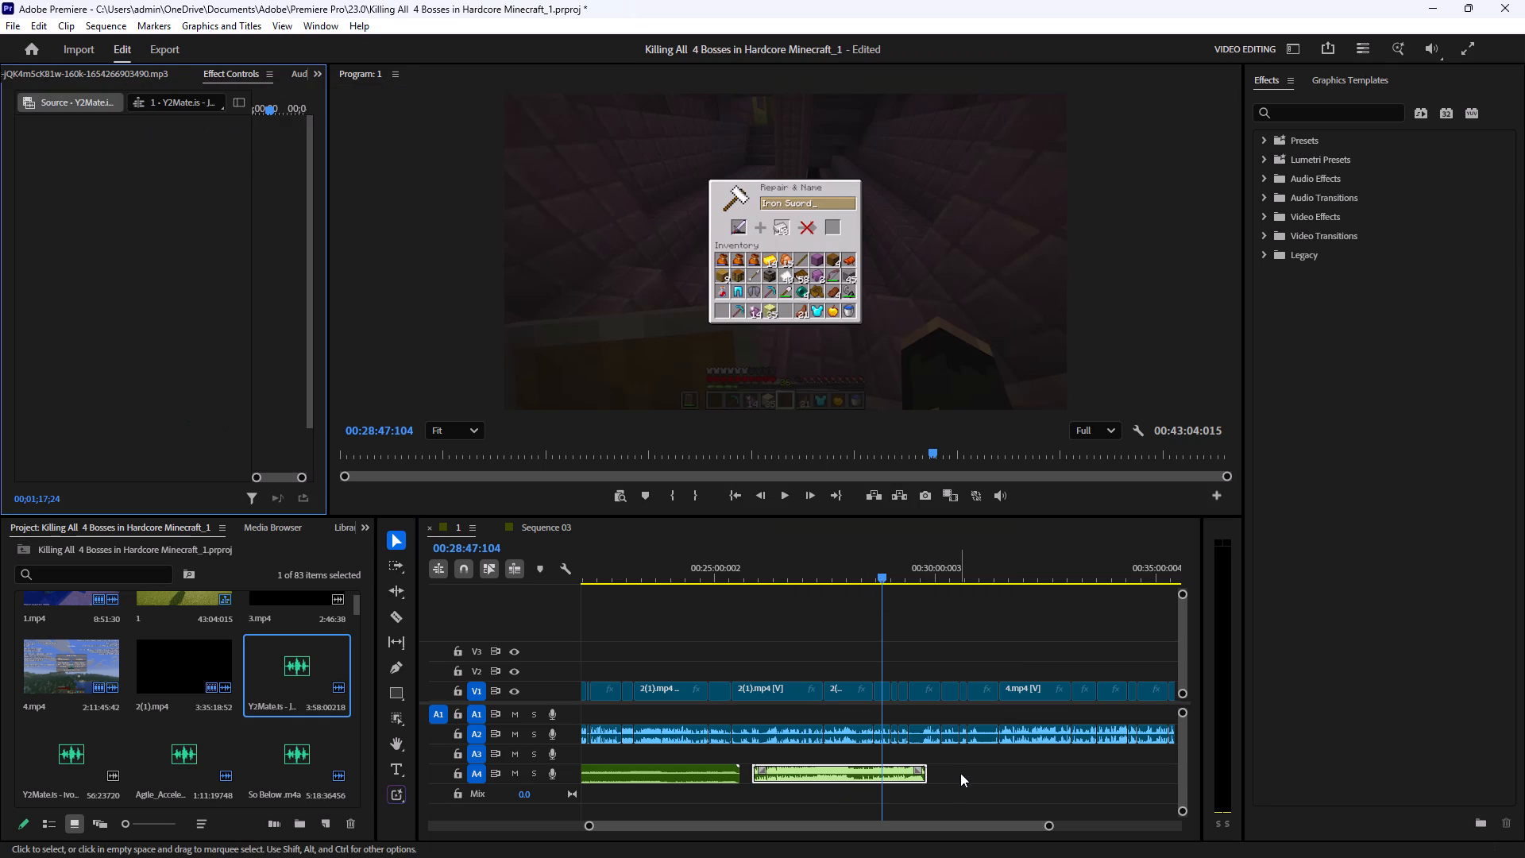
click(961, 773)
click(840, 780)
click(30, 170)
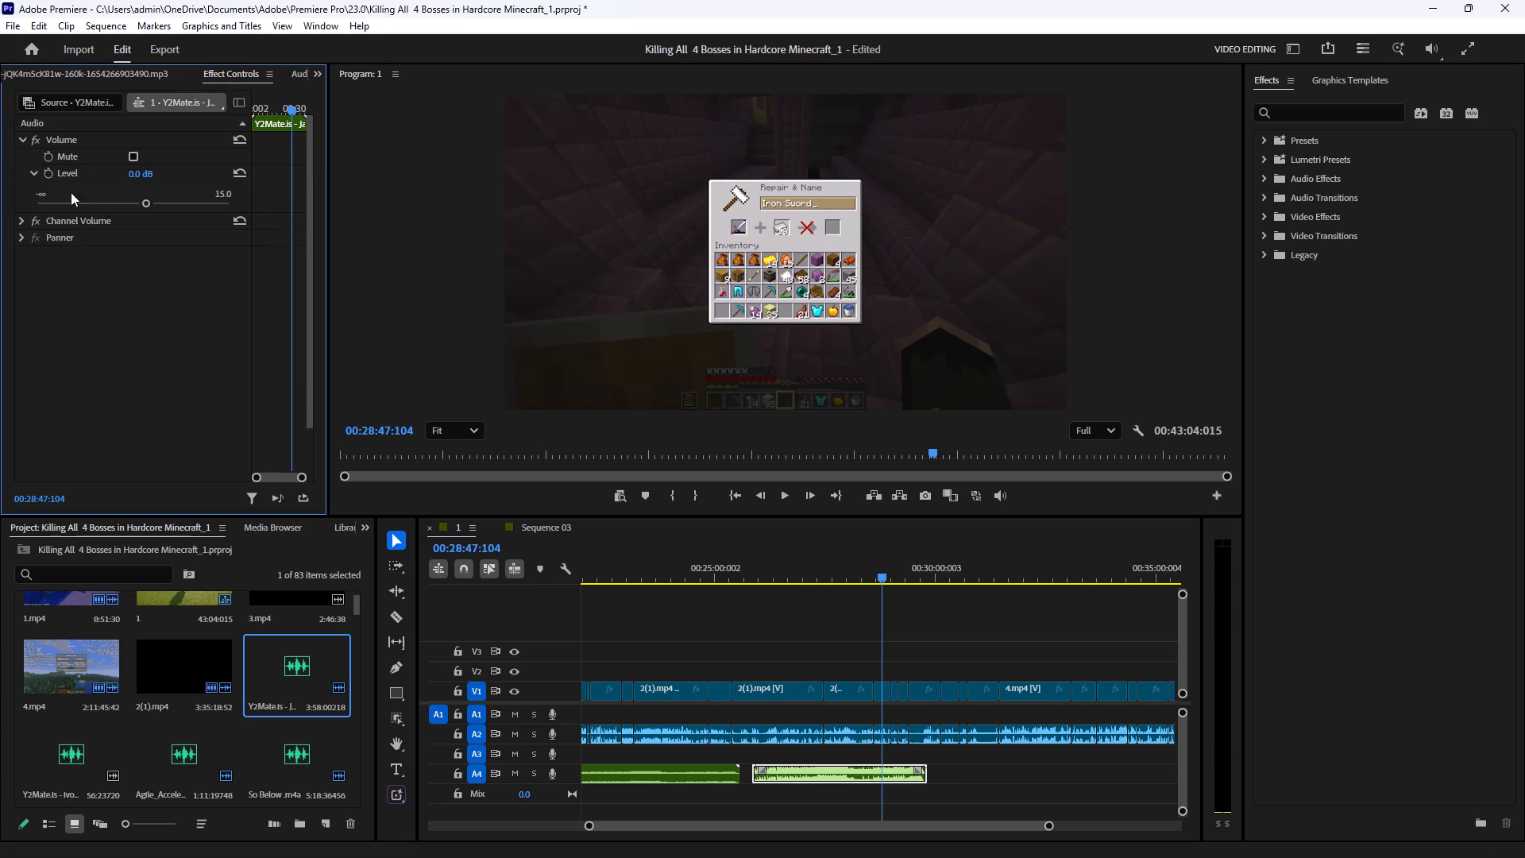
drag(145, 202, 81, 213)
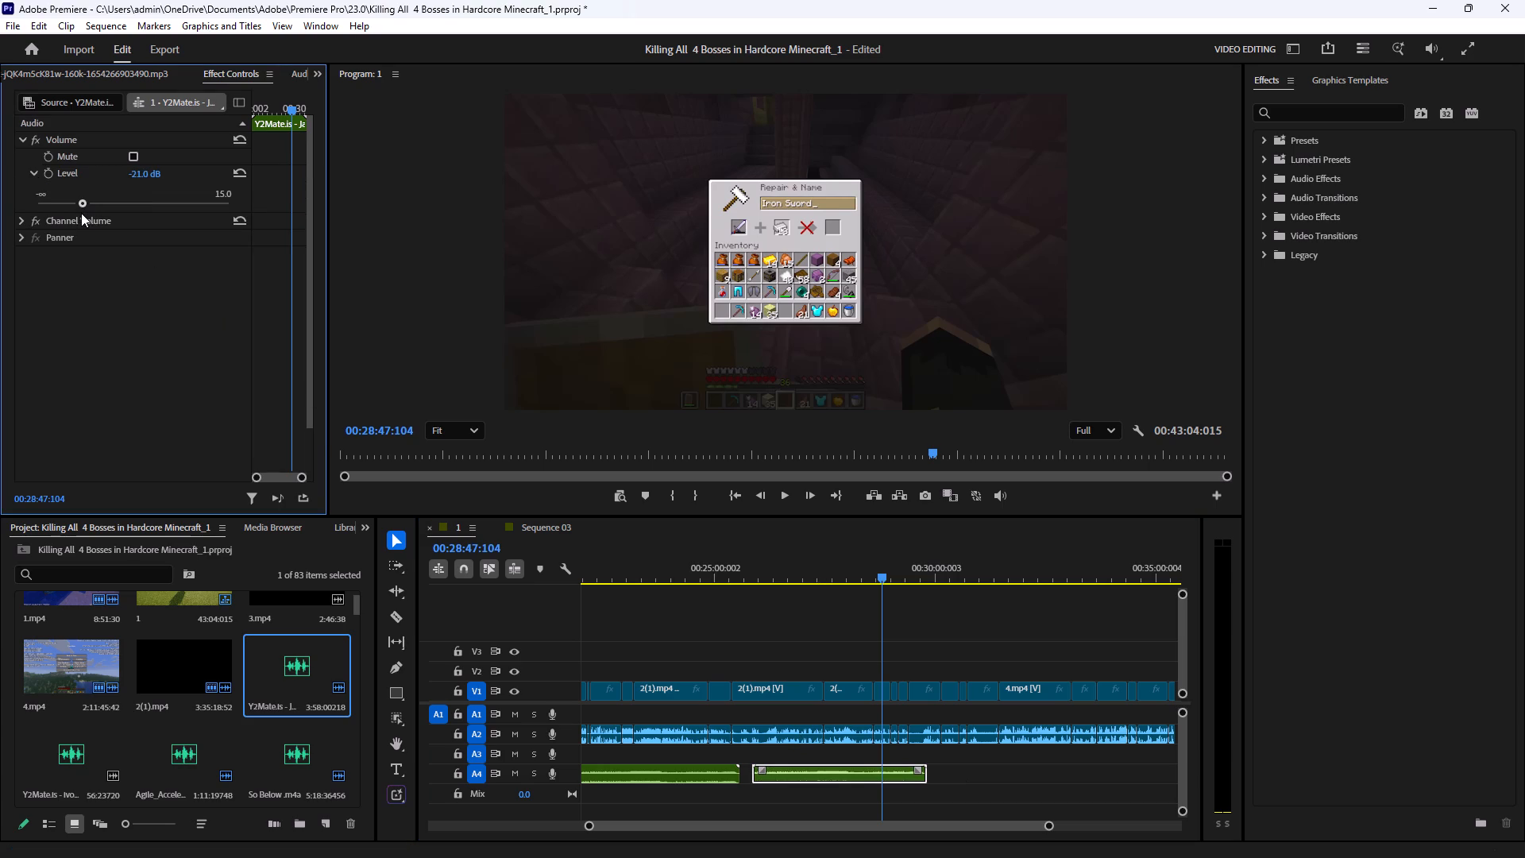
drag(81, 213, 80, 214)
Play the gap between the A4 music clips from about 00:25:39 and shift the Jawbone clip to start at about 00:25:47.
drag(782, 572, 748, 611)
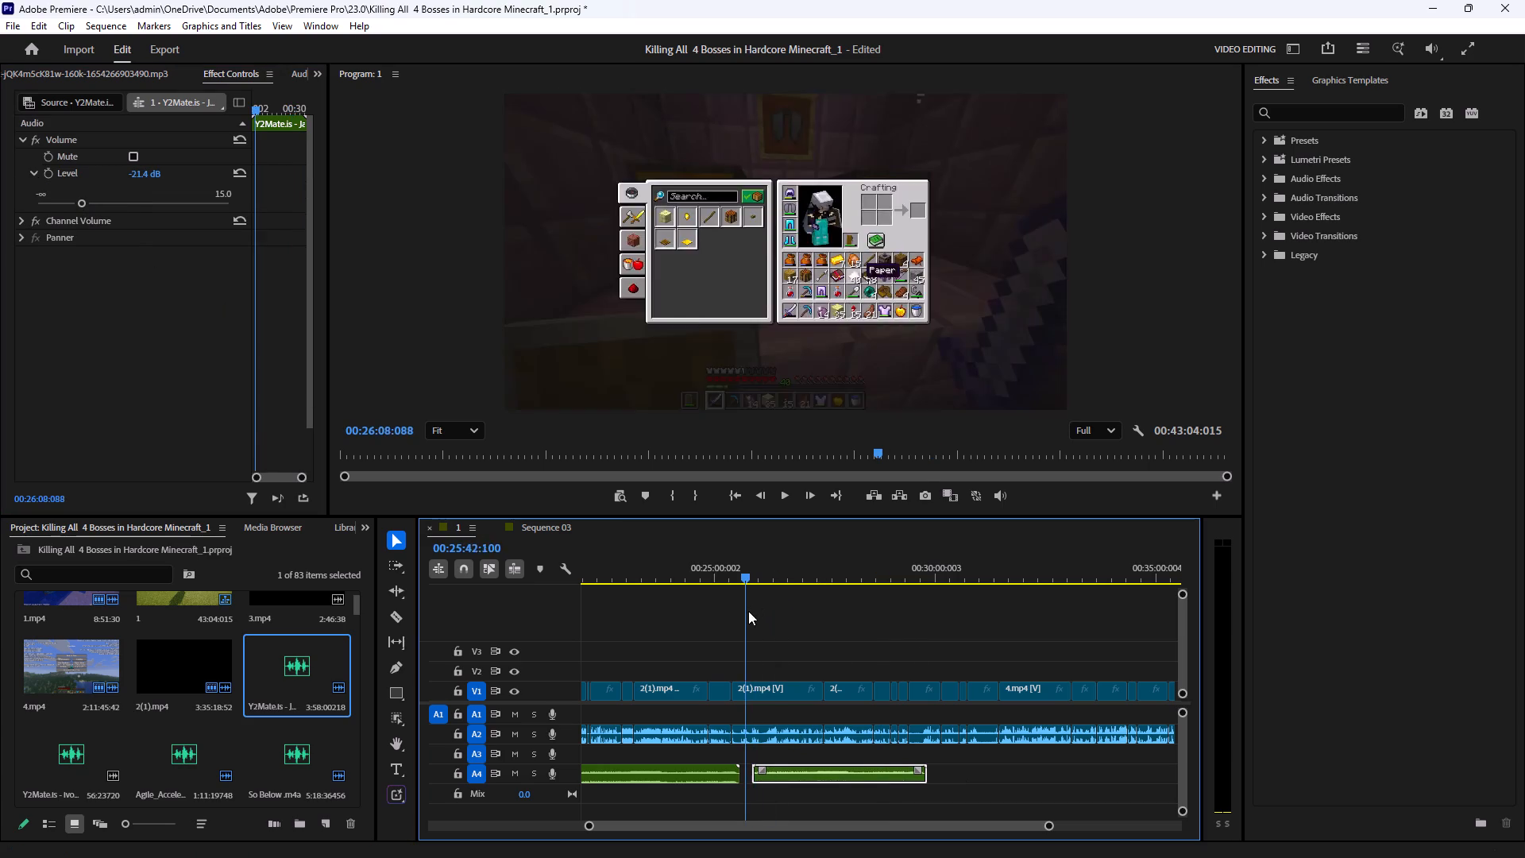
drag(748, 611, 743, 617)
click(880, 627)
click(782, 490)
click(941, 604)
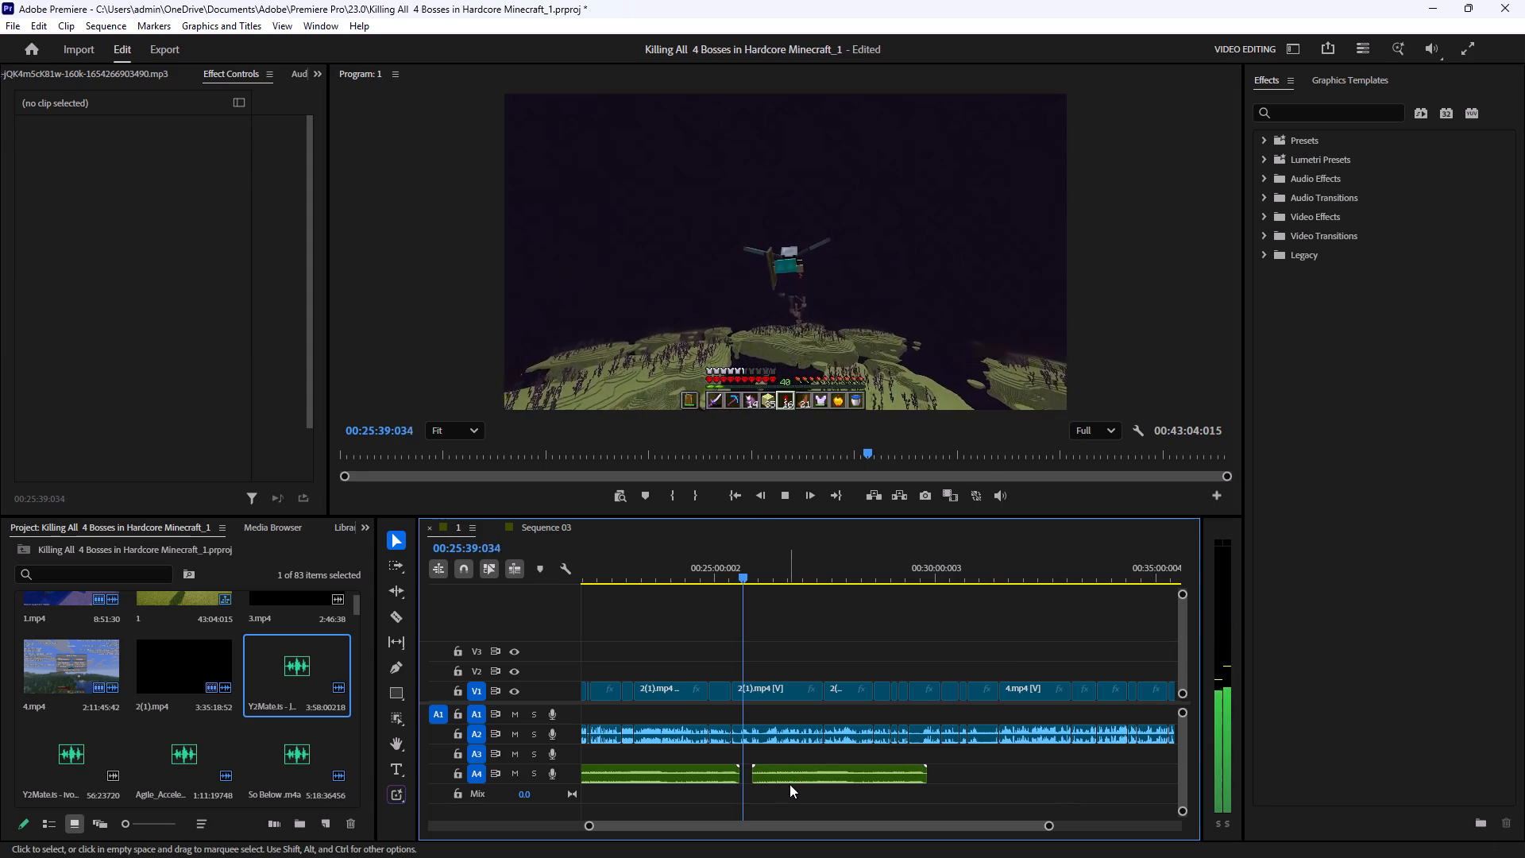
drag(790, 781, 779, 789)
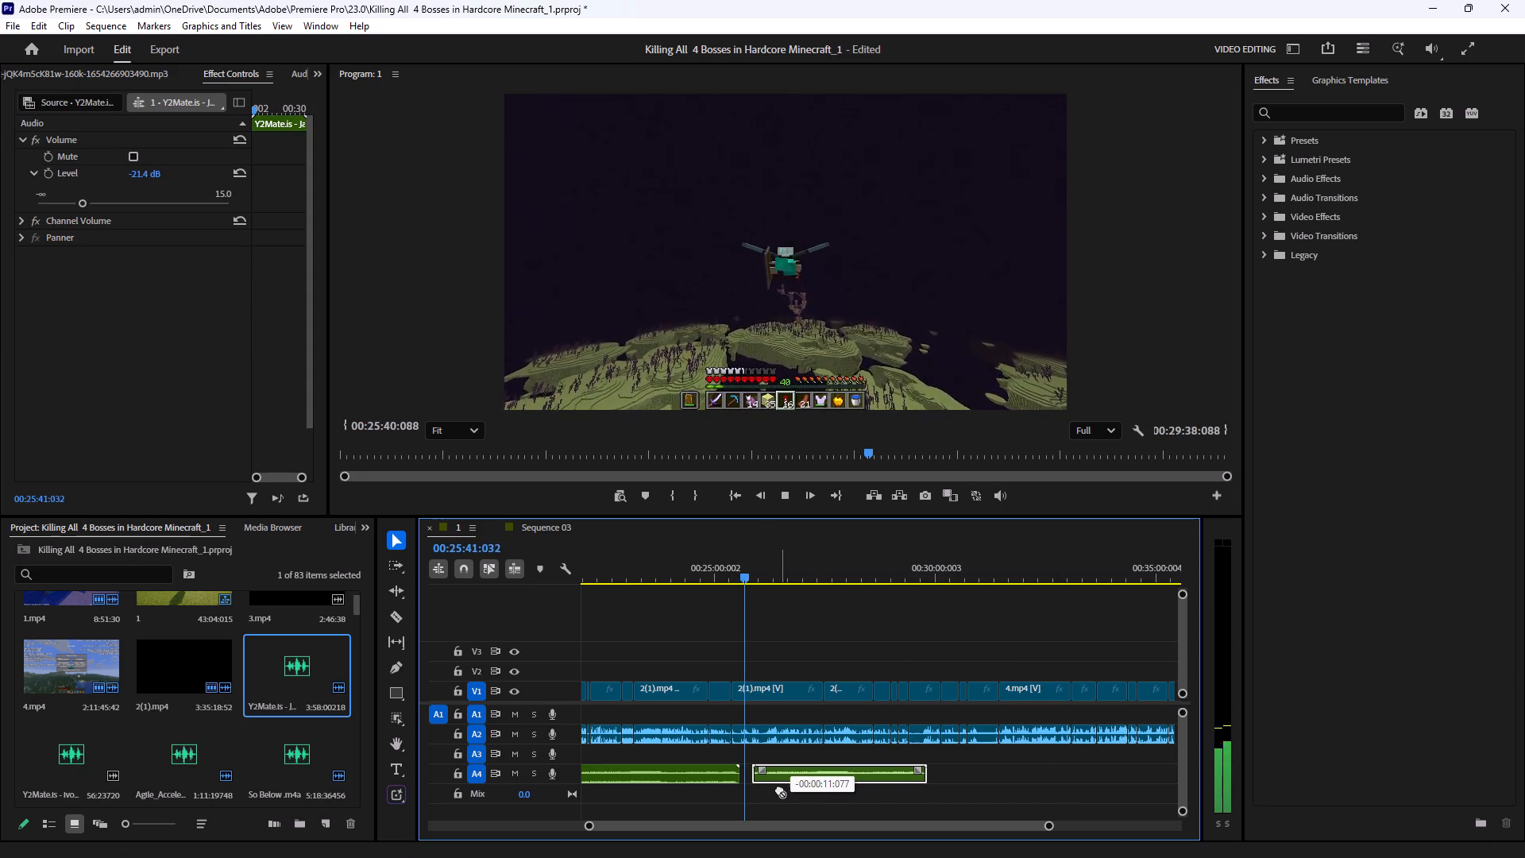
drag(779, 789, 732, 791)
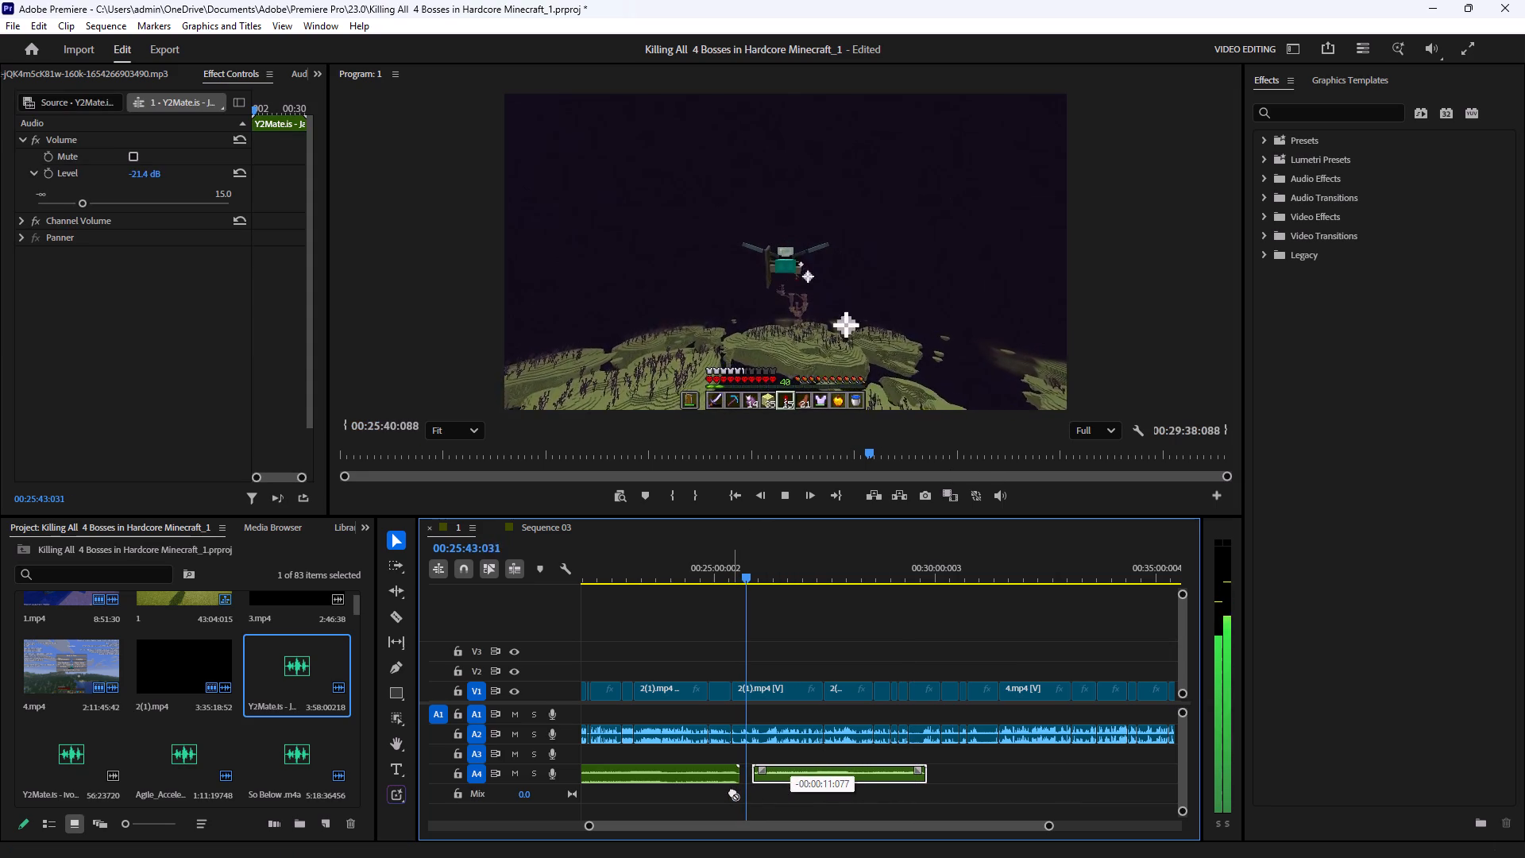
drag(732, 791, 831, 800)
click(797, 776)
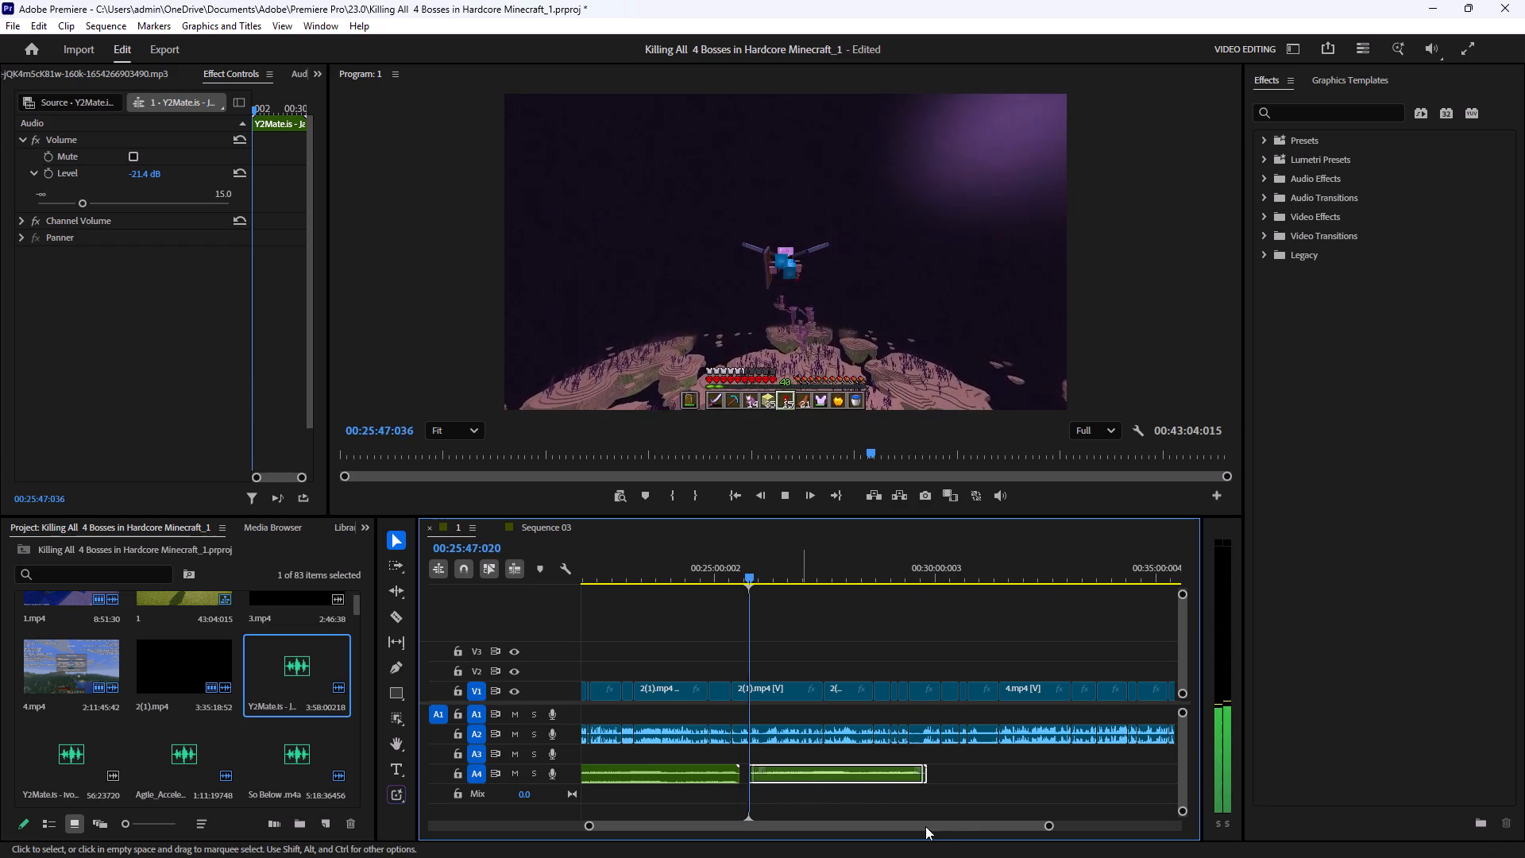
click(1001, 792)
Review the footage with the Jawbone music from about 00:25:49, 00:27:13 and 00:28:12.
click(816, 334)
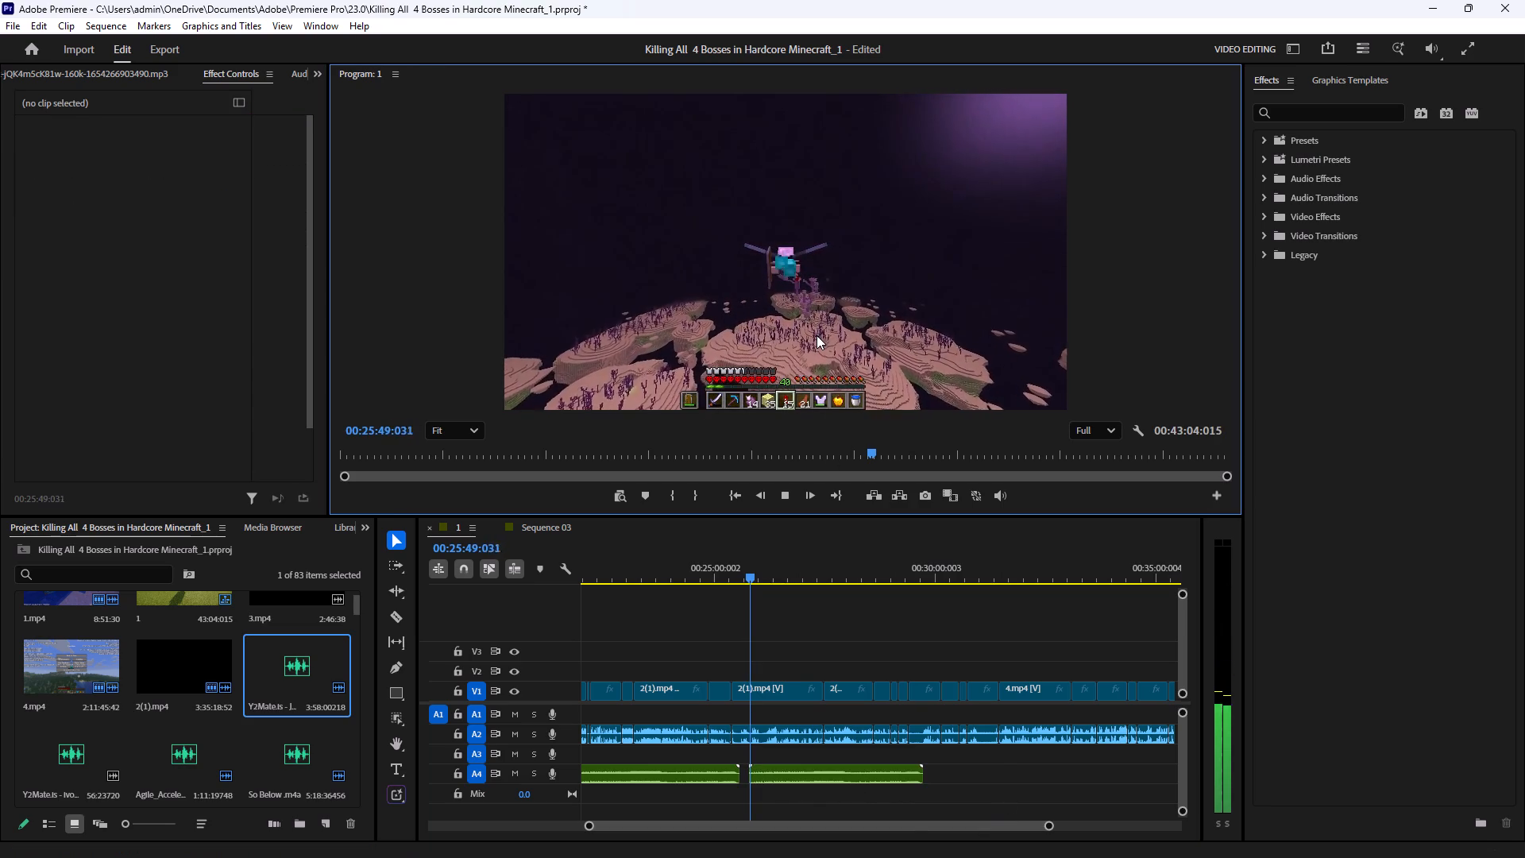
key(grave)
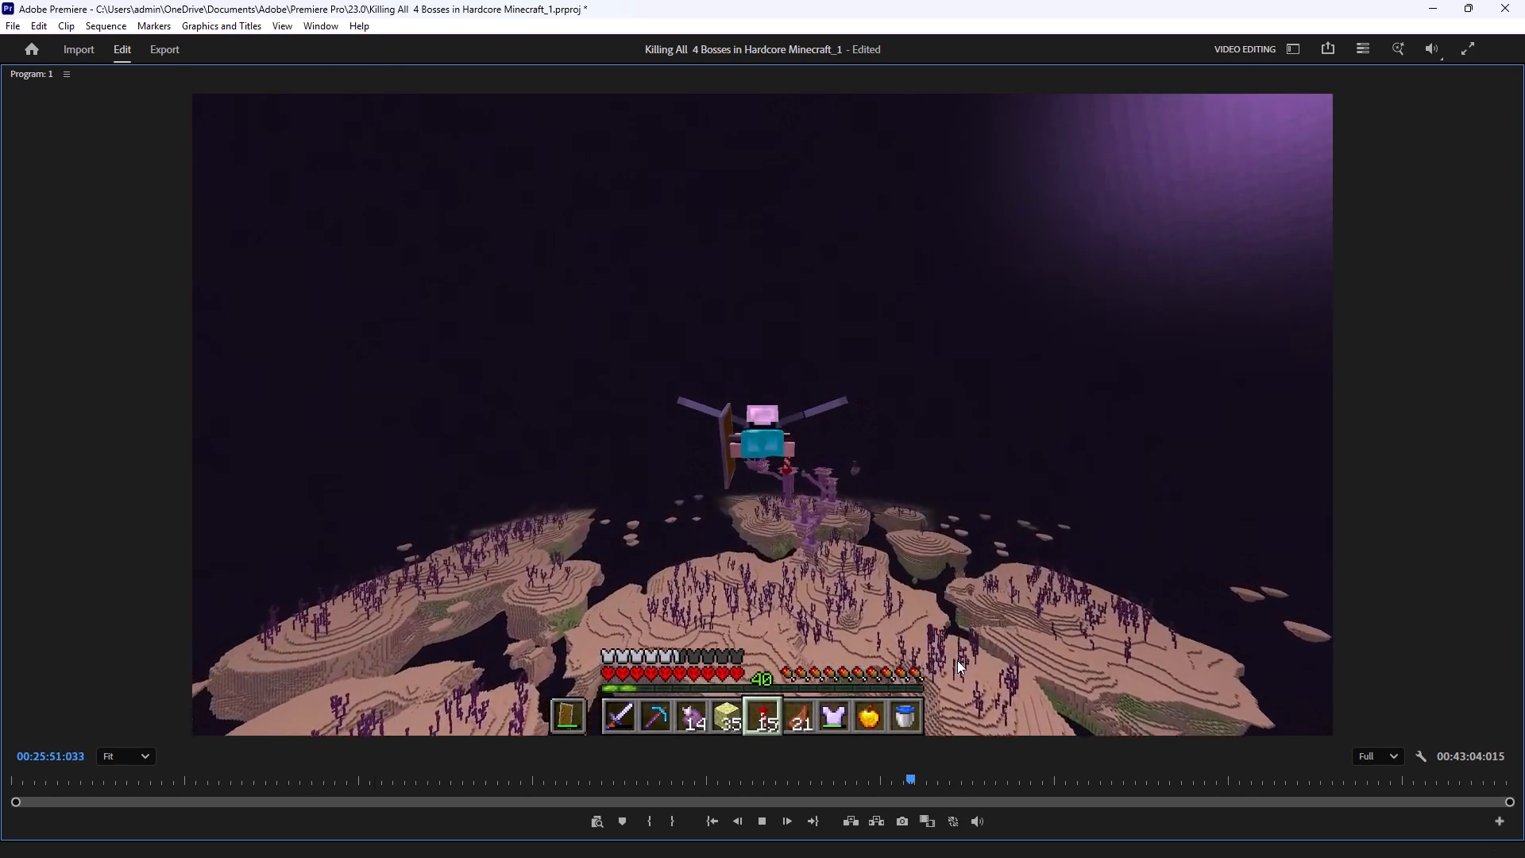
key(grave)
drag(799, 582, 814, 581)
click(909, 630)
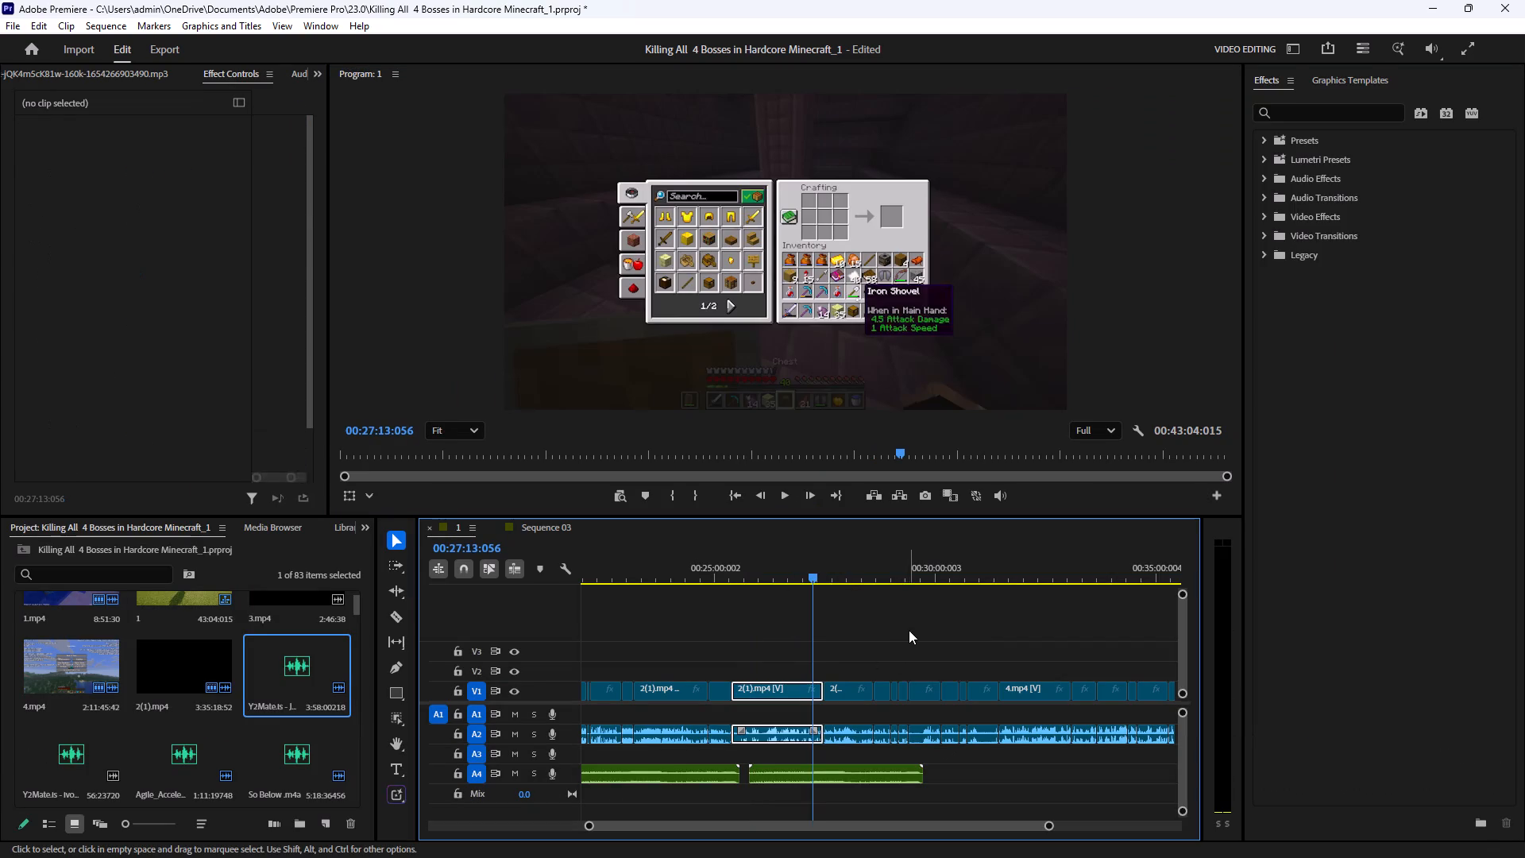
key(space)
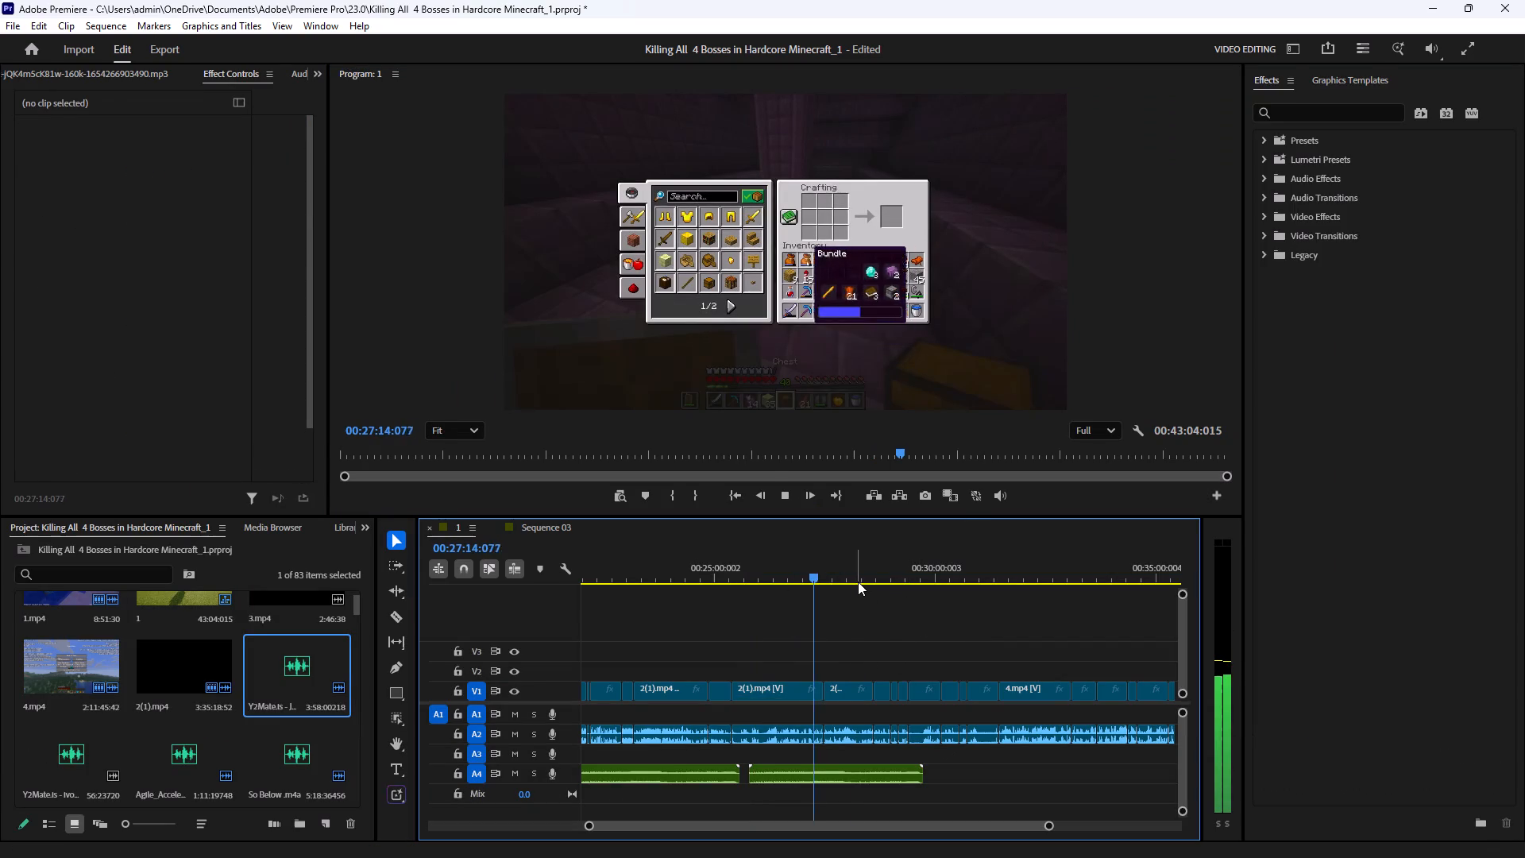
click(858, 582)
click(858, 346)
key(space)
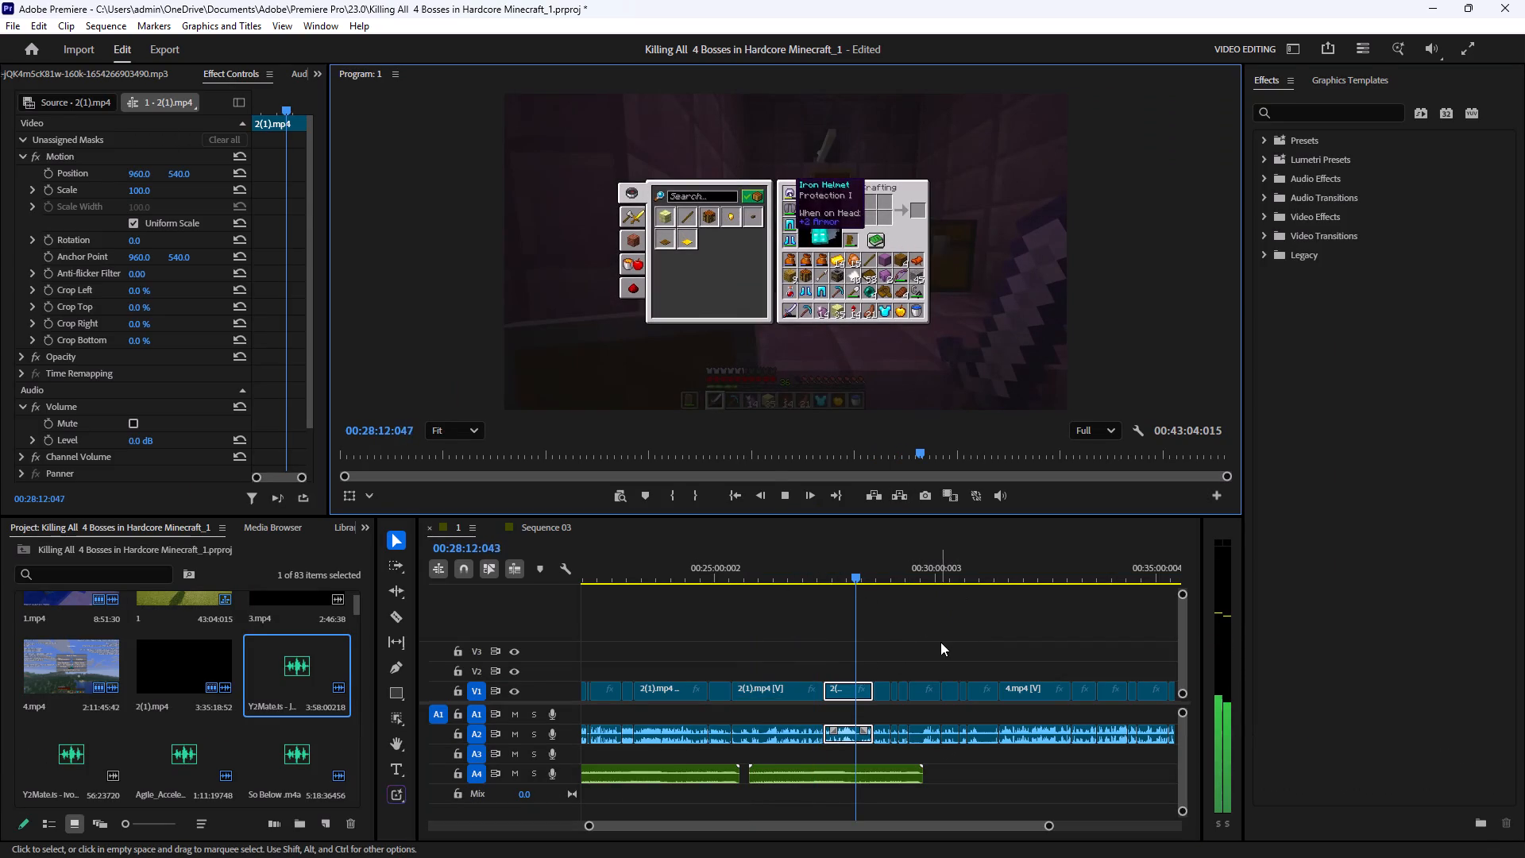
Review the chest and anvil footage with the music from about 00:28:36, enlarging the preview.
click(940, 642)
click(875, 574)
click(988, 627)
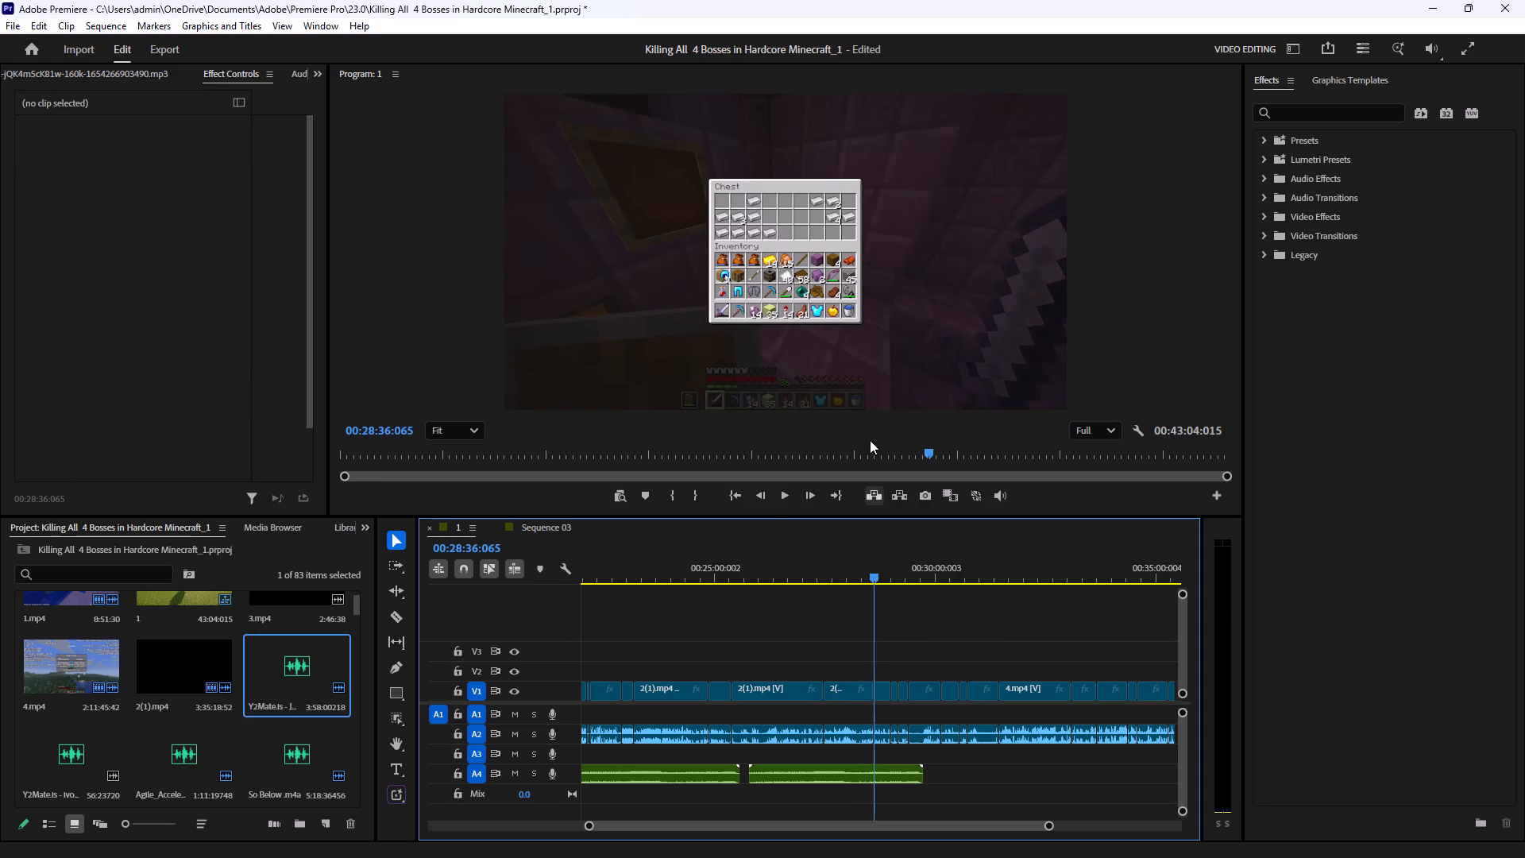
click(859, 351)
key(space)
click(874, 332)
key(grave)
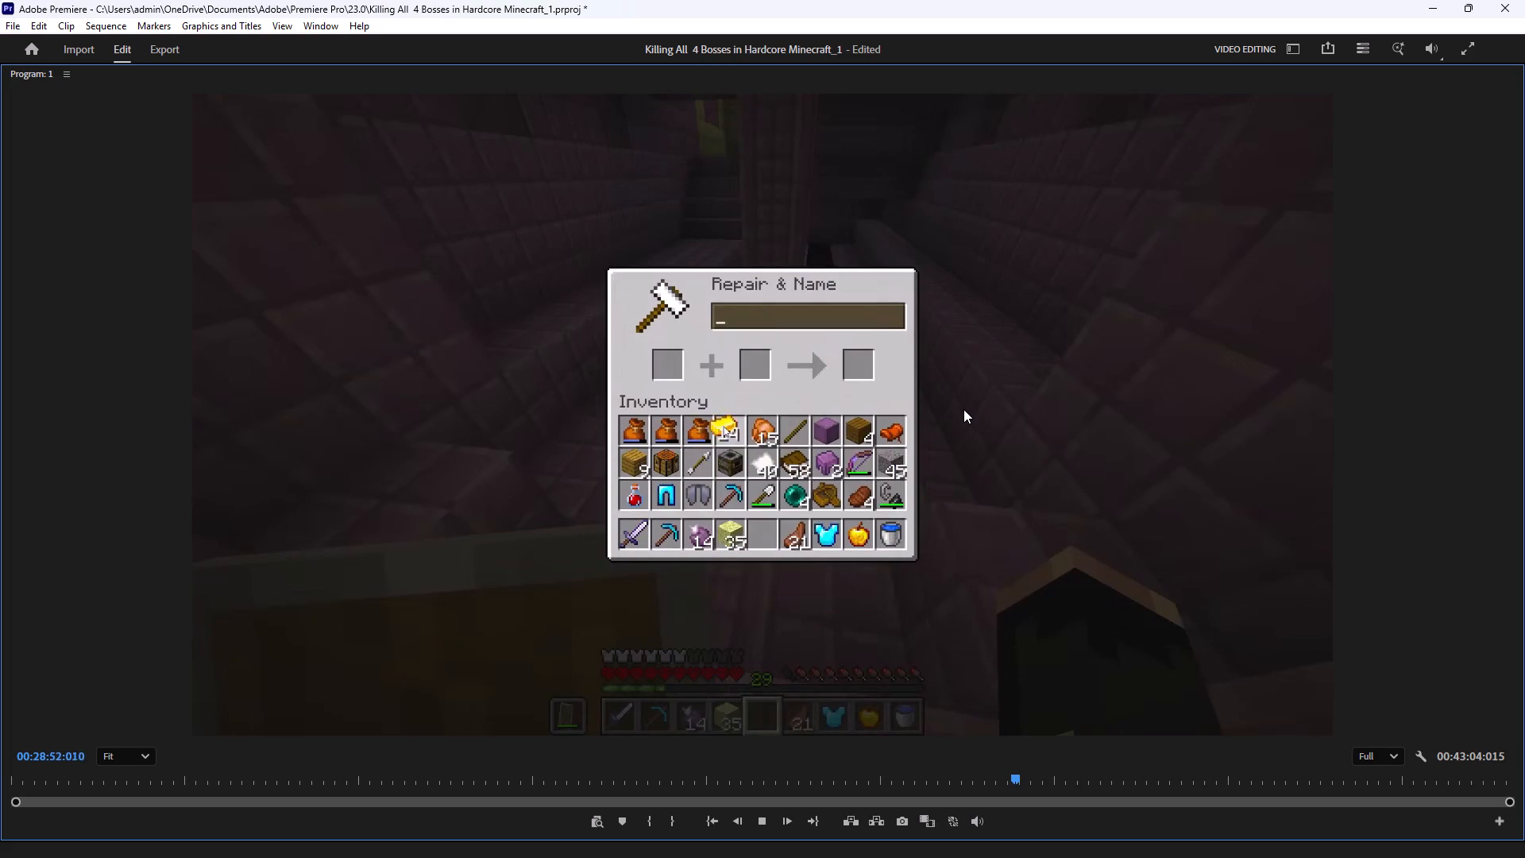
key(grave)
click(1028, 613)
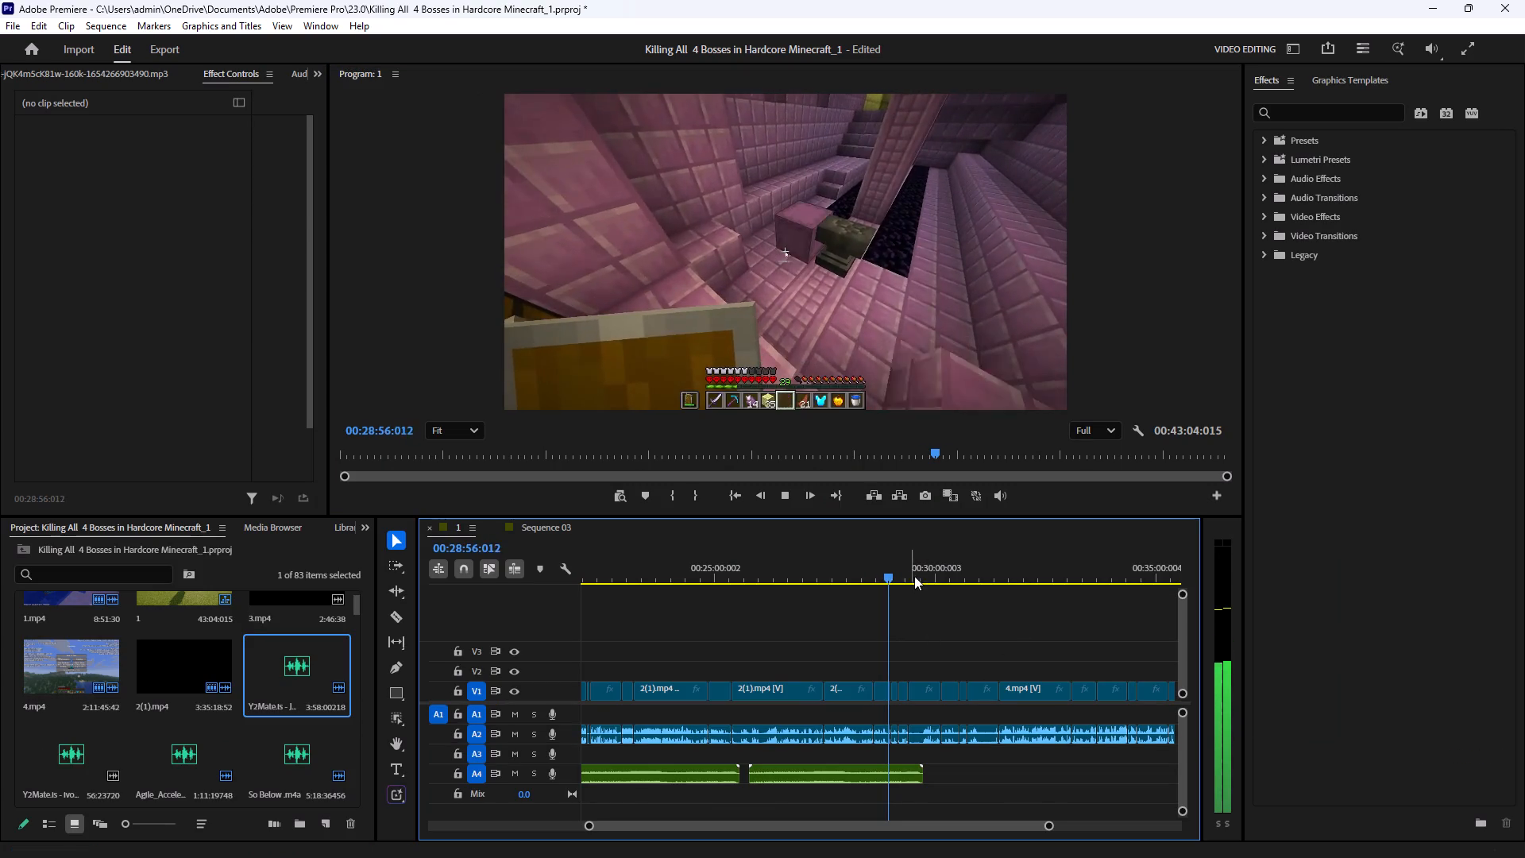
Review the End flying footage with the music around 00:29:20 to 00:29:25, partly in the enlarged preview.
click(909, 577)
click(996, 640)
click(890, 354)
key(grave)
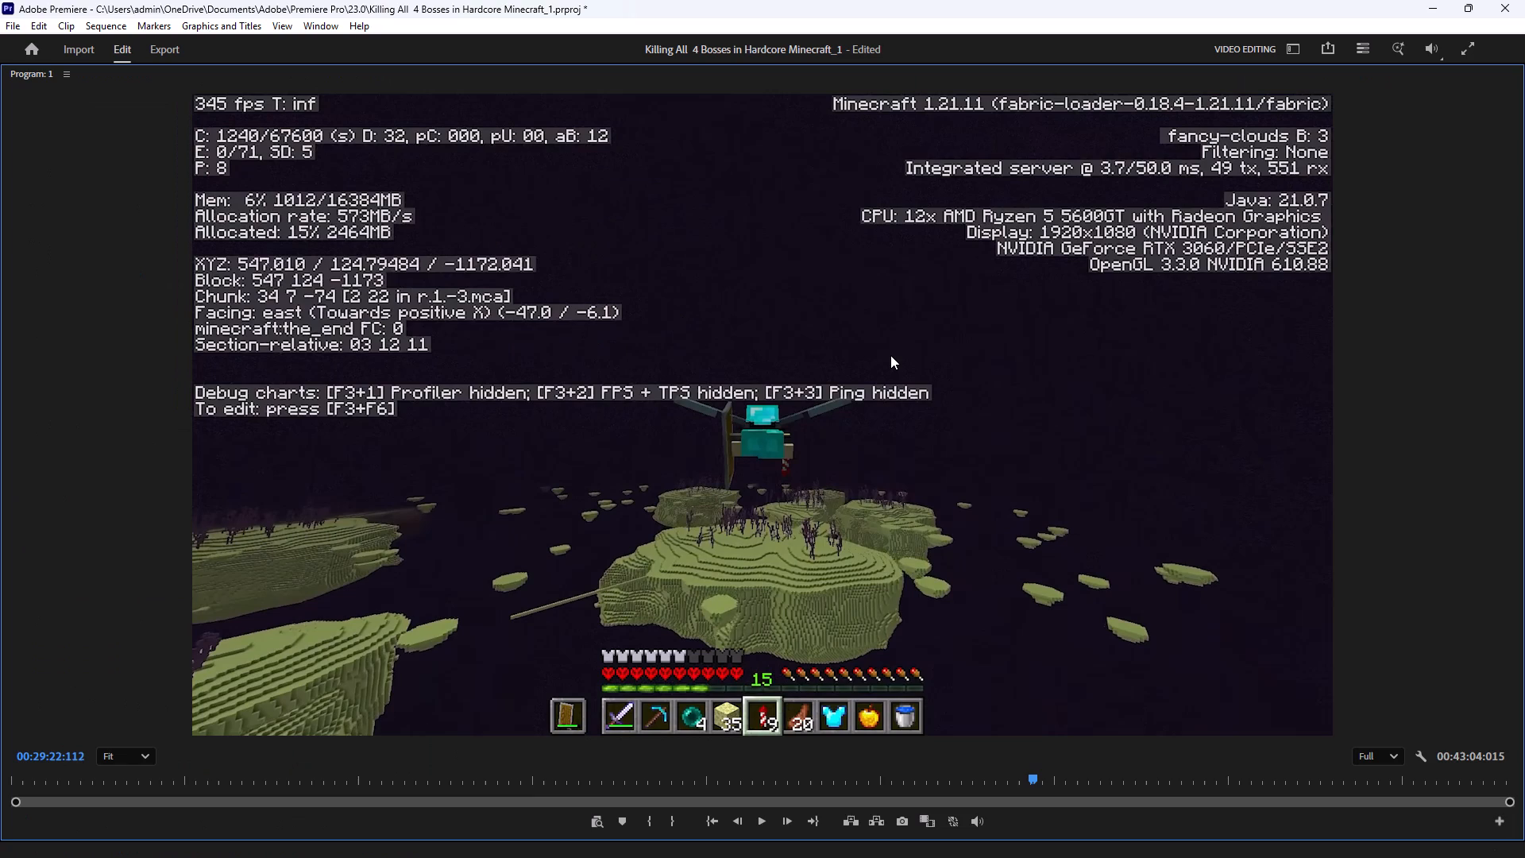
key(space)
key(grave)
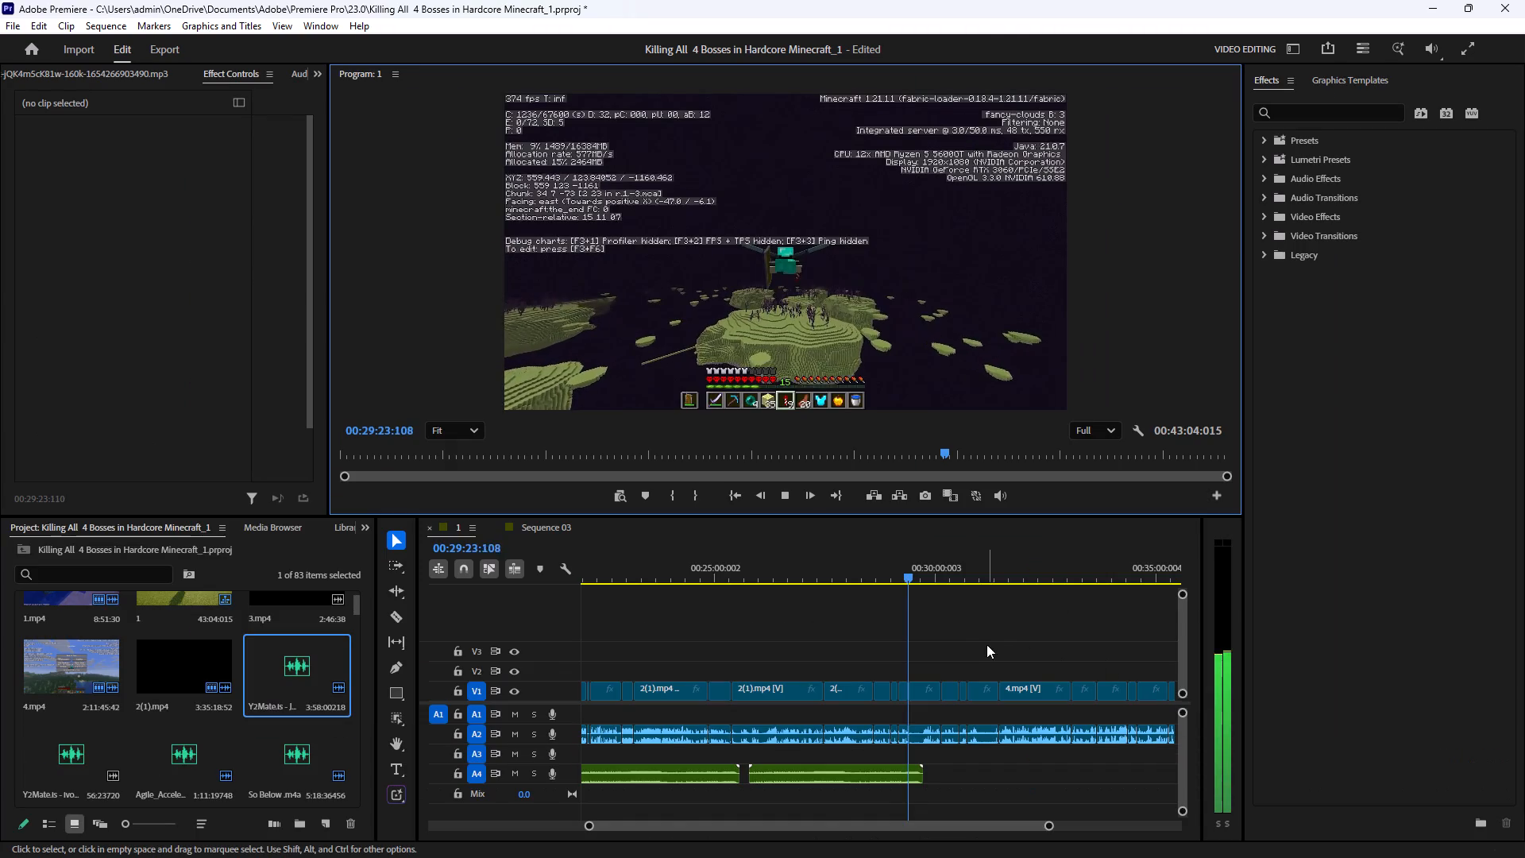
click(993, 630)
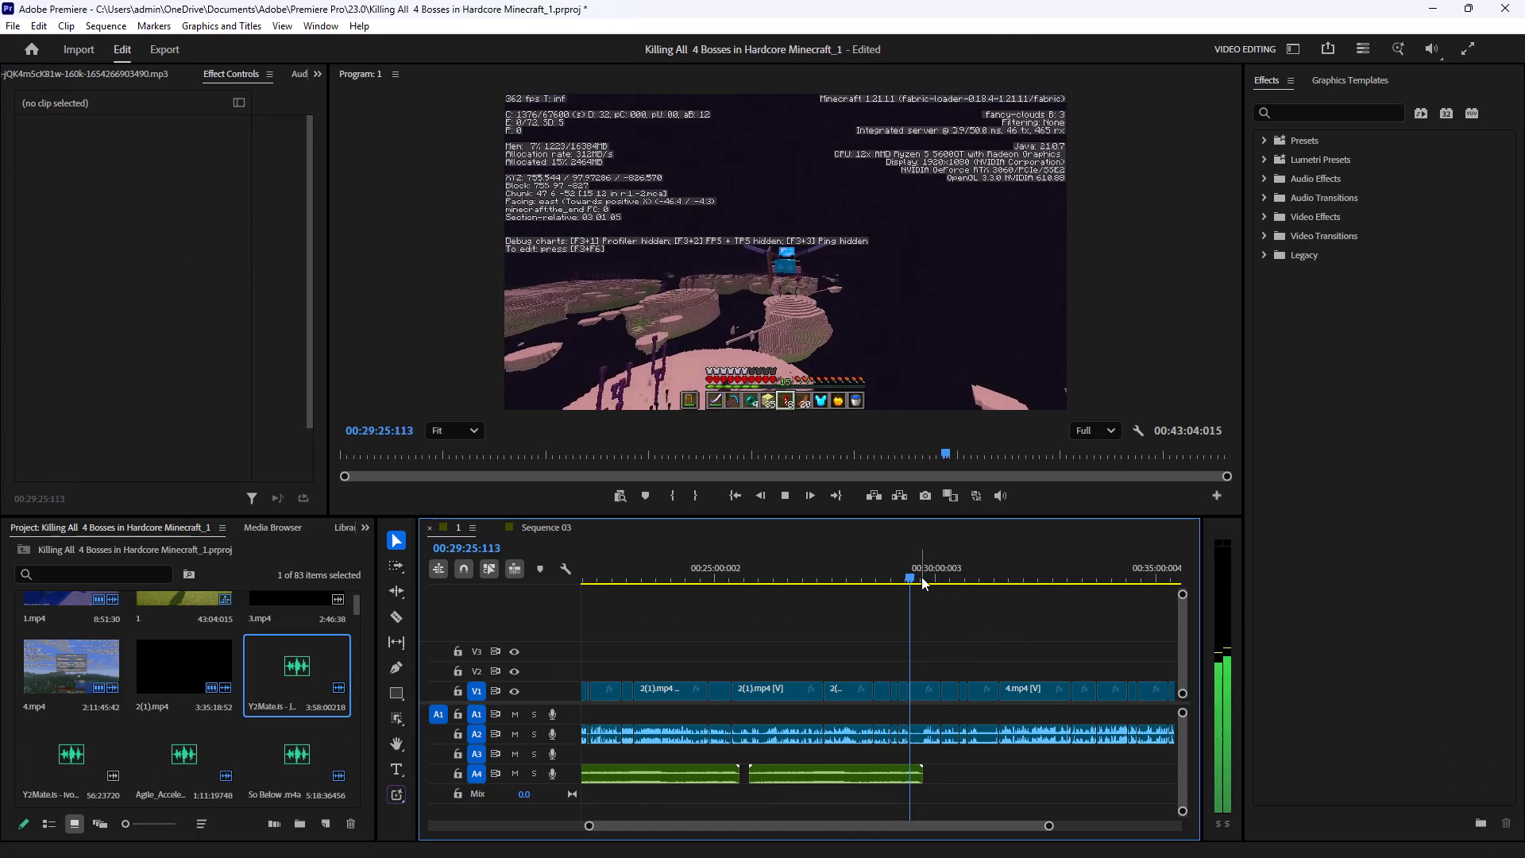
drag(921, 577, 908, 610)
click(1010, 636)
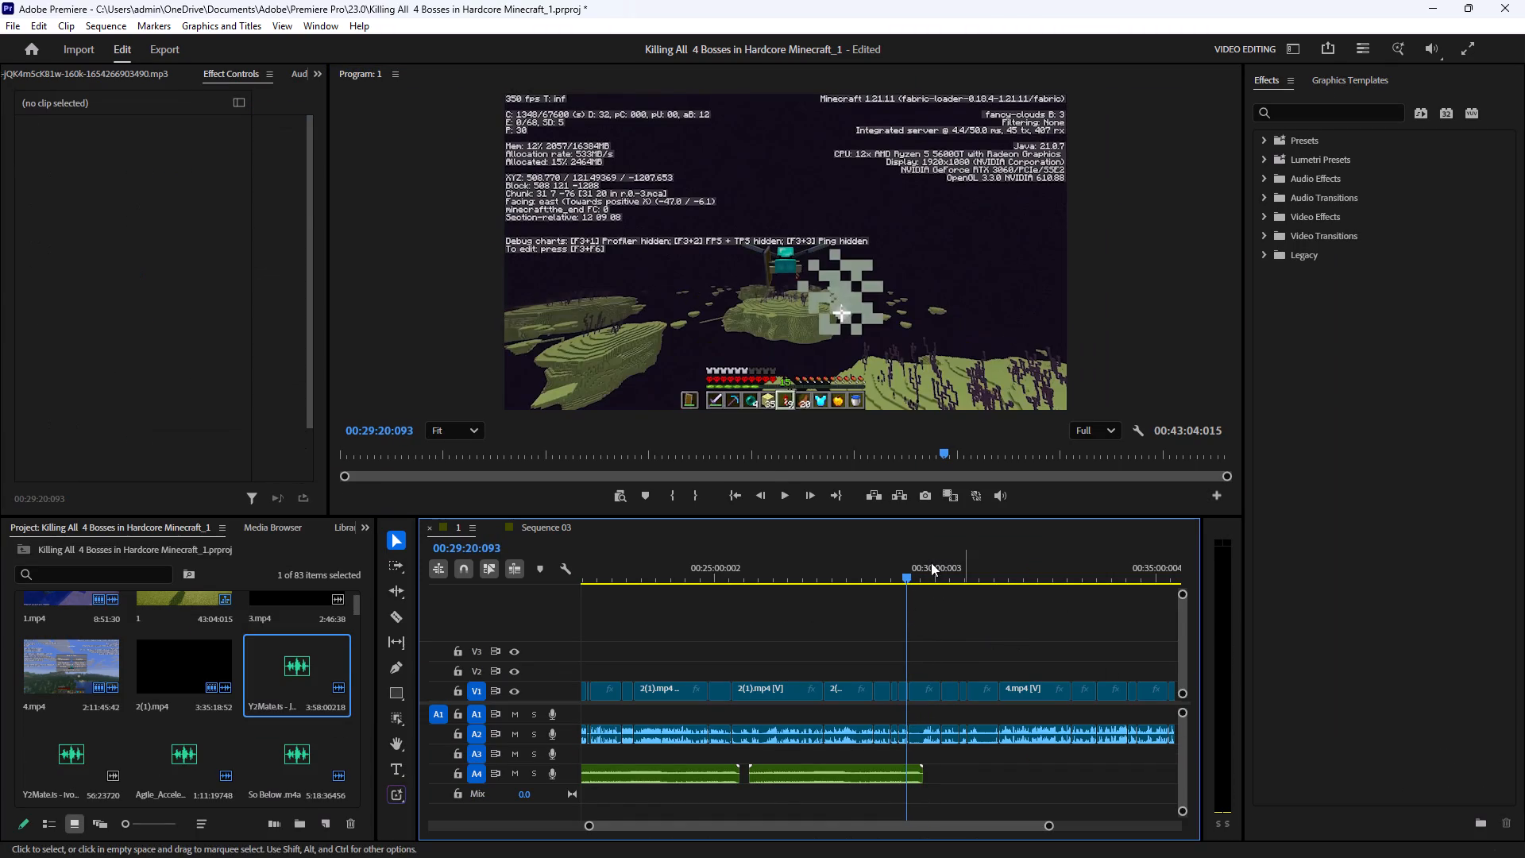
key(space)
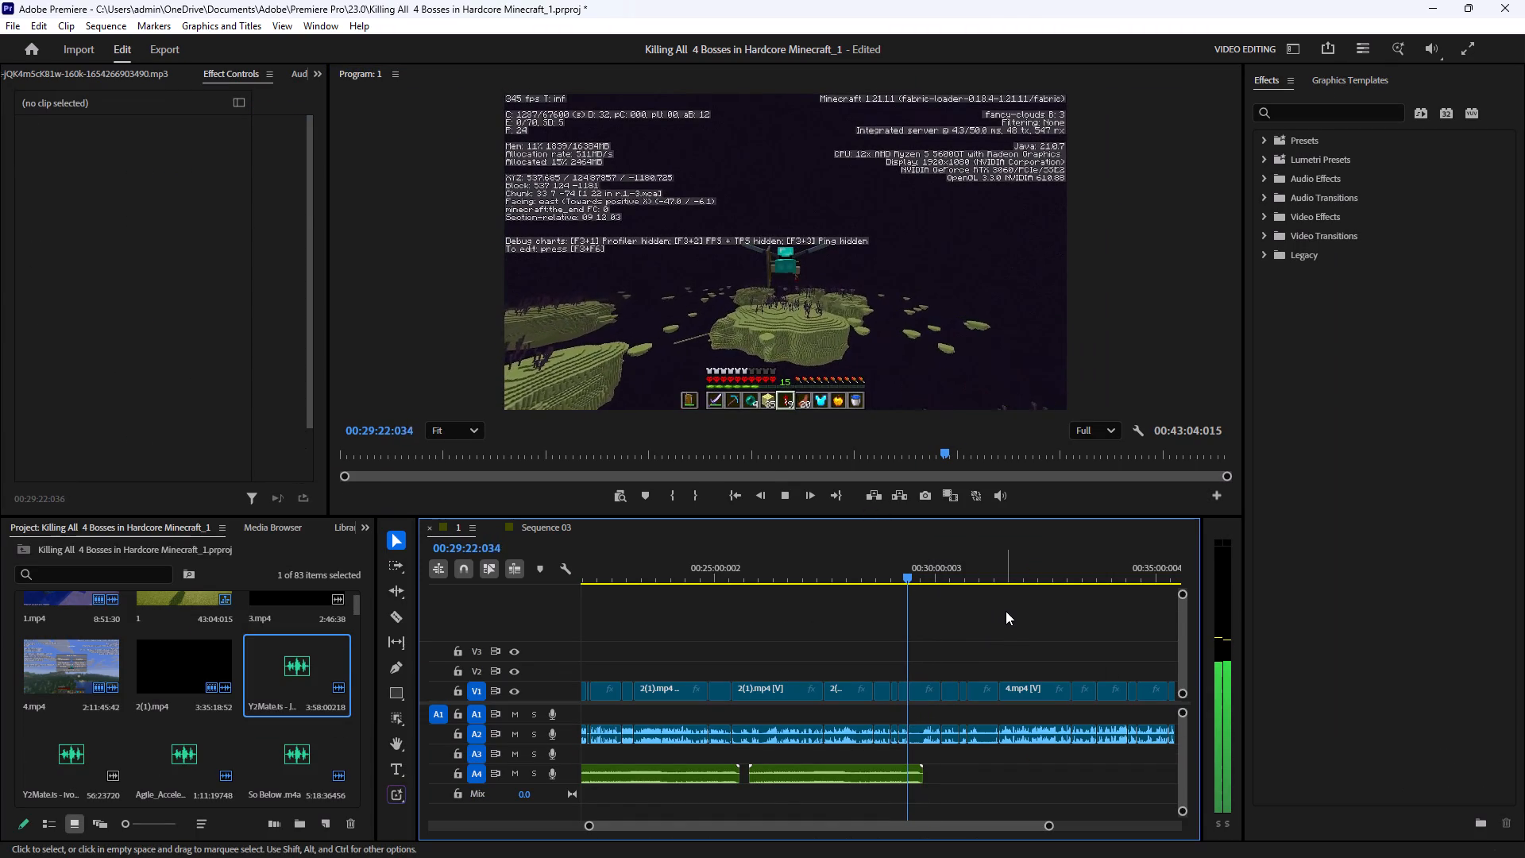
Find the end of the shulker box scene and trim the end of the Jawbone clip on A4 to 00:28:58:014.
drag(855, 573, 848, 594)
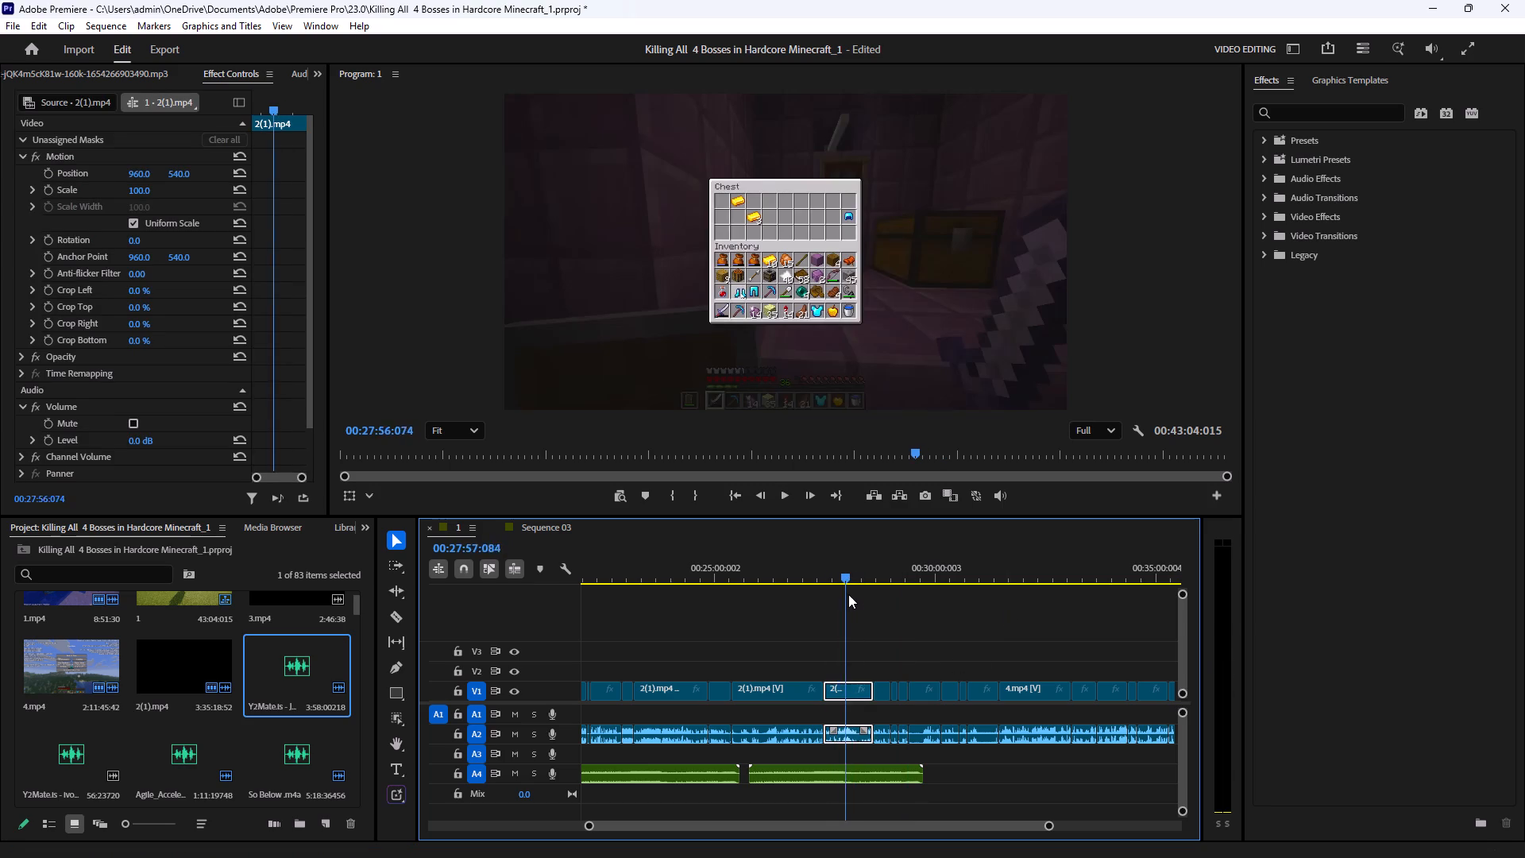
drag(848, 594, 905, 595)
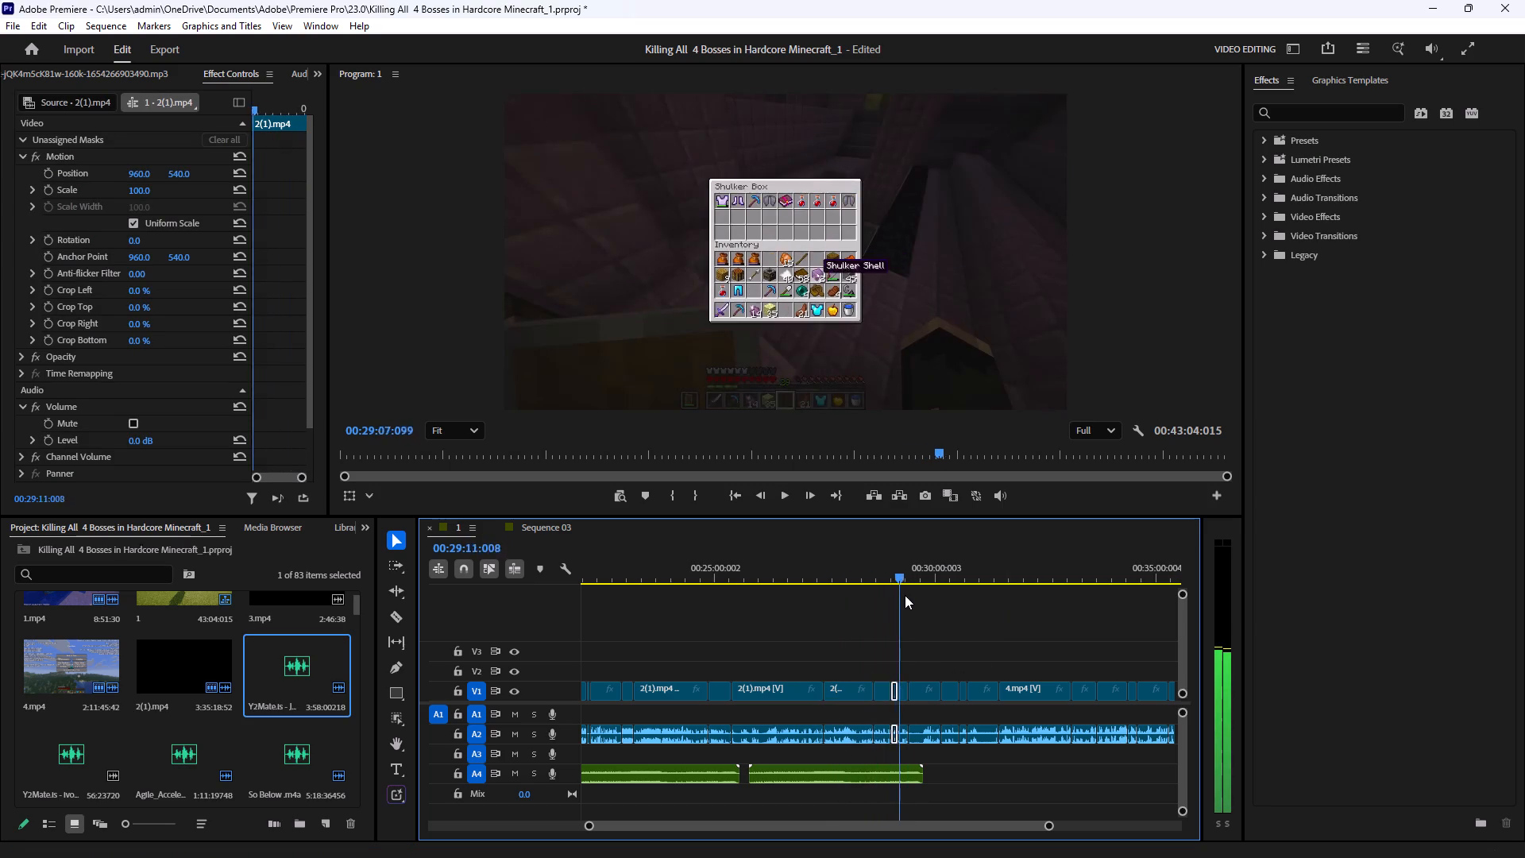
drag(905, 595, 894, 618)
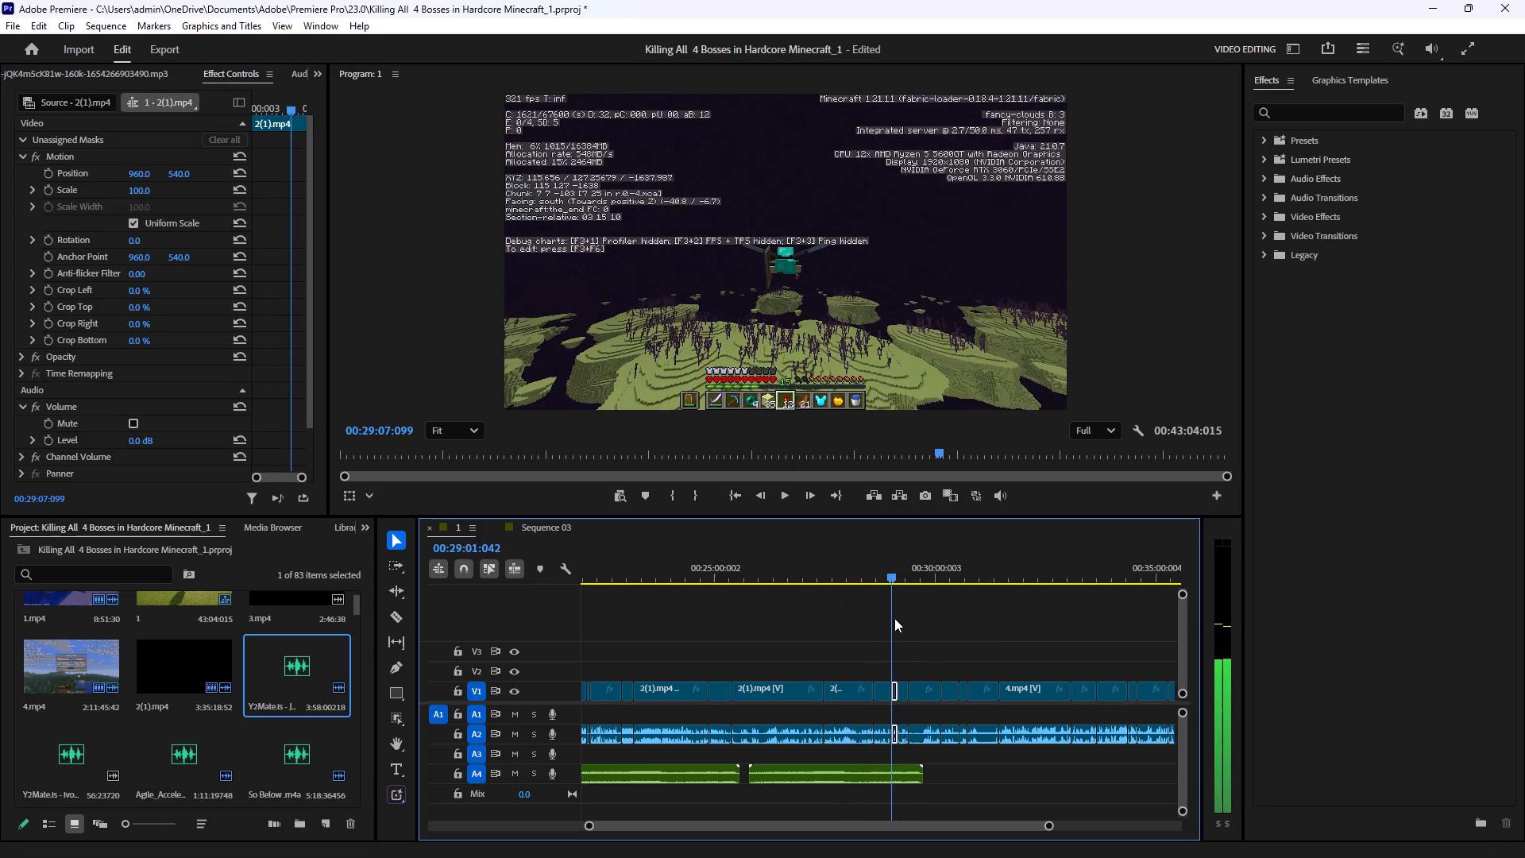
drag(894, 618, 892, 621)
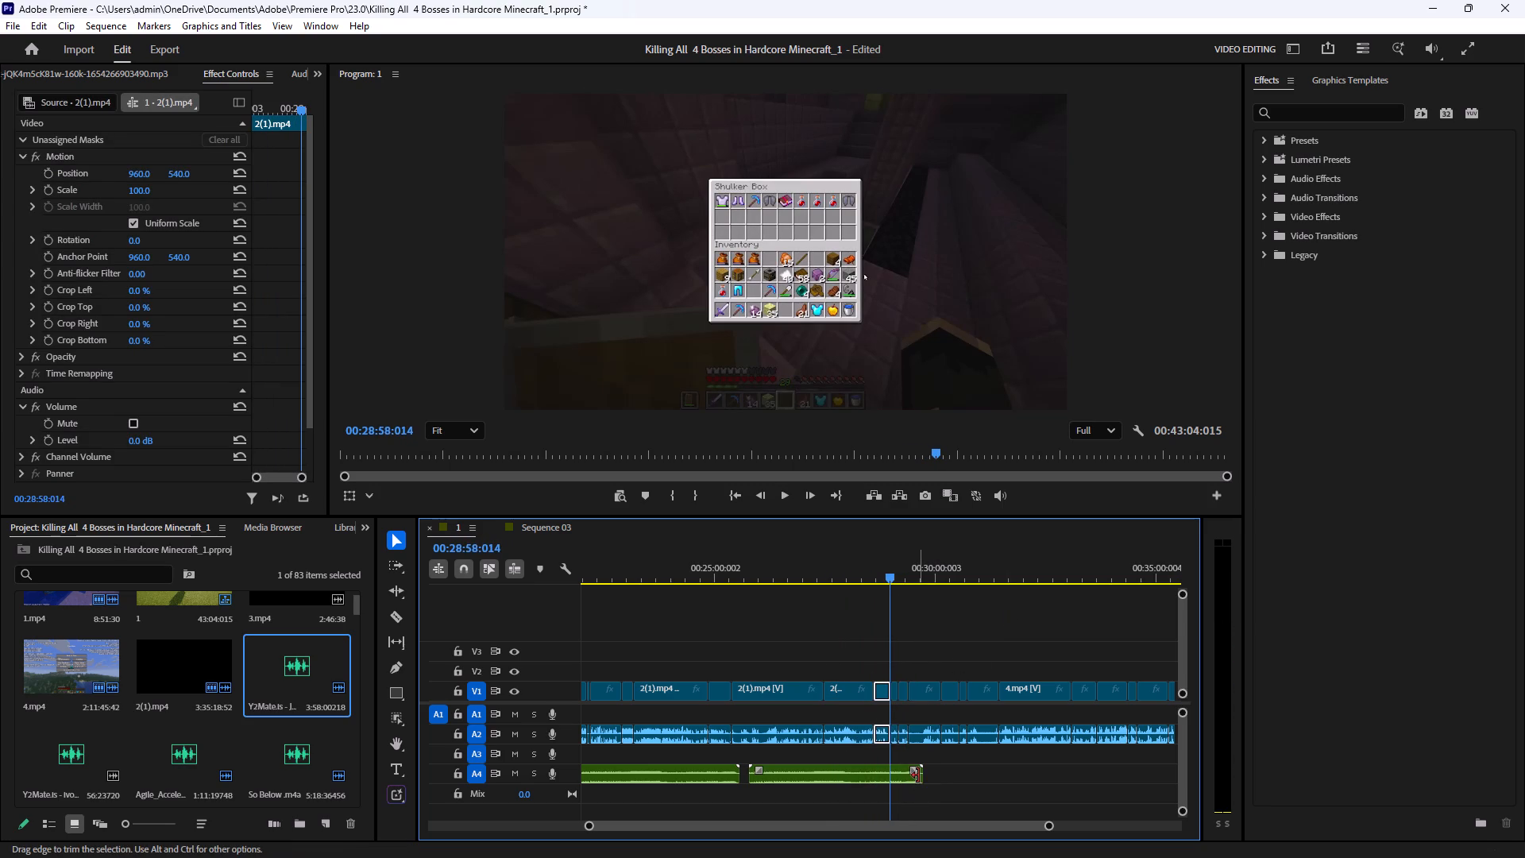
drag(919, 775, 882, 783)
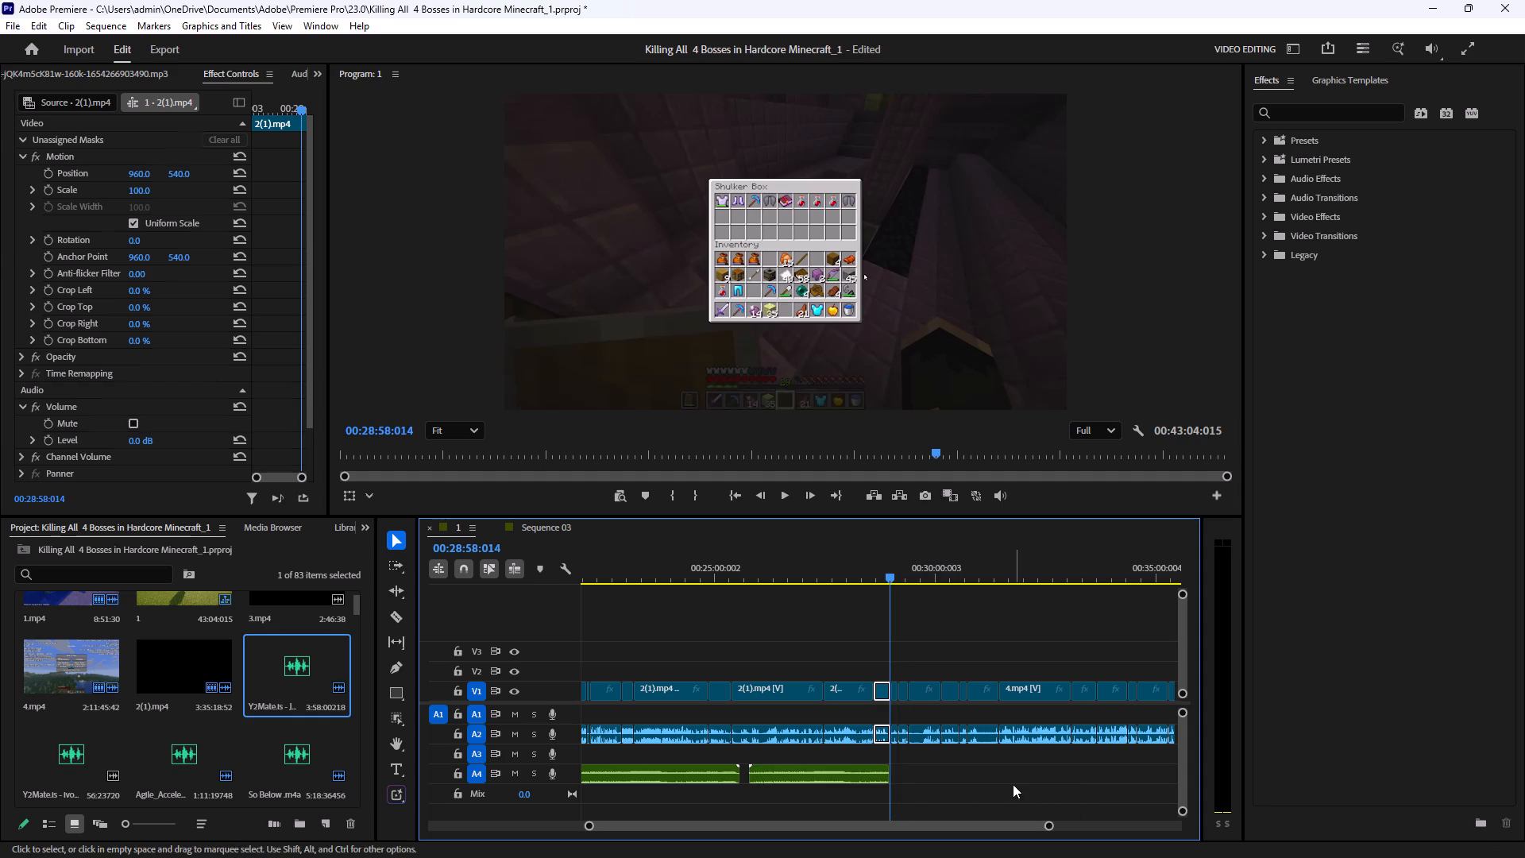
click(1013, 784)
Find the ivory - člověk music among the project's audio and audition it around 00:00:33 to 00:00:46.
scroll(222, 732, up, 2)
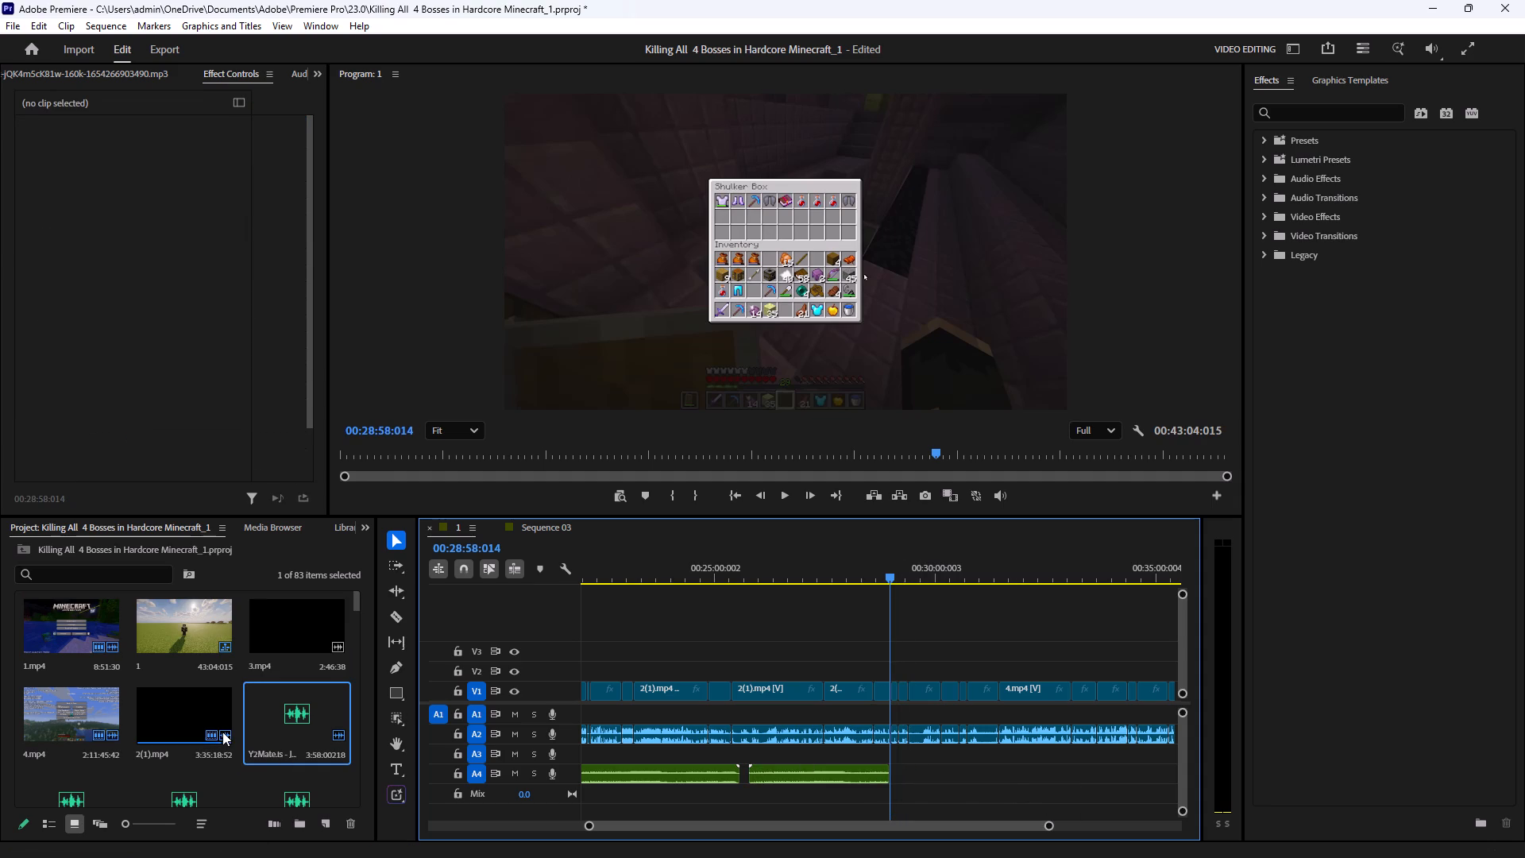
scroll(231, 705, up, 3)
scroll(232, 699, down, 3)
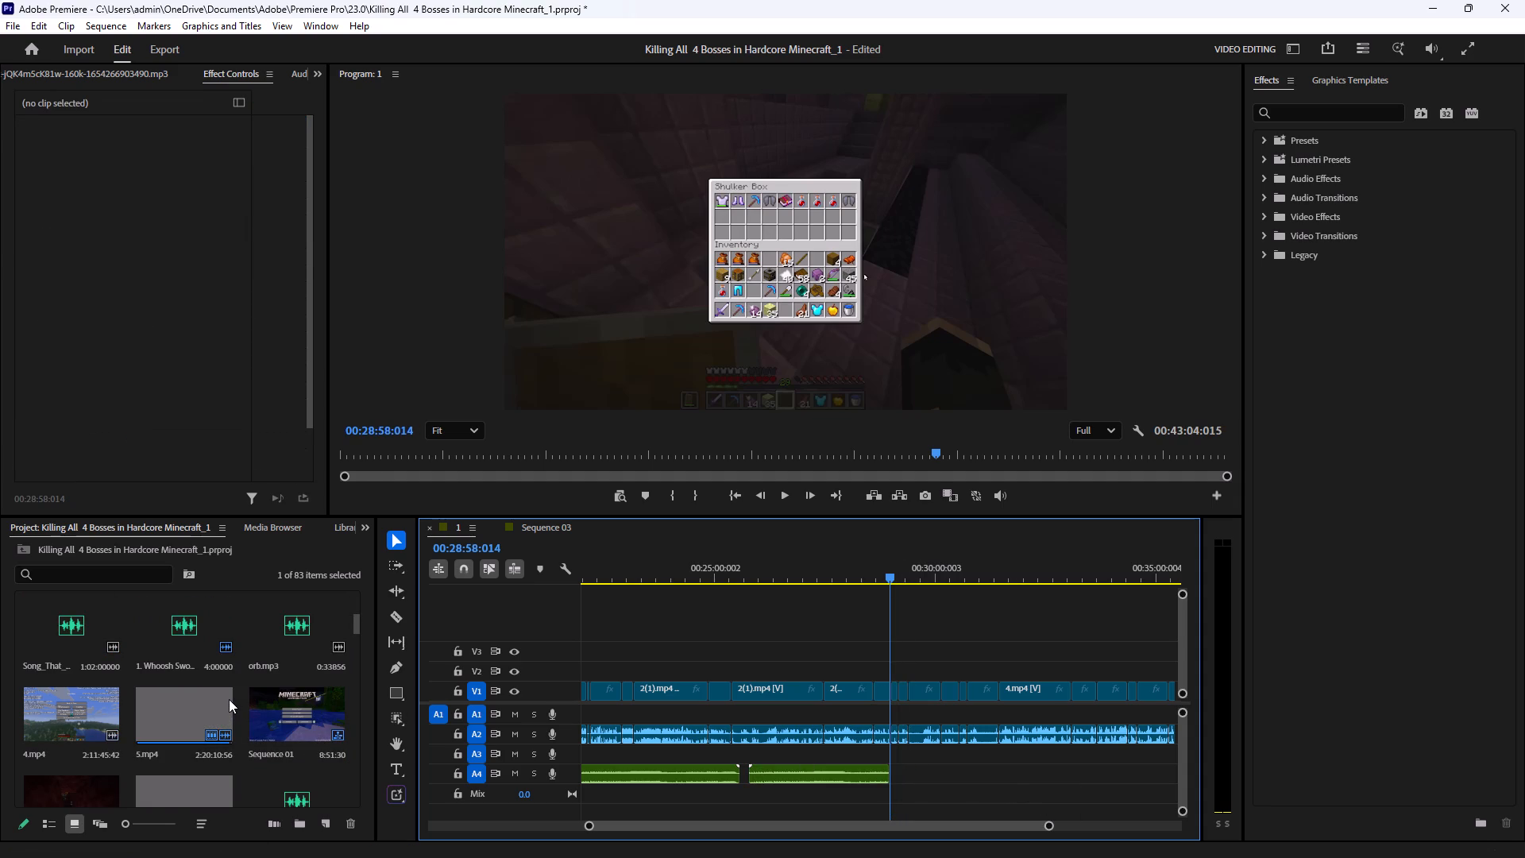
scroll(229, 700, down, 2)
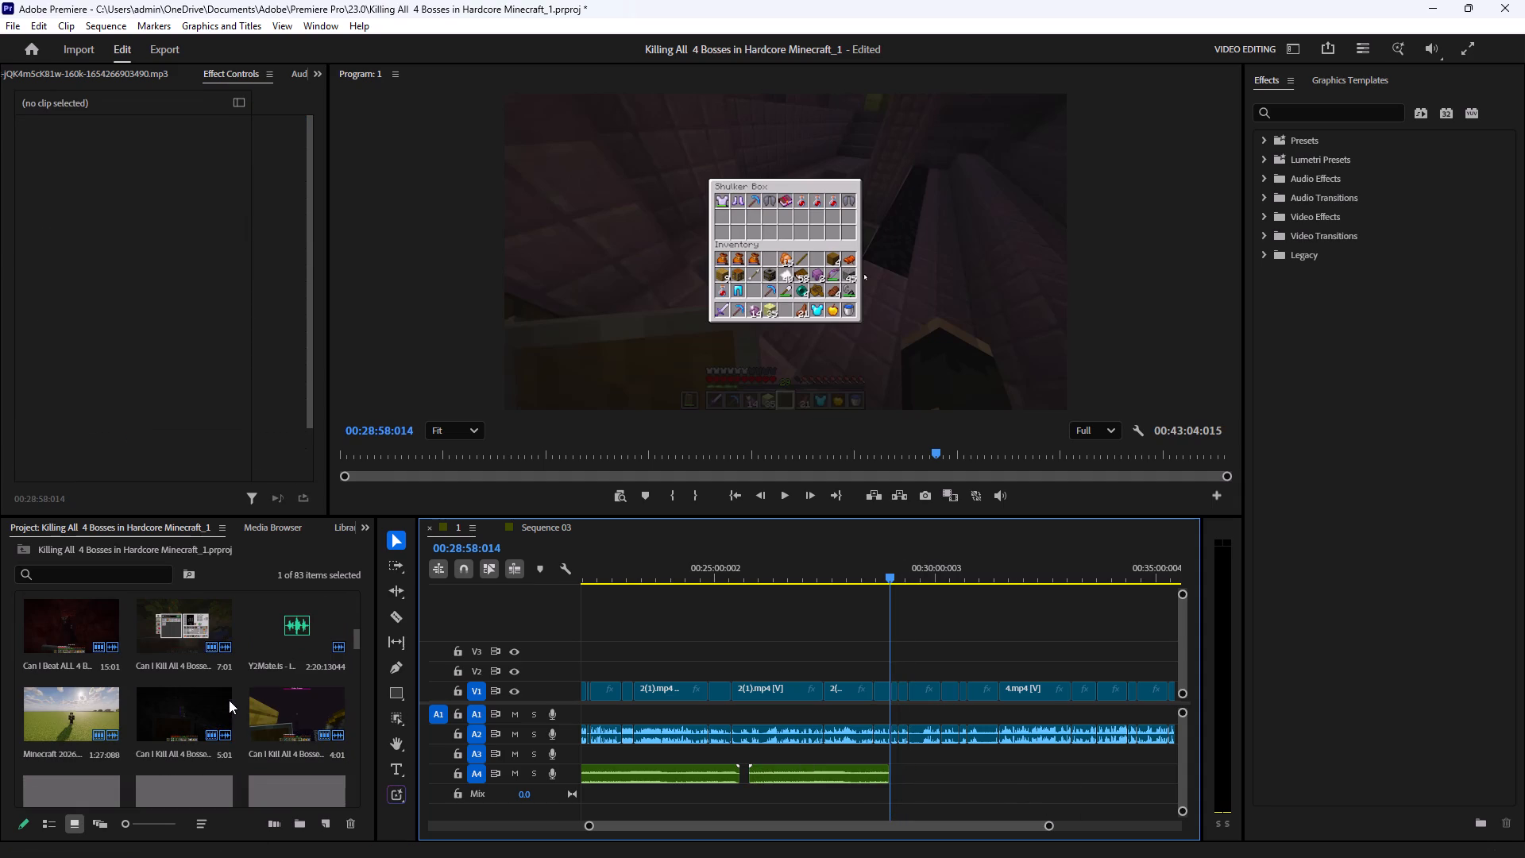
double_click(273, 622)
click(163, 488)
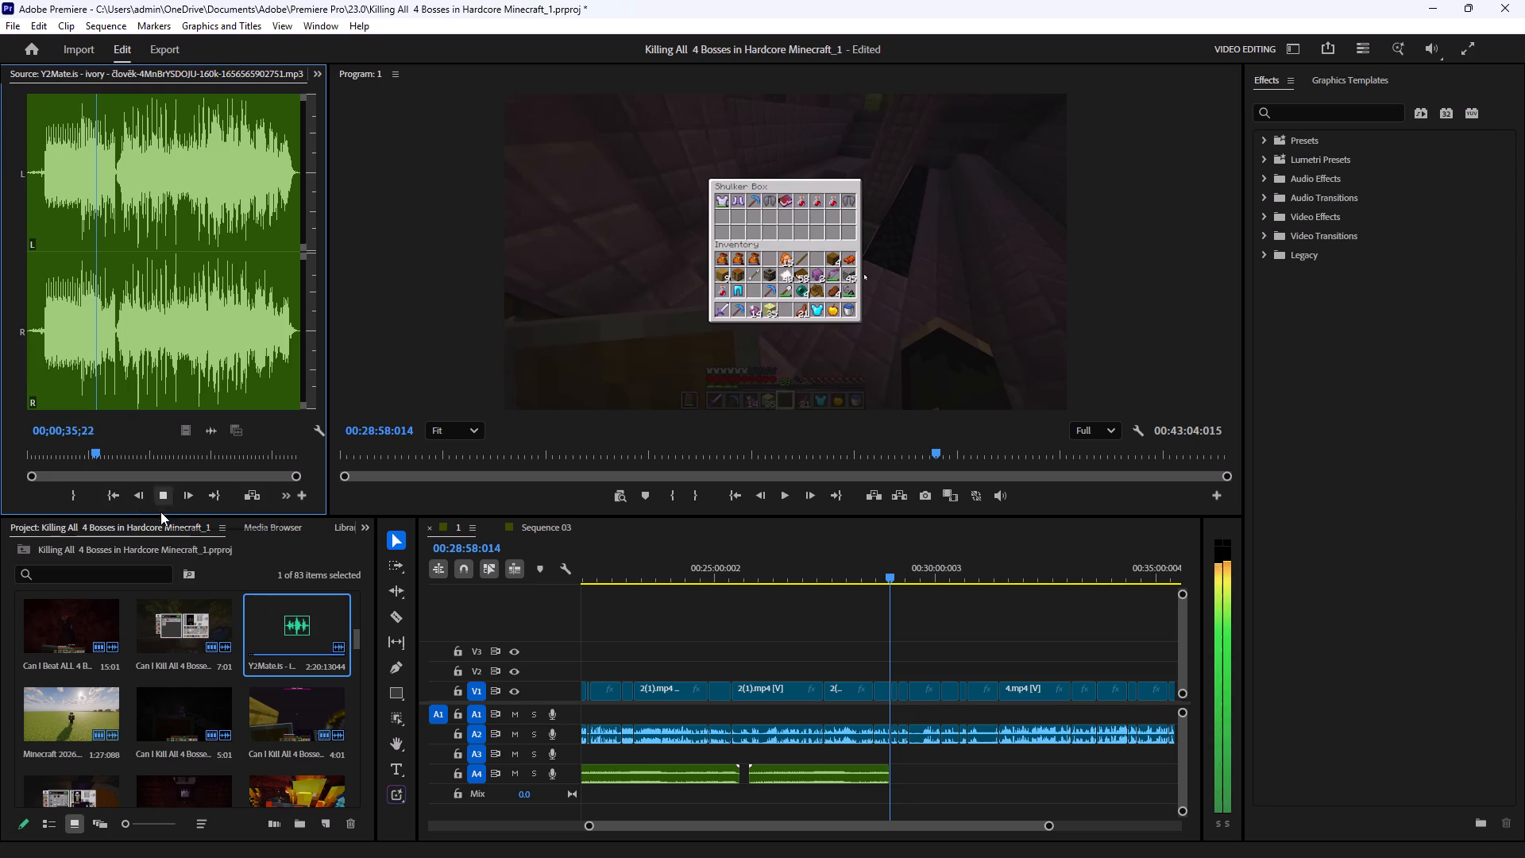
click(94, 454)
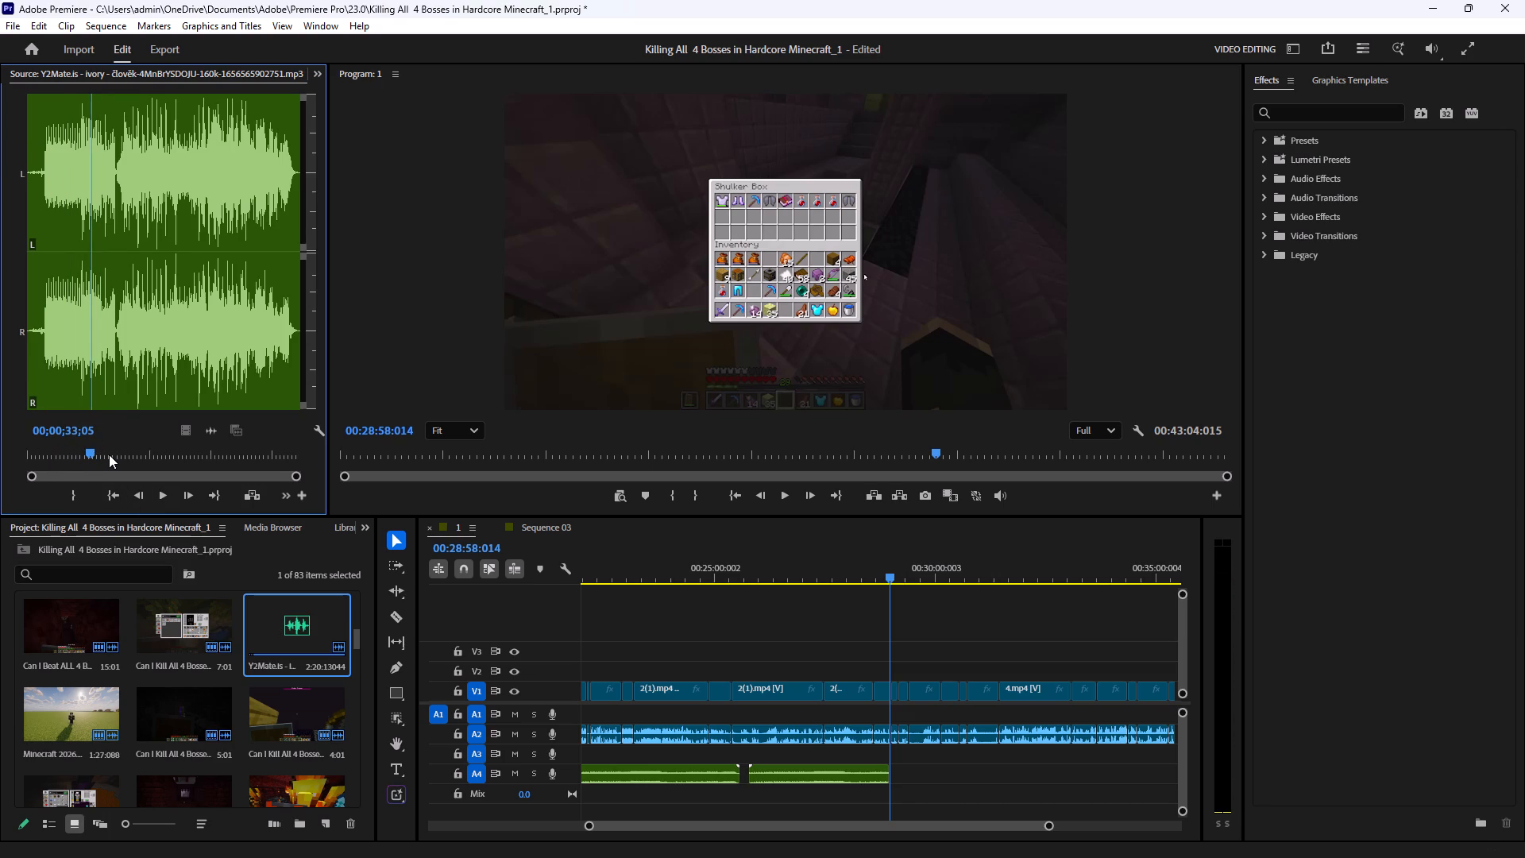
drag(109, 454, 118, 453)
Place the ivory - člověk track on A4 directly after the end of the Jawbone clip at 00:28:58:014.
drag(298, 626, 902, 781)
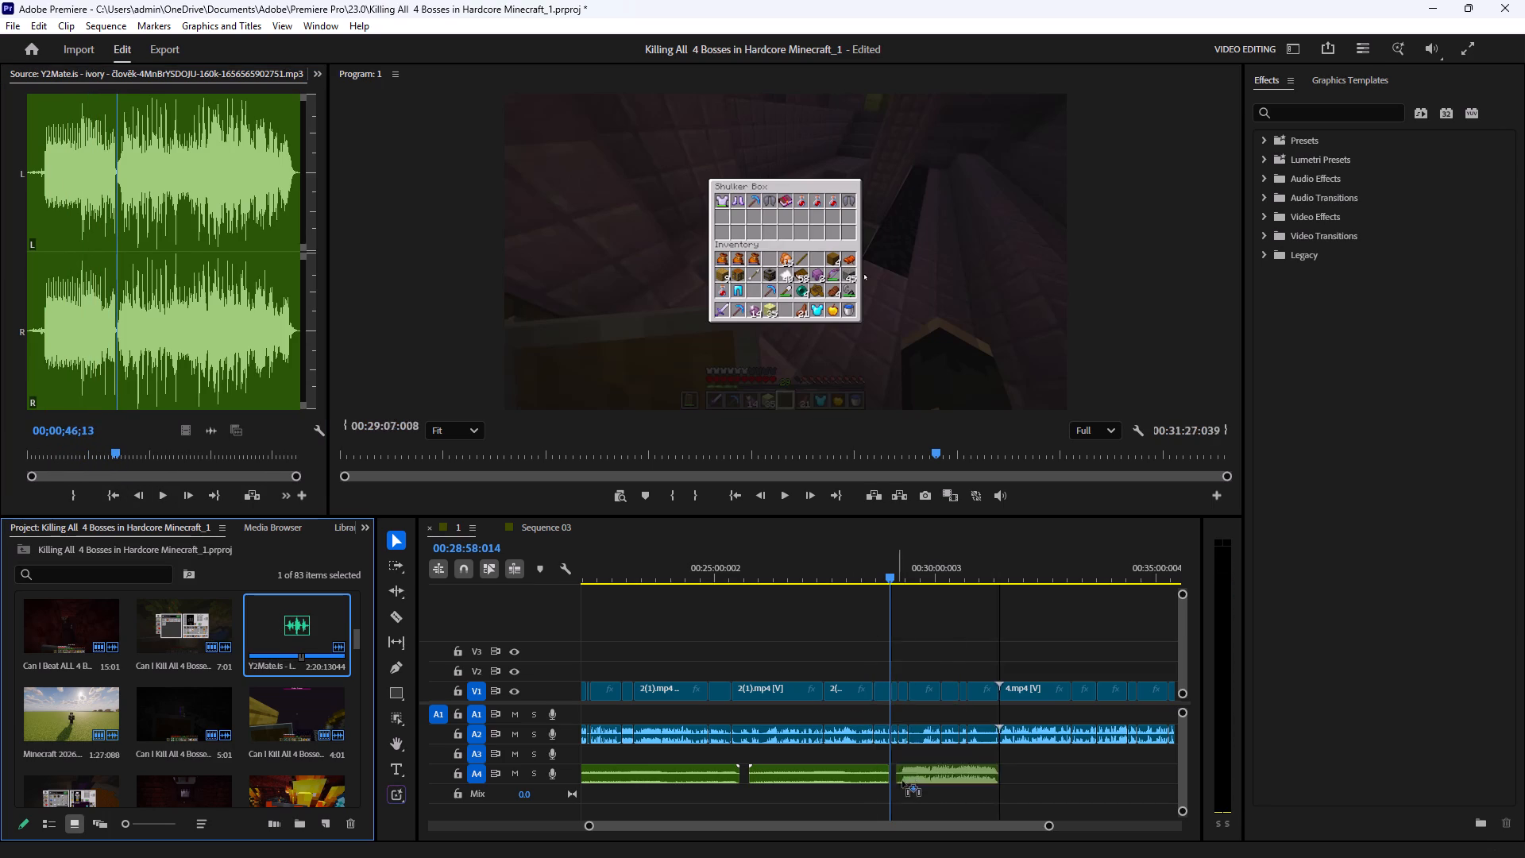
drag(902, 781, 894, 781)
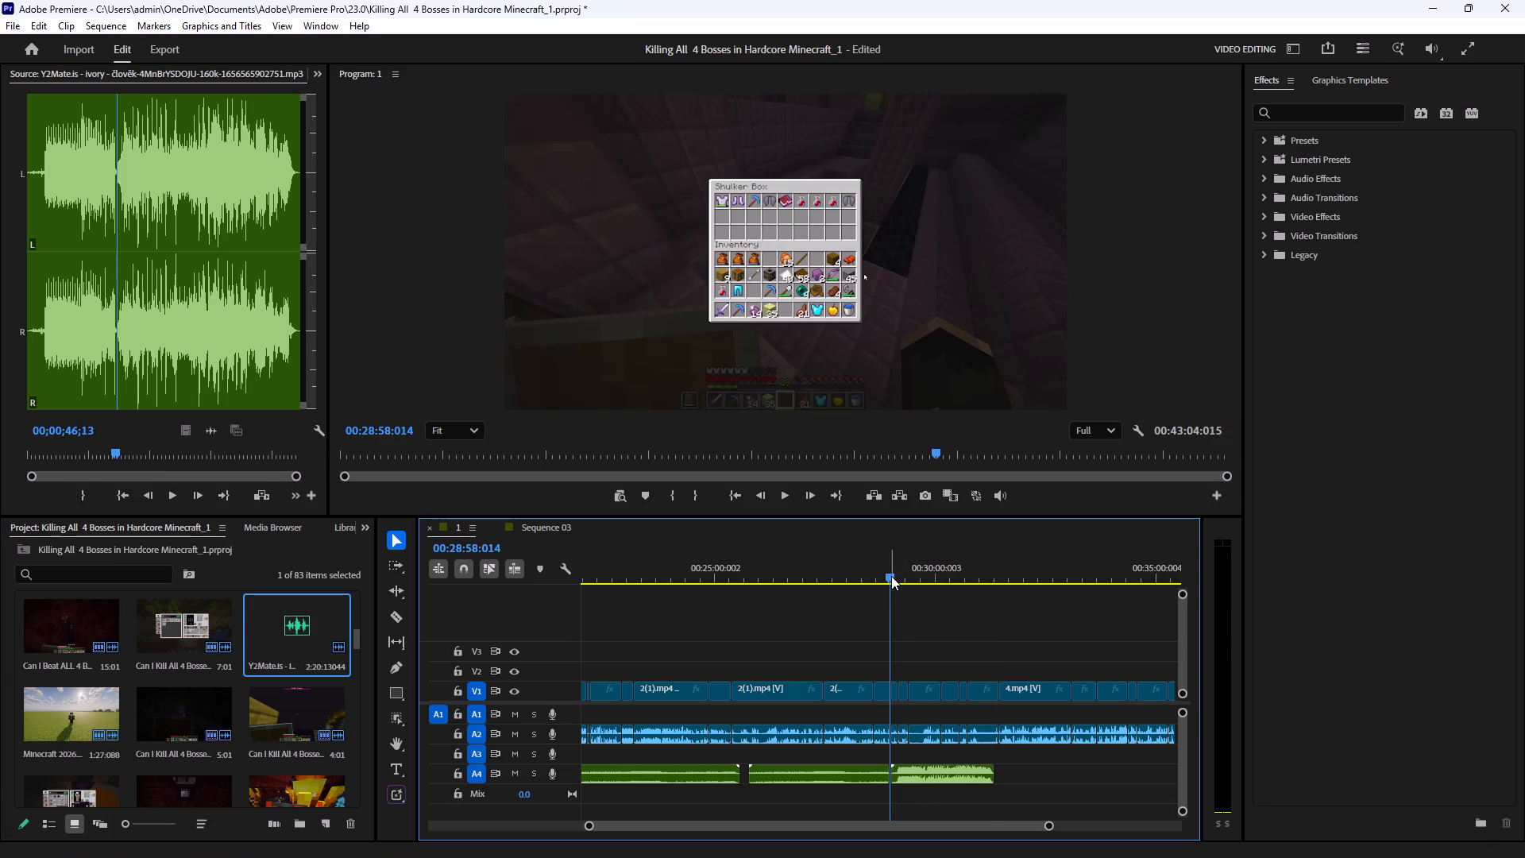
Play the End footage with the new music from about 00:29:36.
drag(891, 576, 920, 591)
click(783, 500)
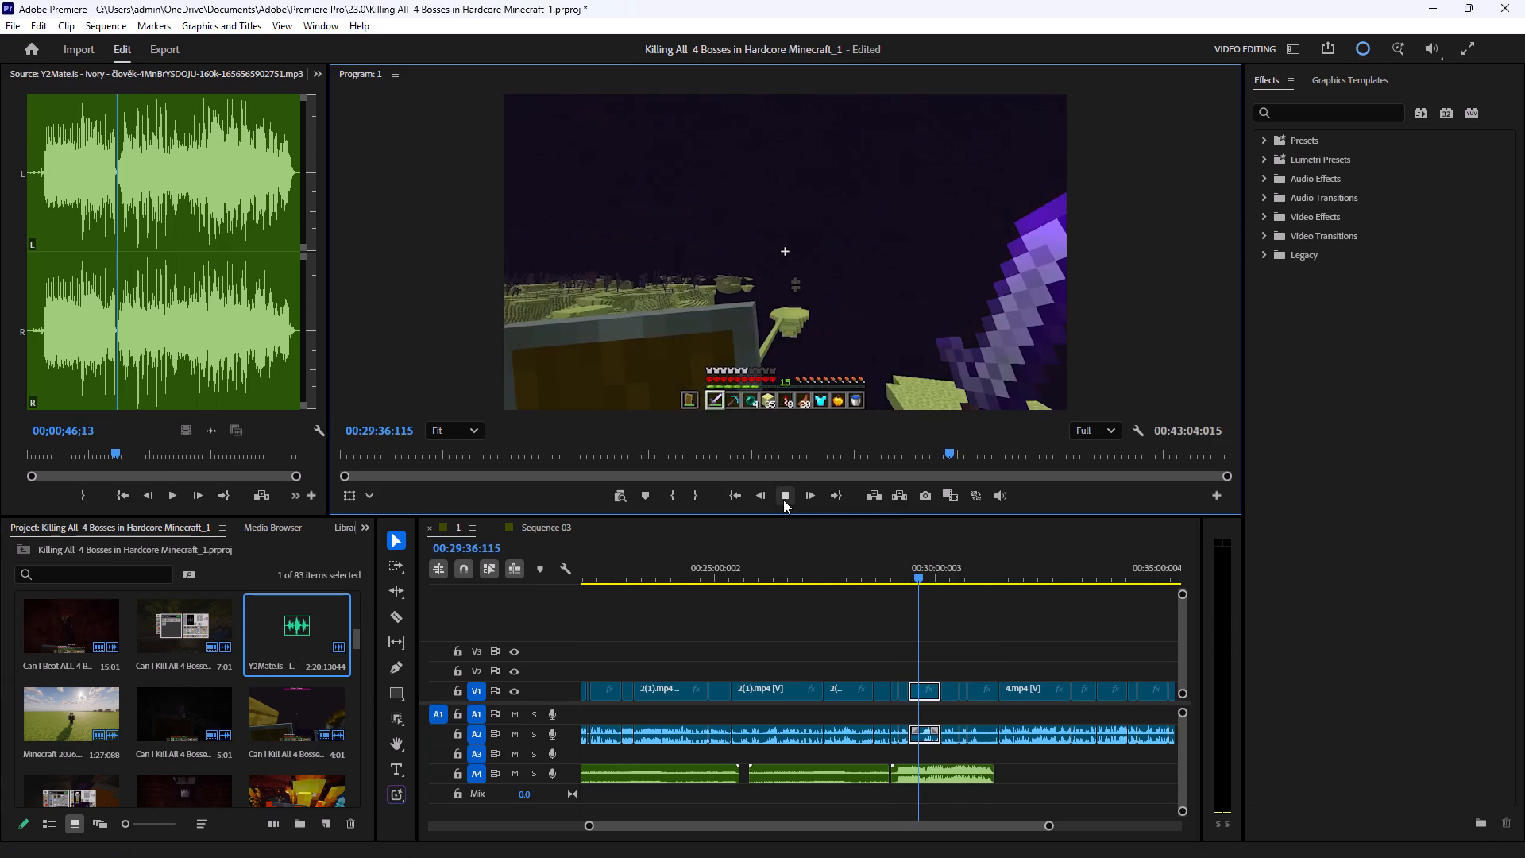
click(783, 500)
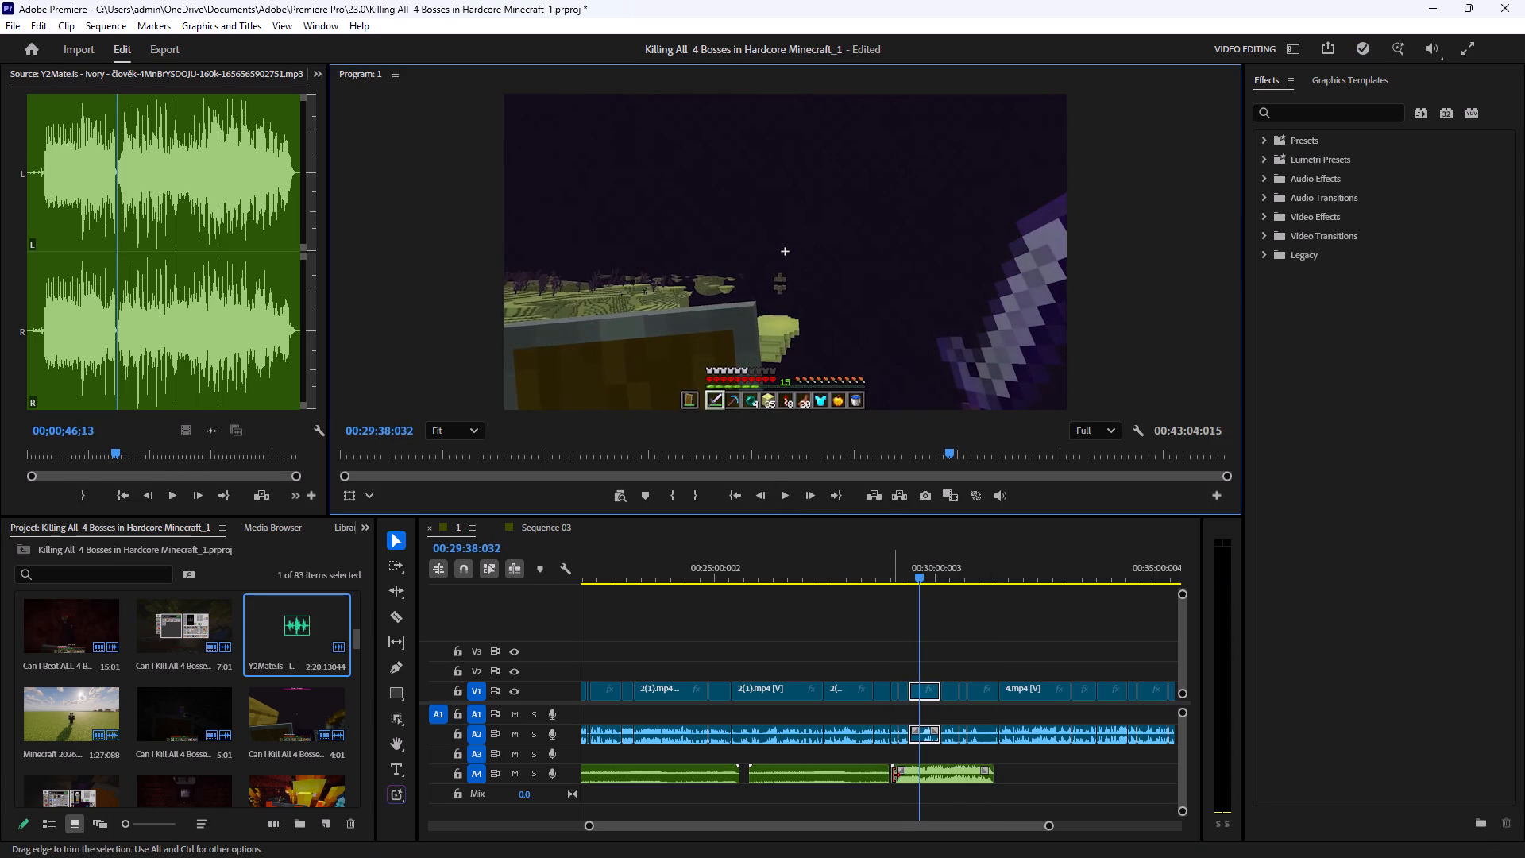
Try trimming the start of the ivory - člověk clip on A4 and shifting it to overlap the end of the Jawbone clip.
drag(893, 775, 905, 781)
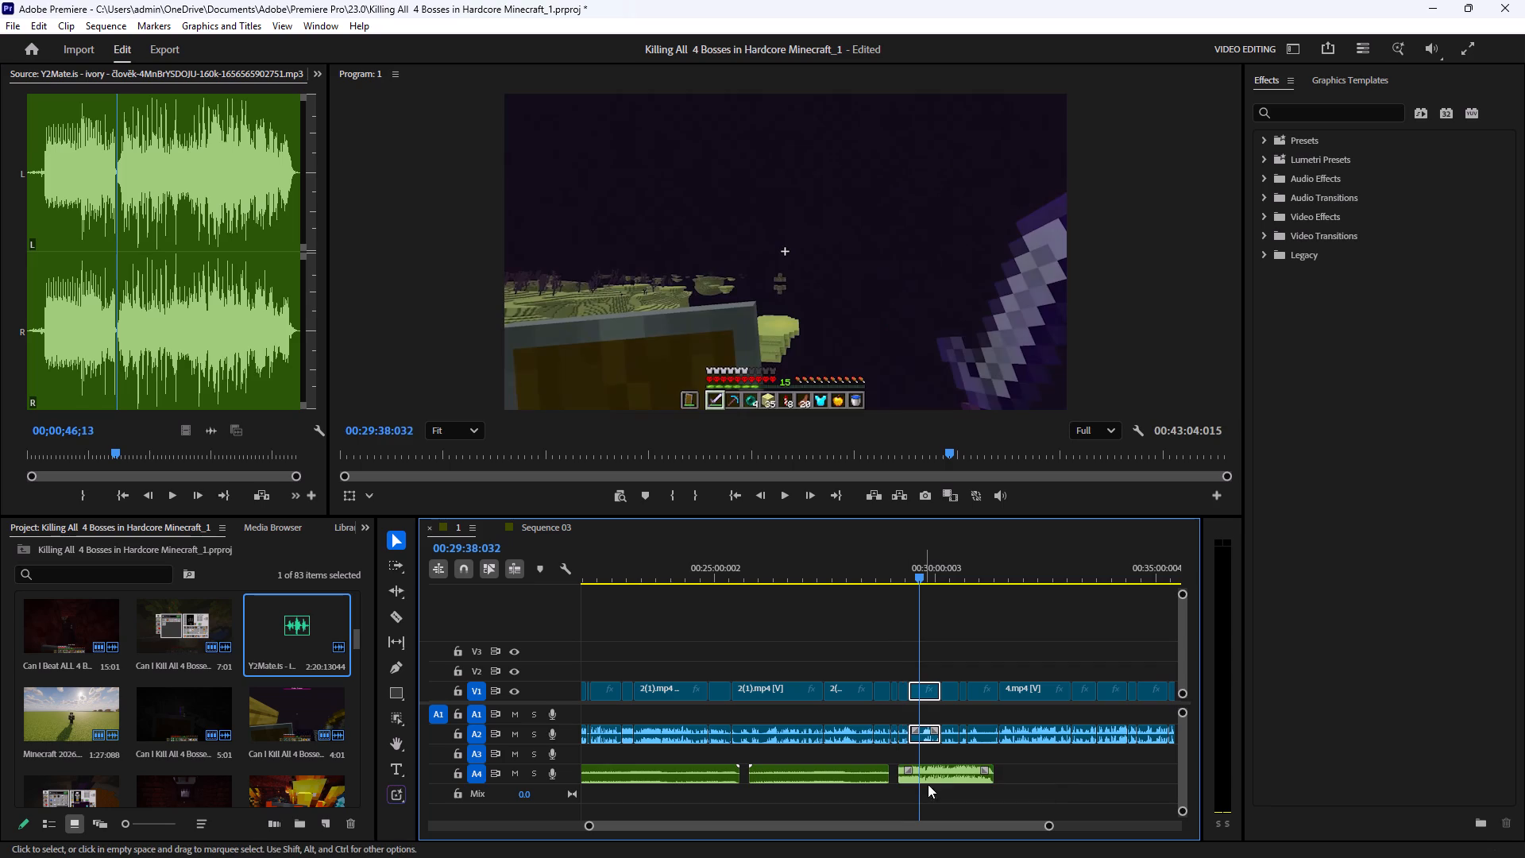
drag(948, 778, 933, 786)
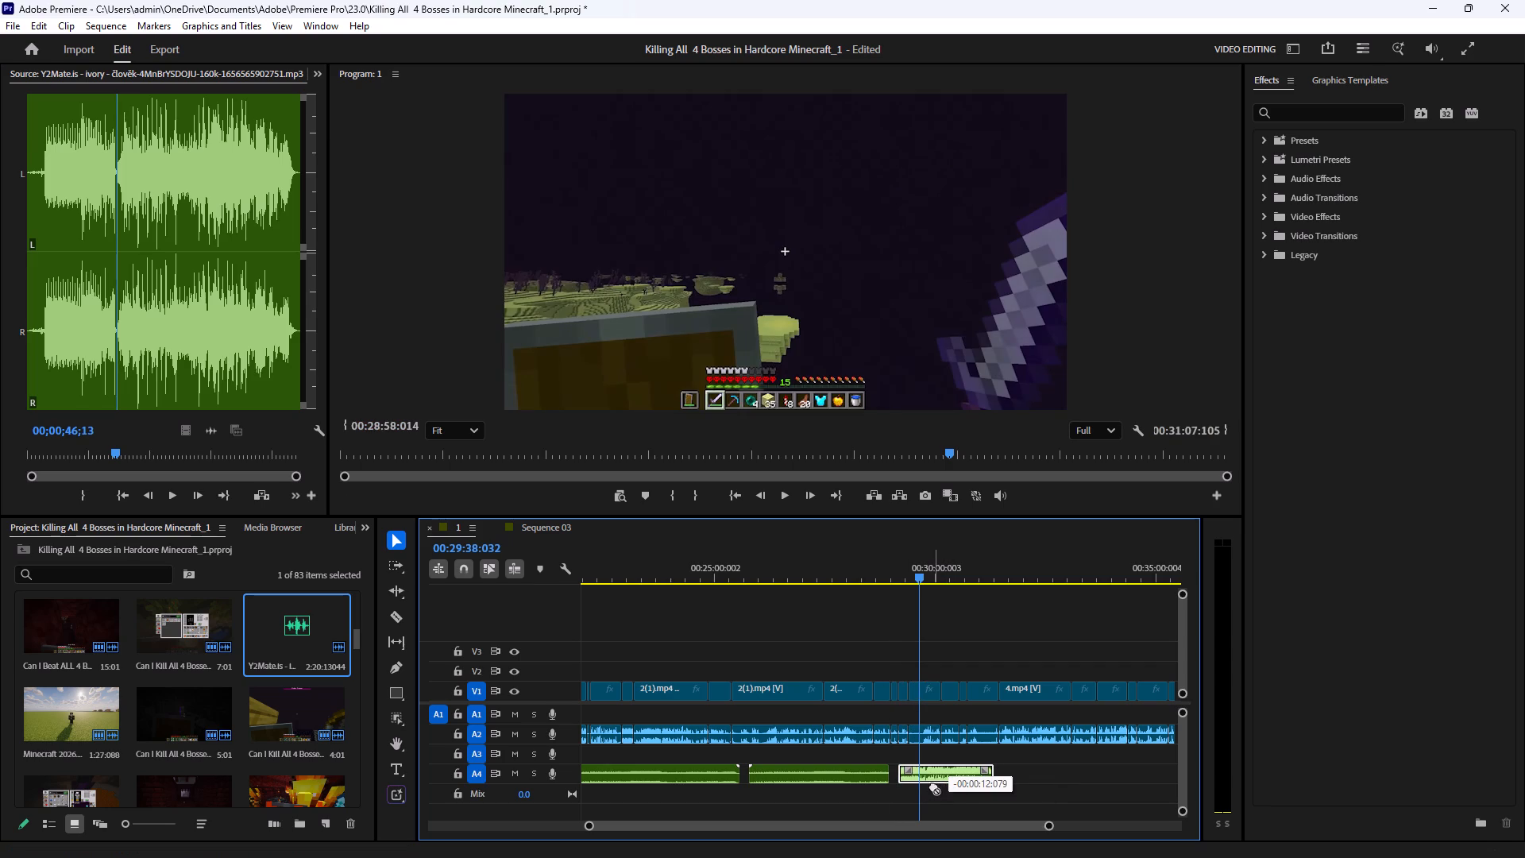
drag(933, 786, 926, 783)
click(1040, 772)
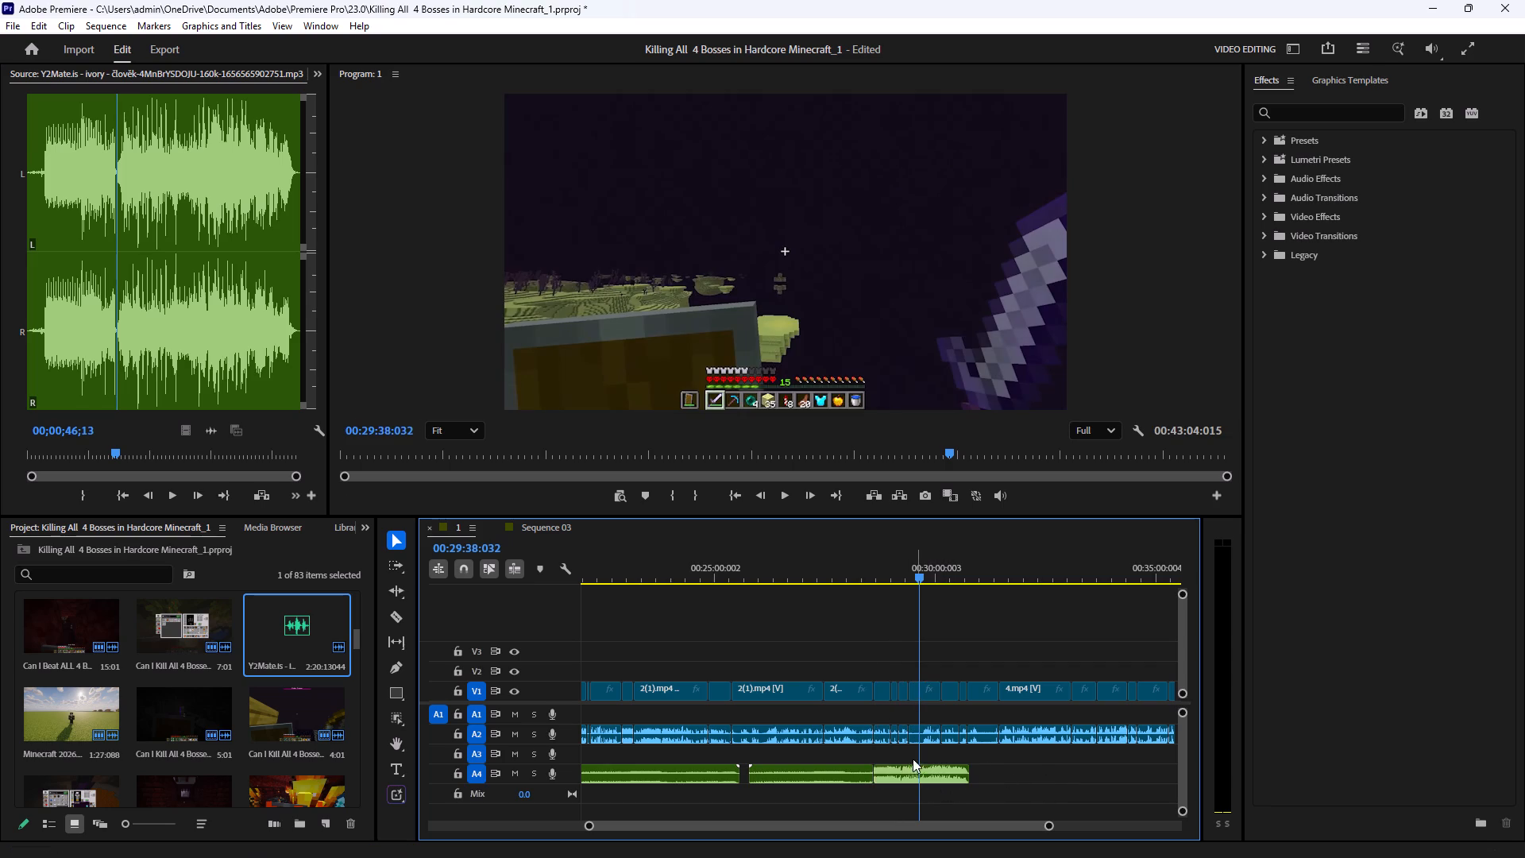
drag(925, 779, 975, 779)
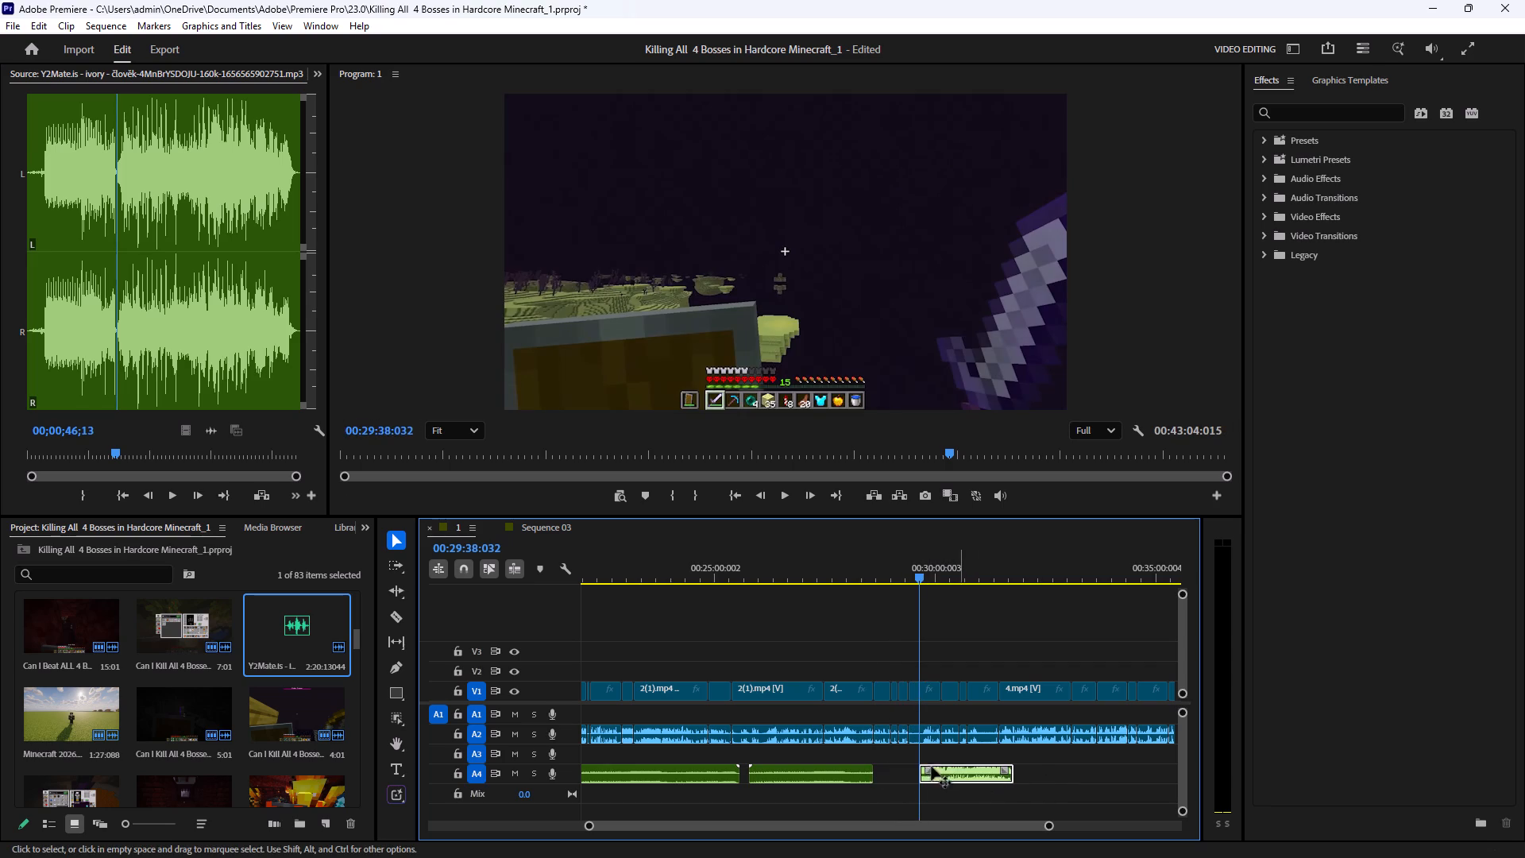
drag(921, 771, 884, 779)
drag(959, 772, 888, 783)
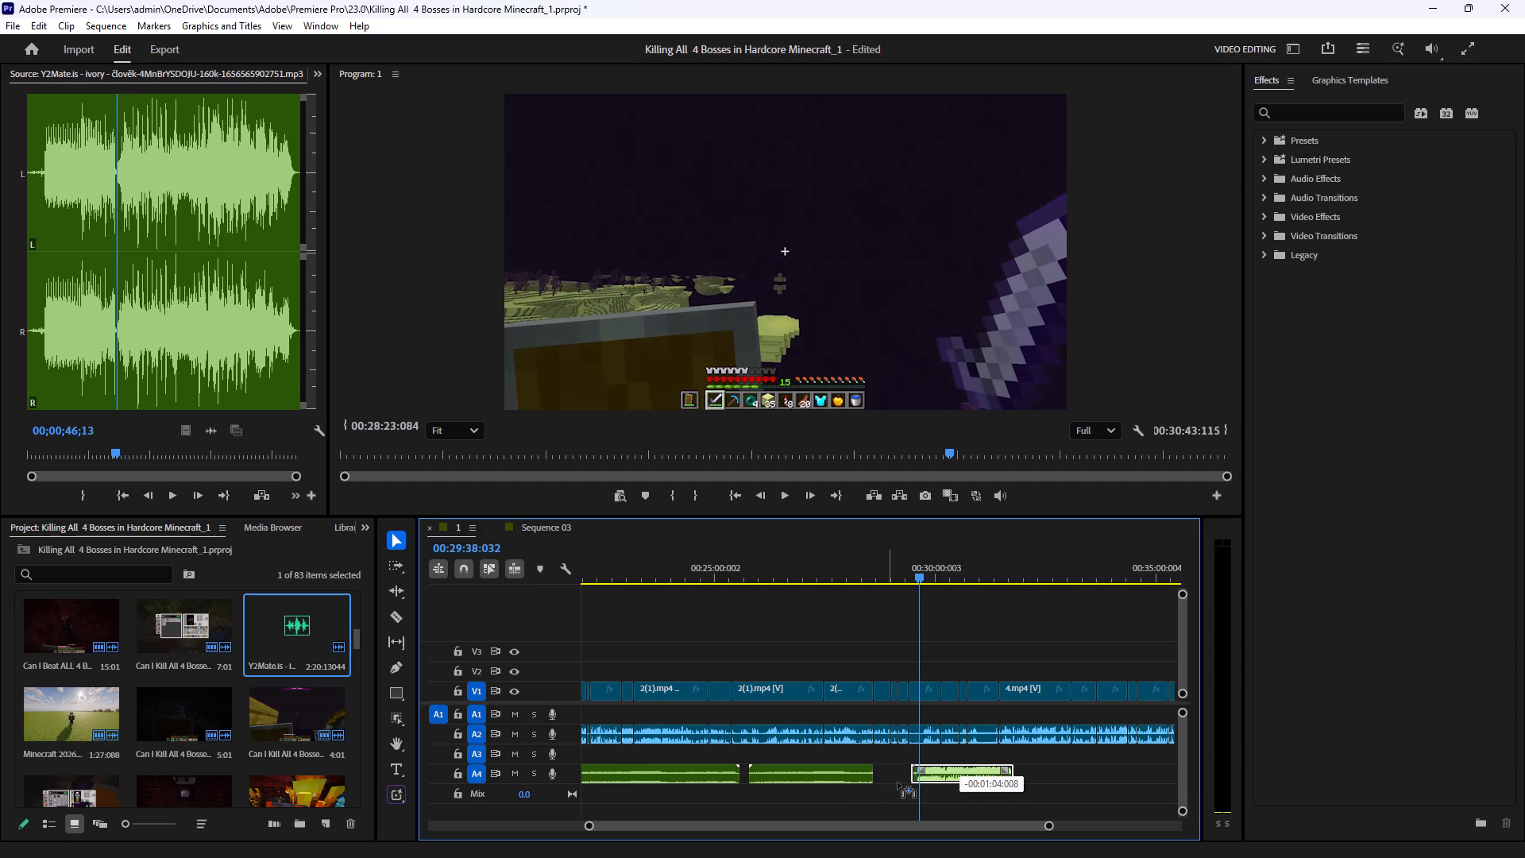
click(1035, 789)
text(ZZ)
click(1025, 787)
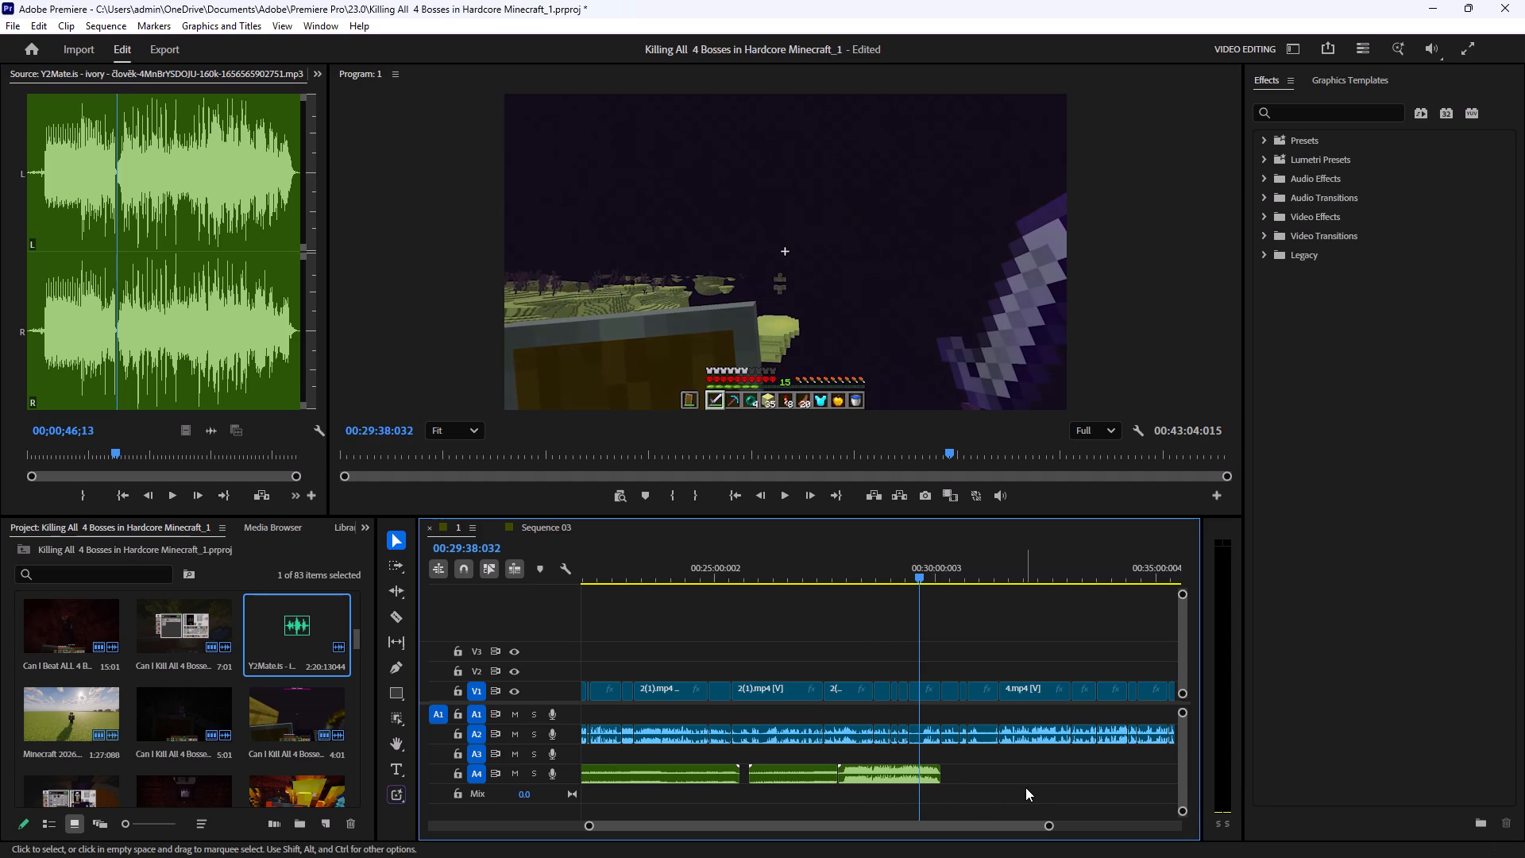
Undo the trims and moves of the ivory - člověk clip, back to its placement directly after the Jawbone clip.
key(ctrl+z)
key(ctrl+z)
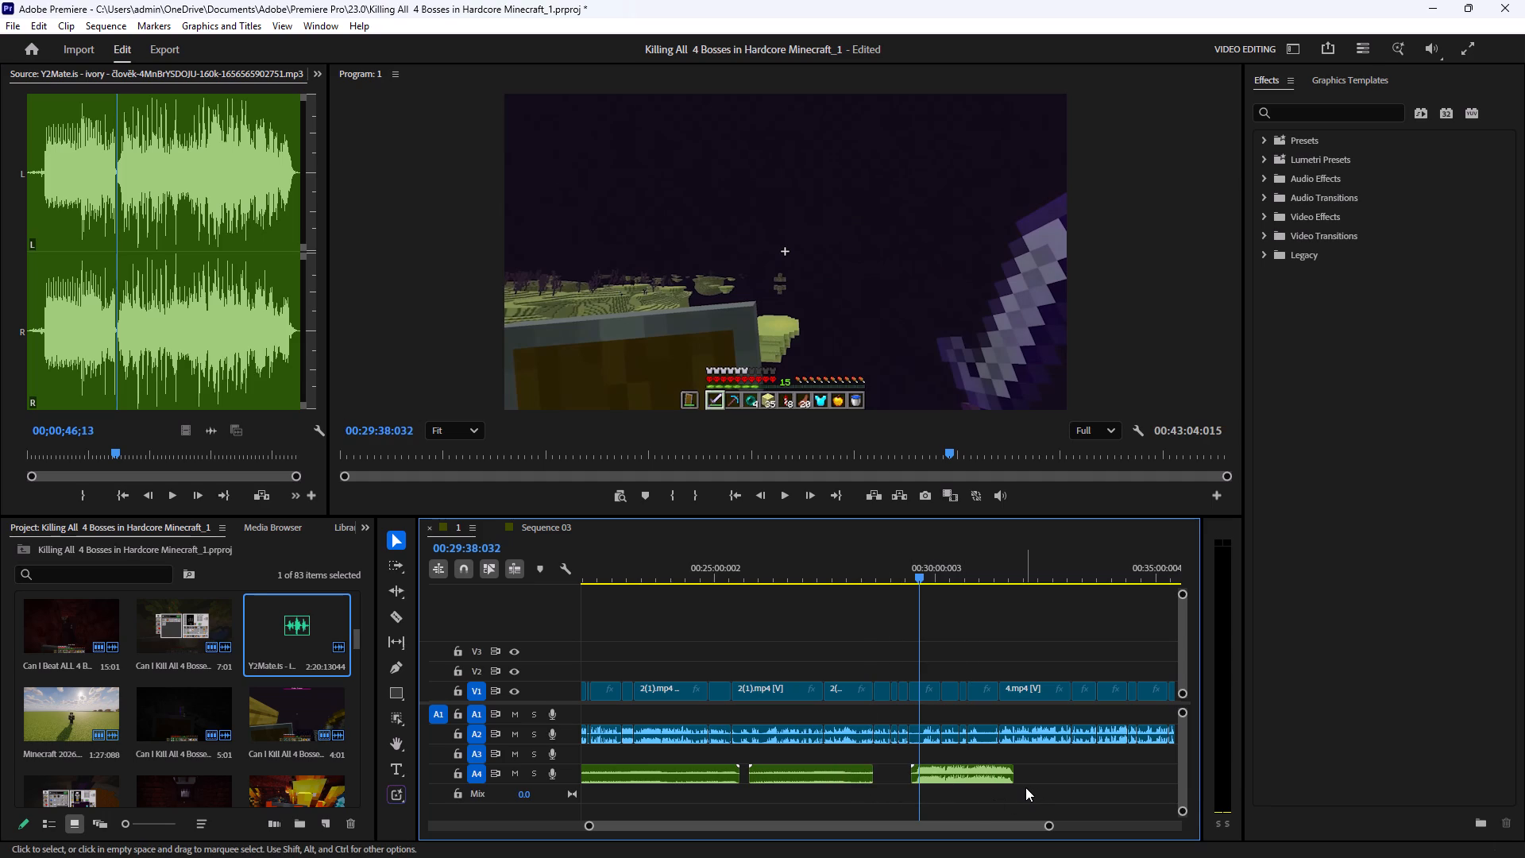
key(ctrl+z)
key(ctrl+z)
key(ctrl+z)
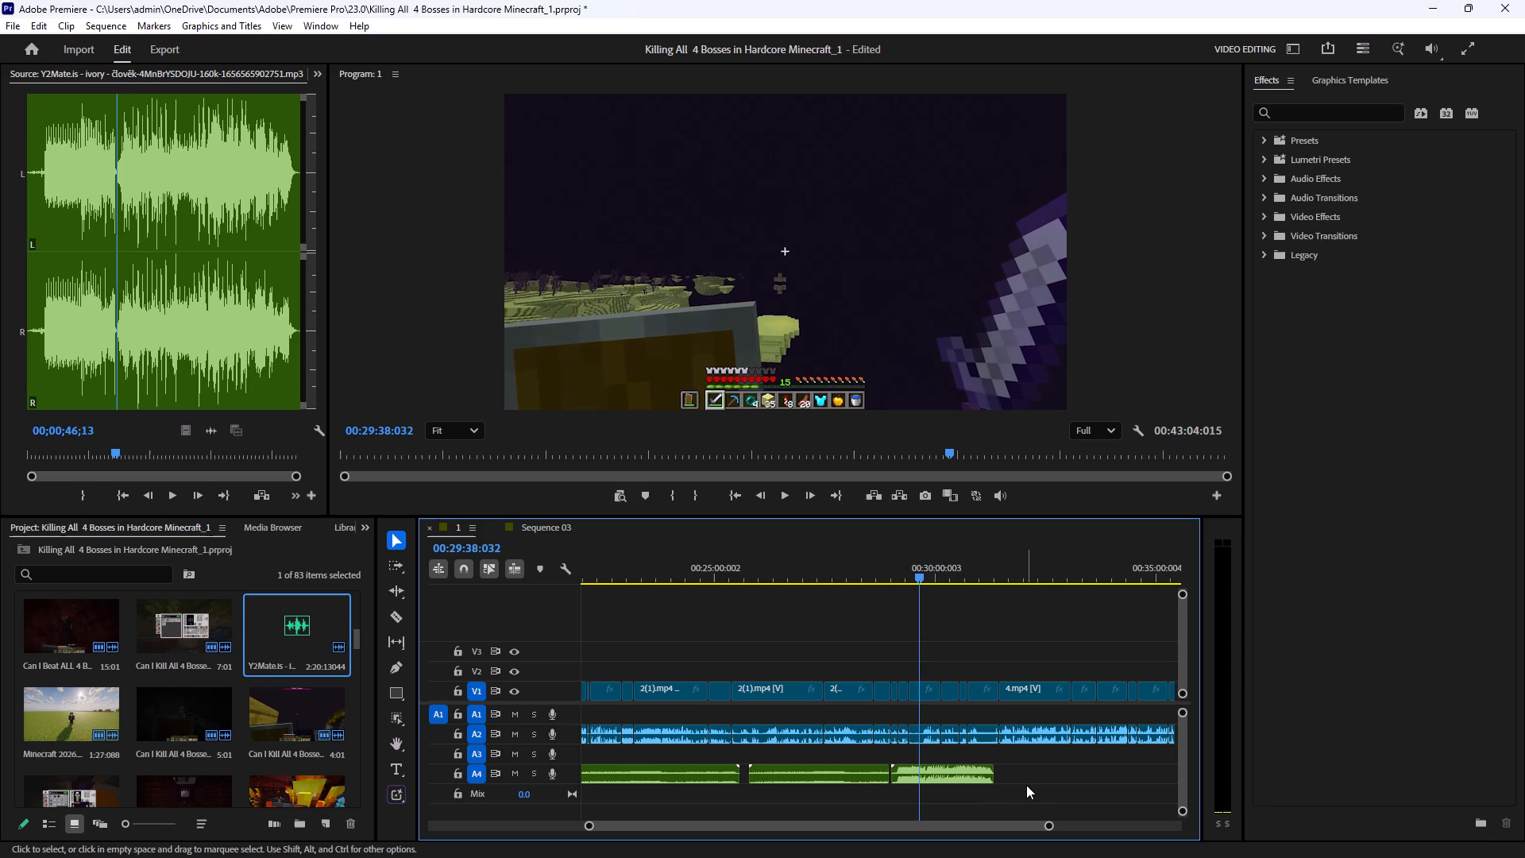
Set the volume level of the ivory - člověk clip on A4 to -21.4 dB.
click(937, 771)
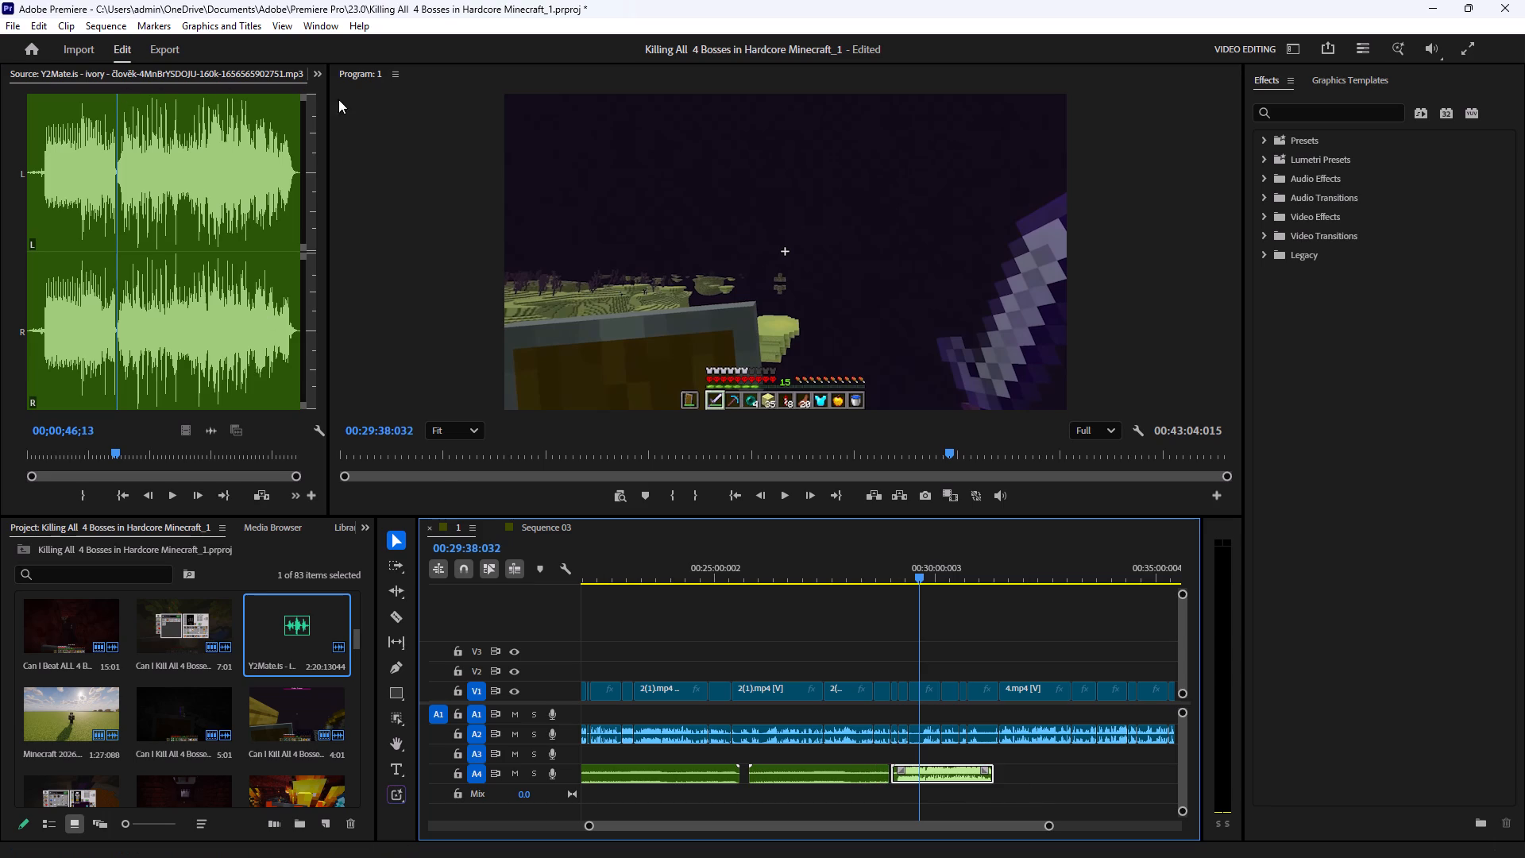
click(317, 68)
click(338, 118)
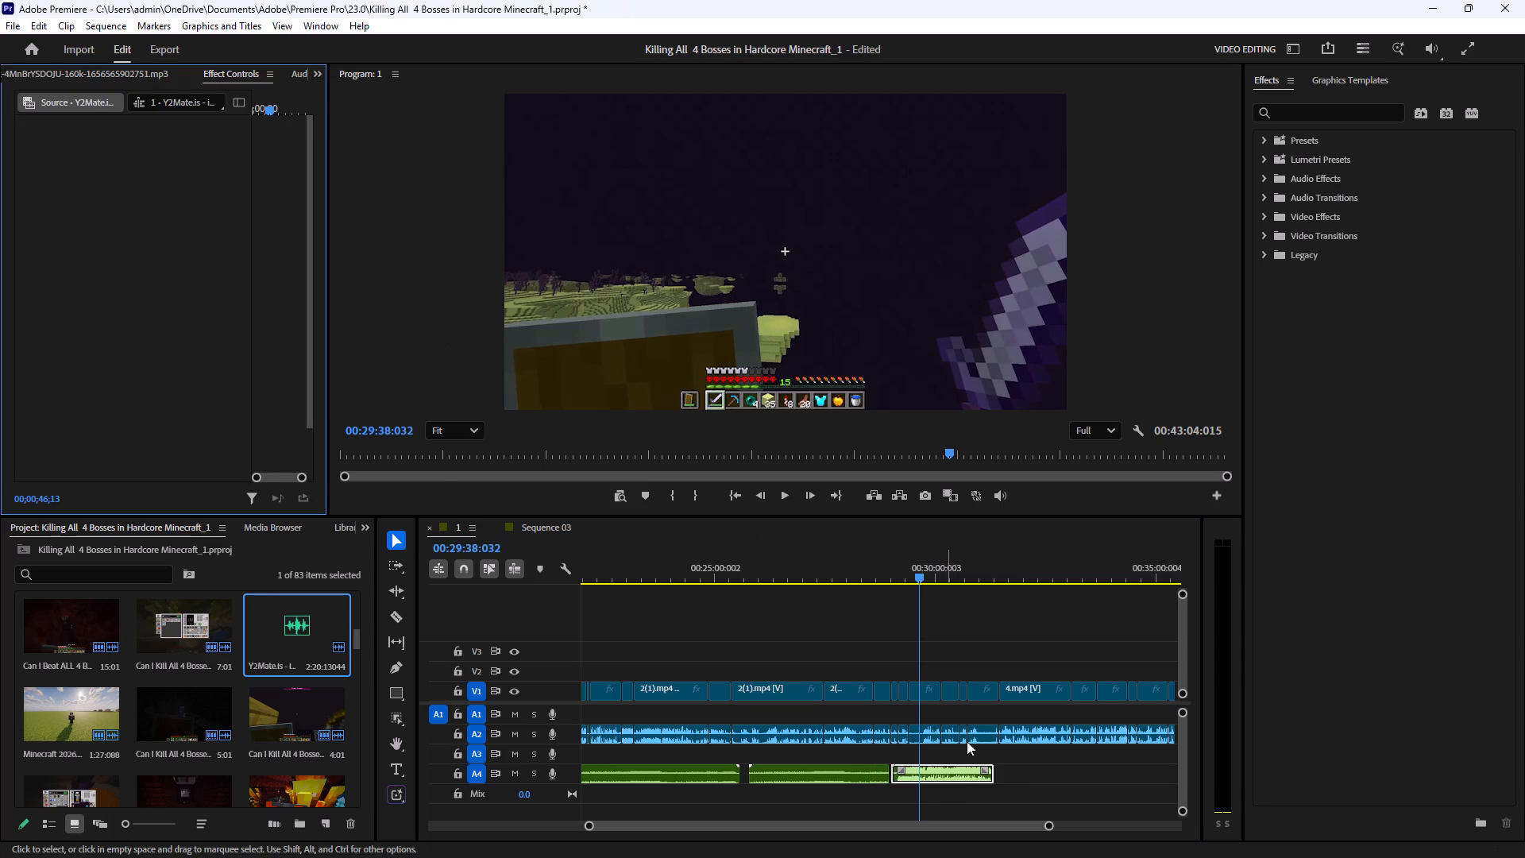
click(1099, 795)
click(942, 770)
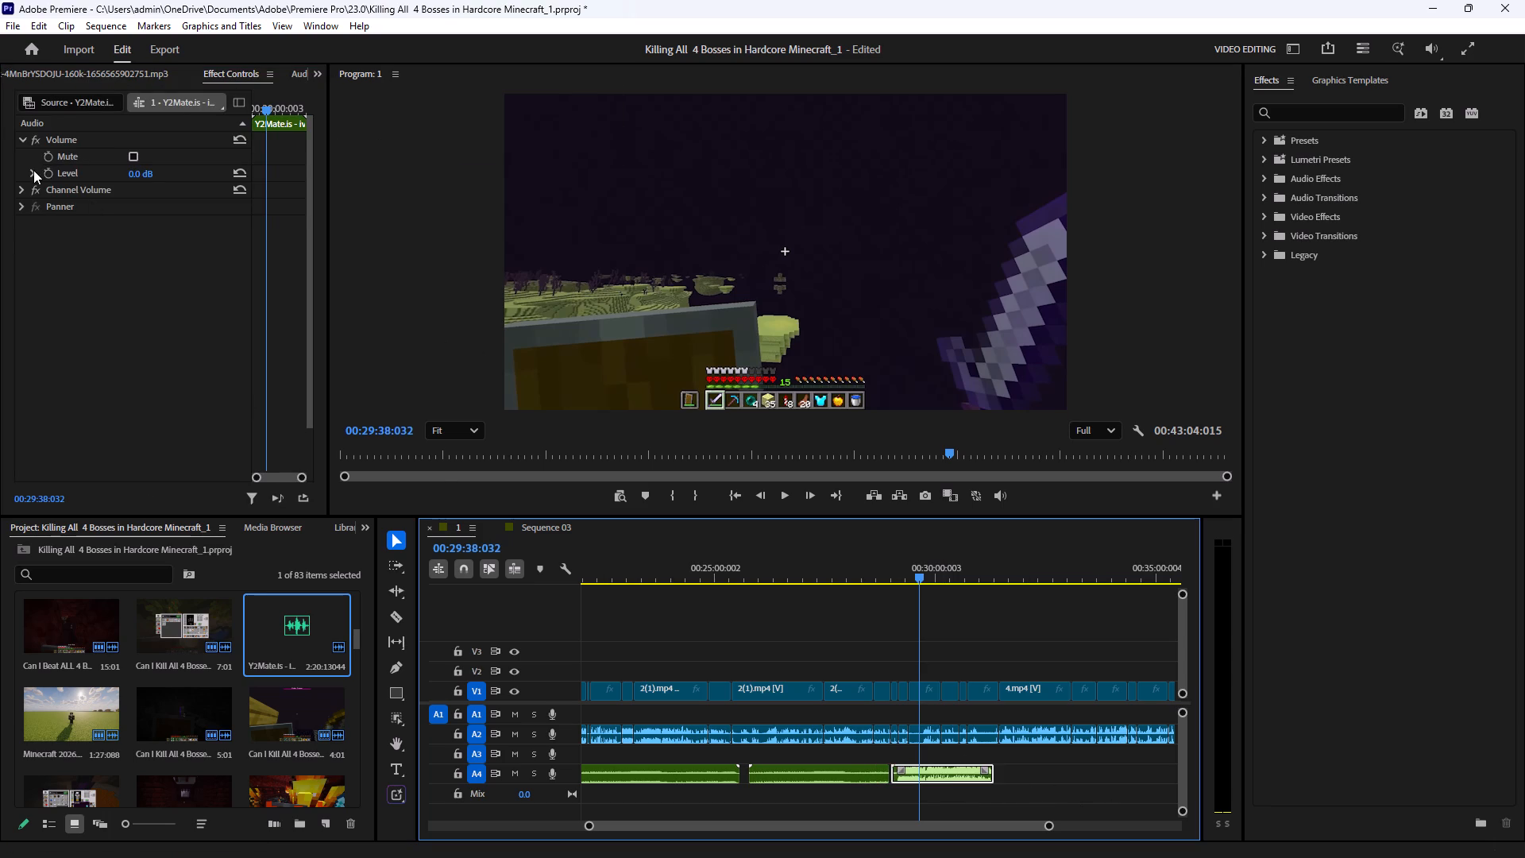
click(33, 171)
drag(128, 197, 91, 214)
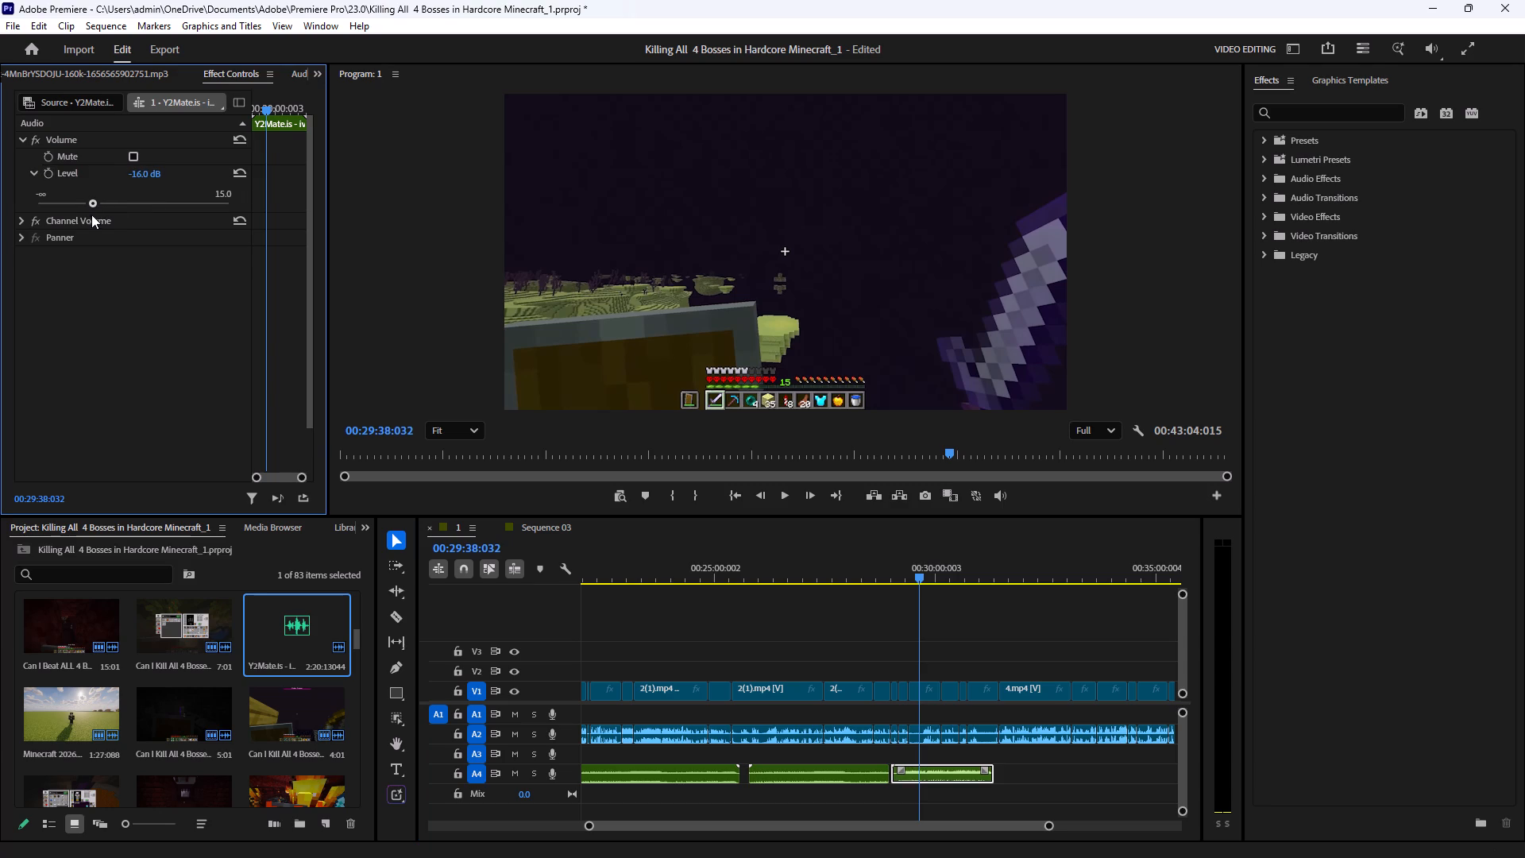
drag(91, 214, 80, 224)
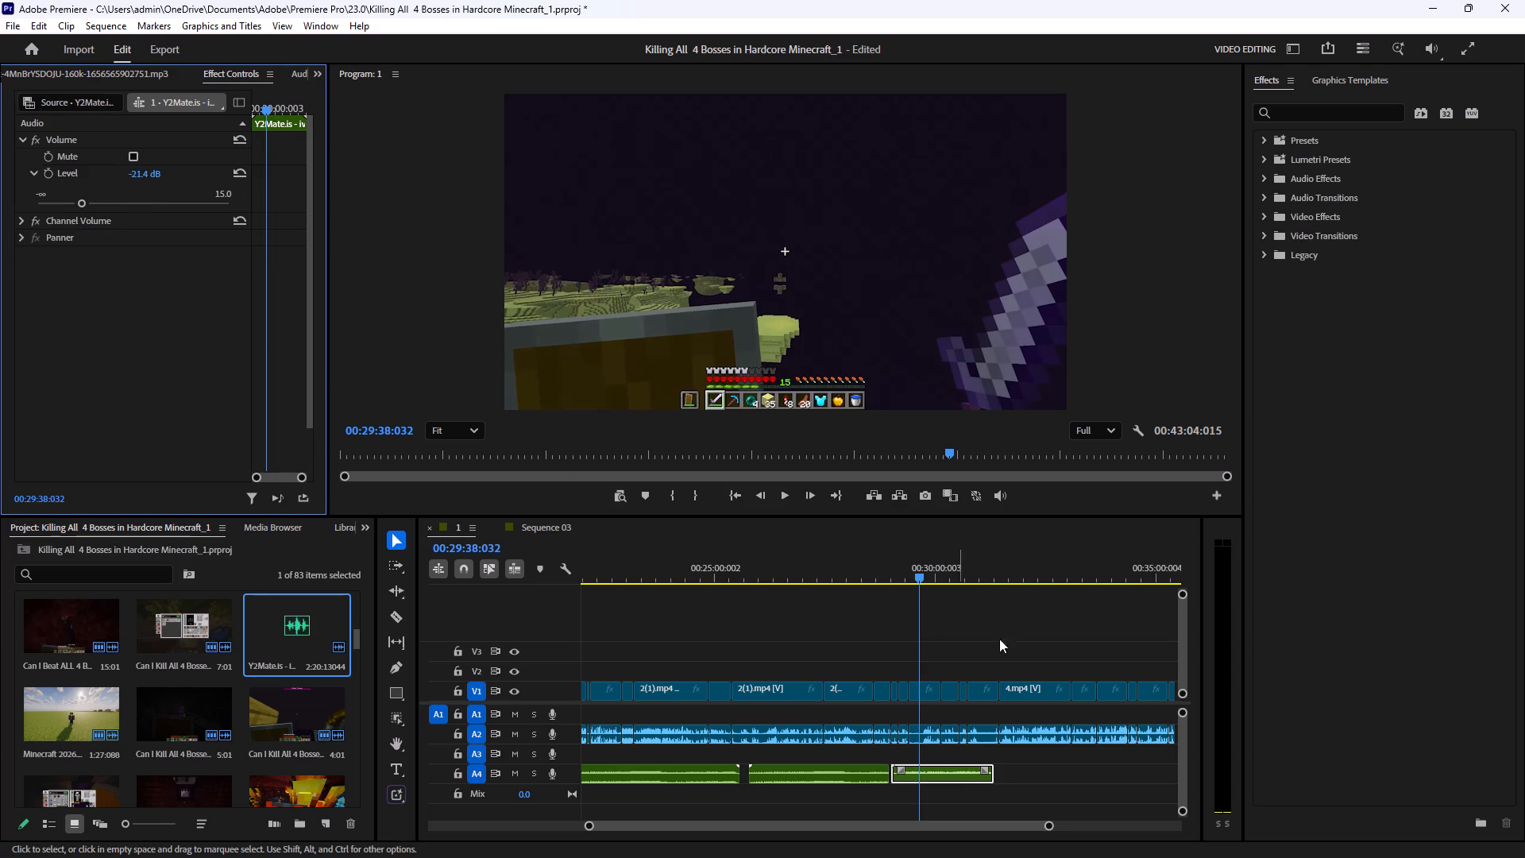
Review the music change and the End flying footage from about 00:28:54 to 00:29:16, partly in the enlarged preview.
click(1010, 641)
click(890, 578)
click(1021, 651)
click(813, 501)
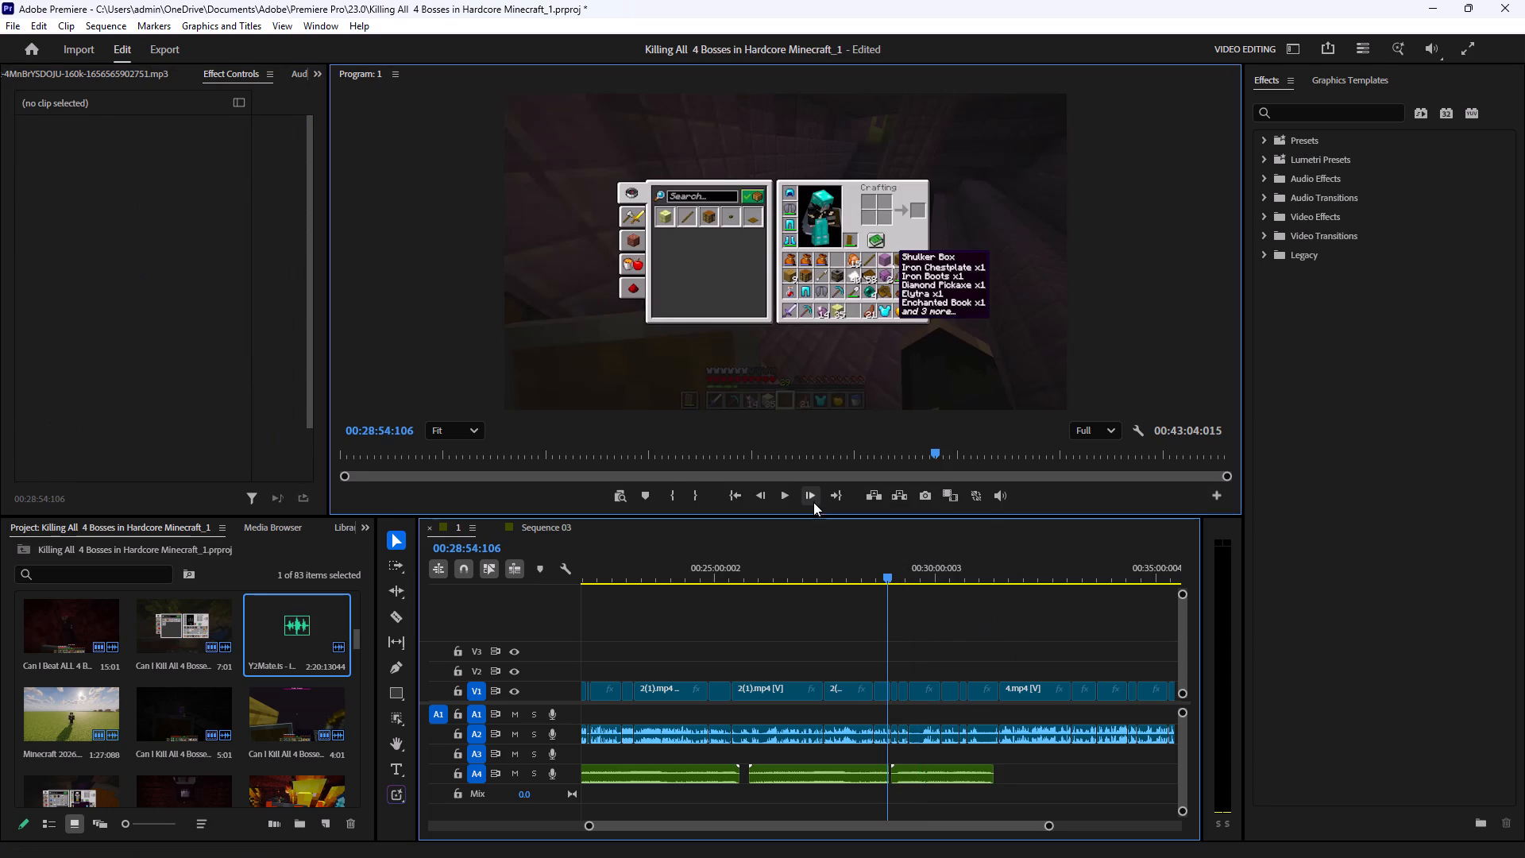
click(783, 501)
click(959, 282)
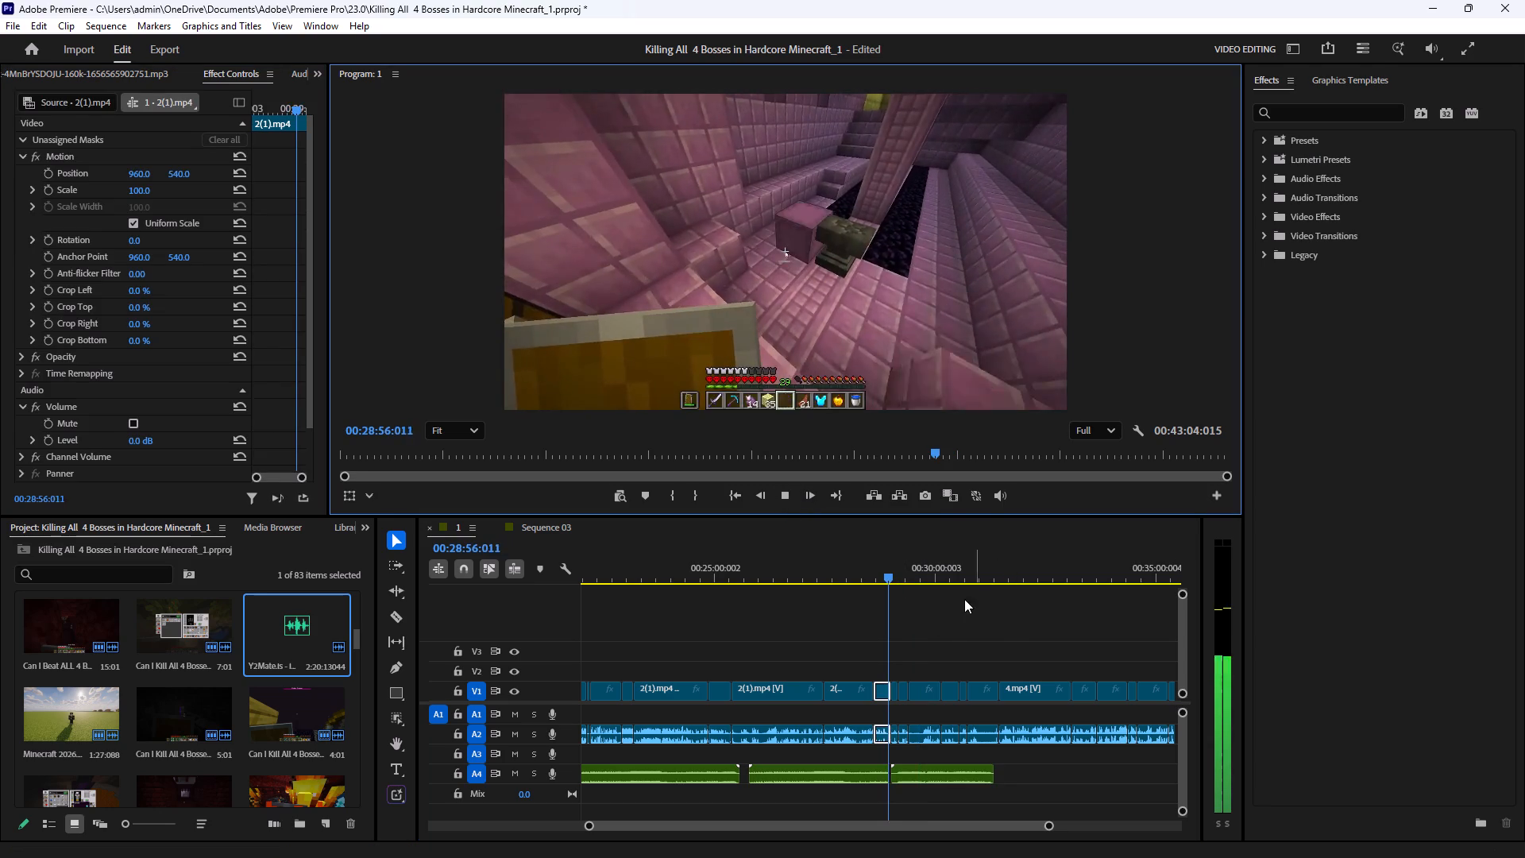
click(956, 617)
click(986, 282)
key(grave)
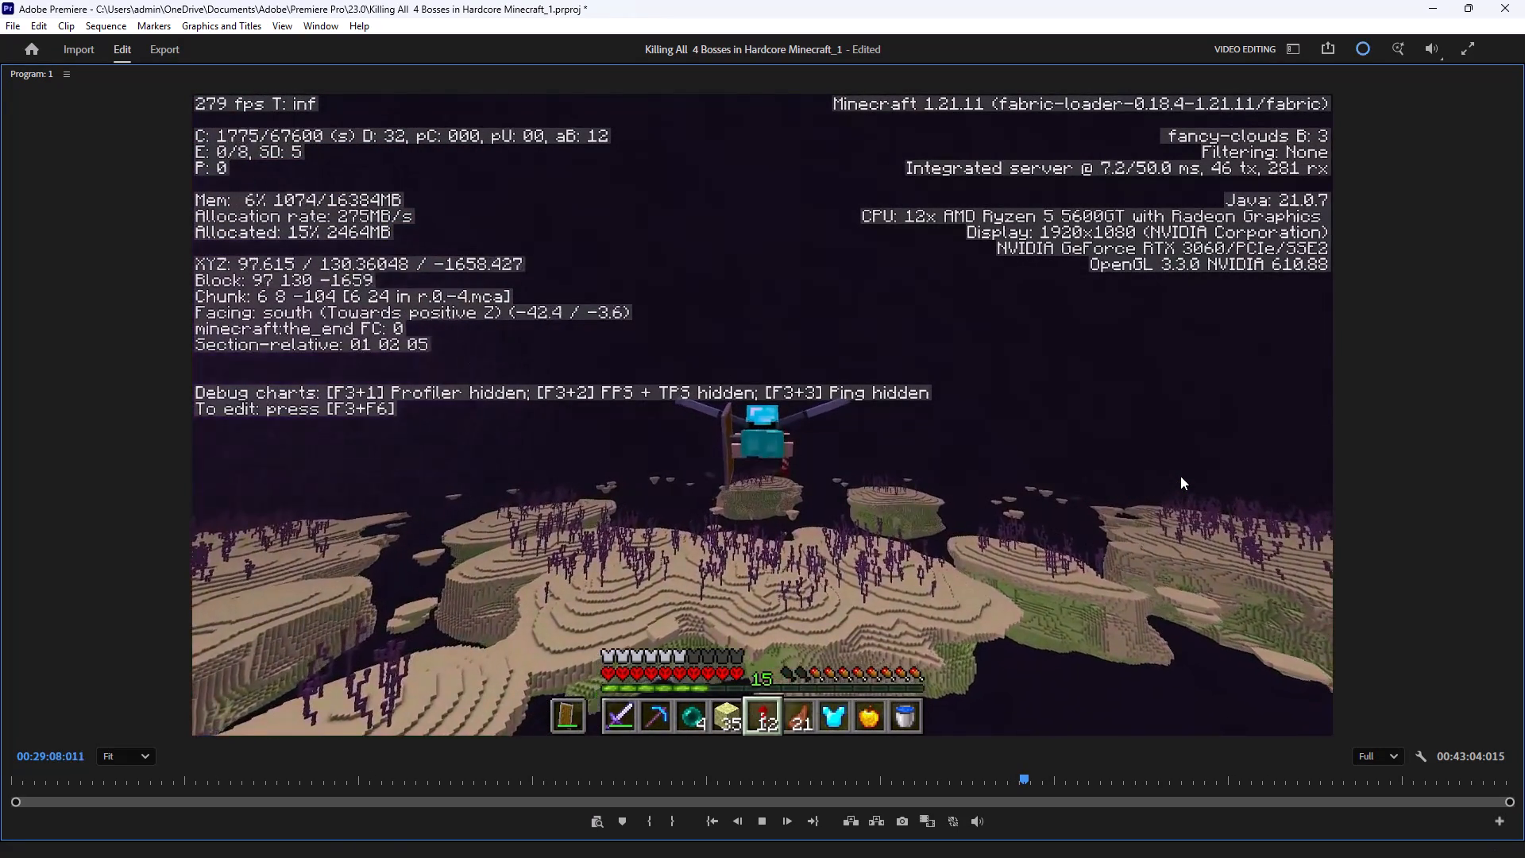
key(grave)
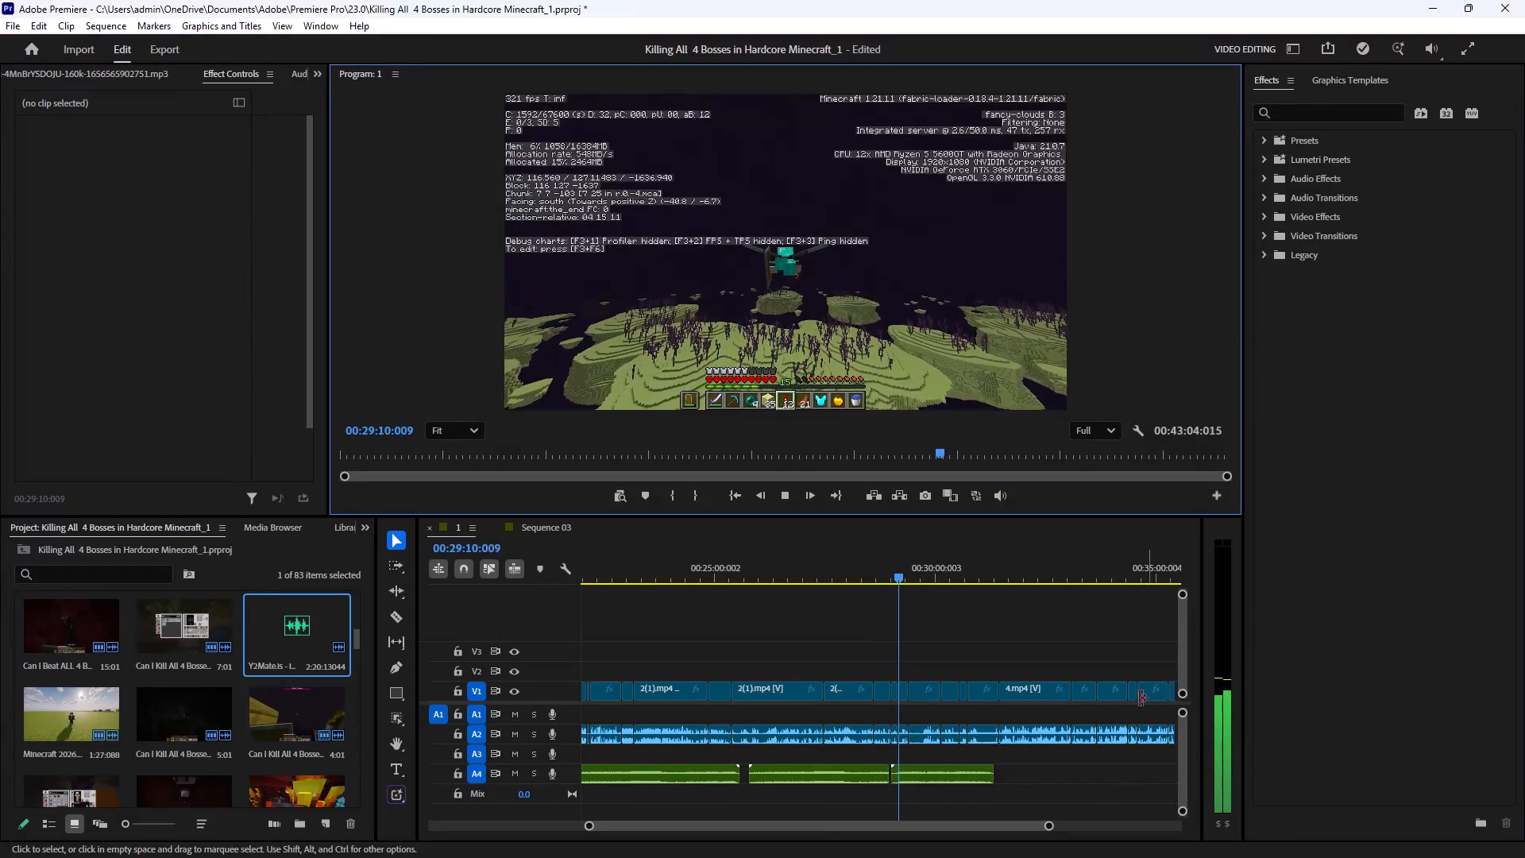
click(960, 256)
key(grave)
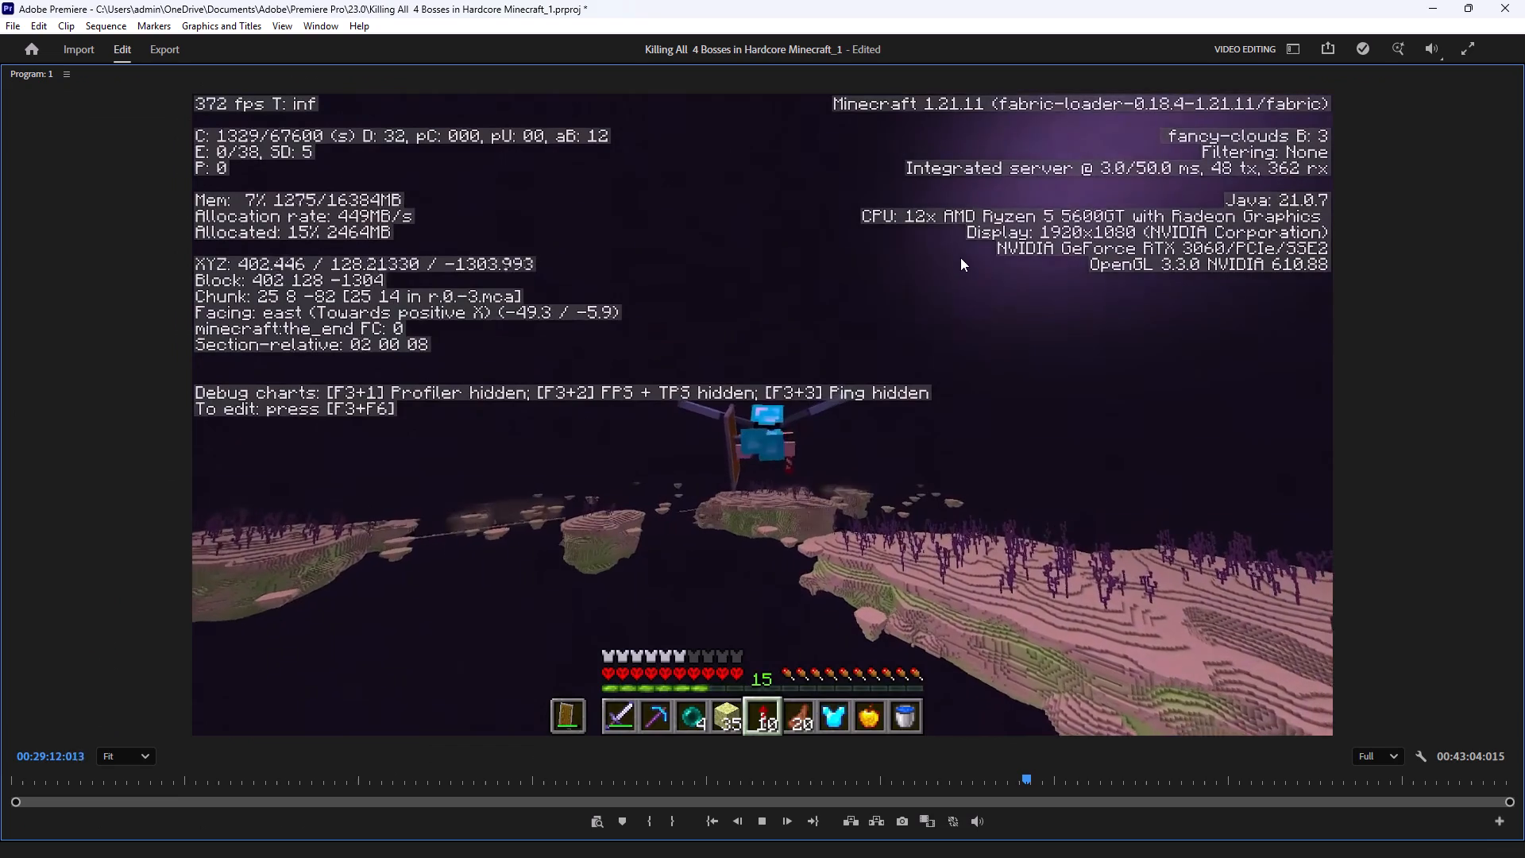
key(grave)
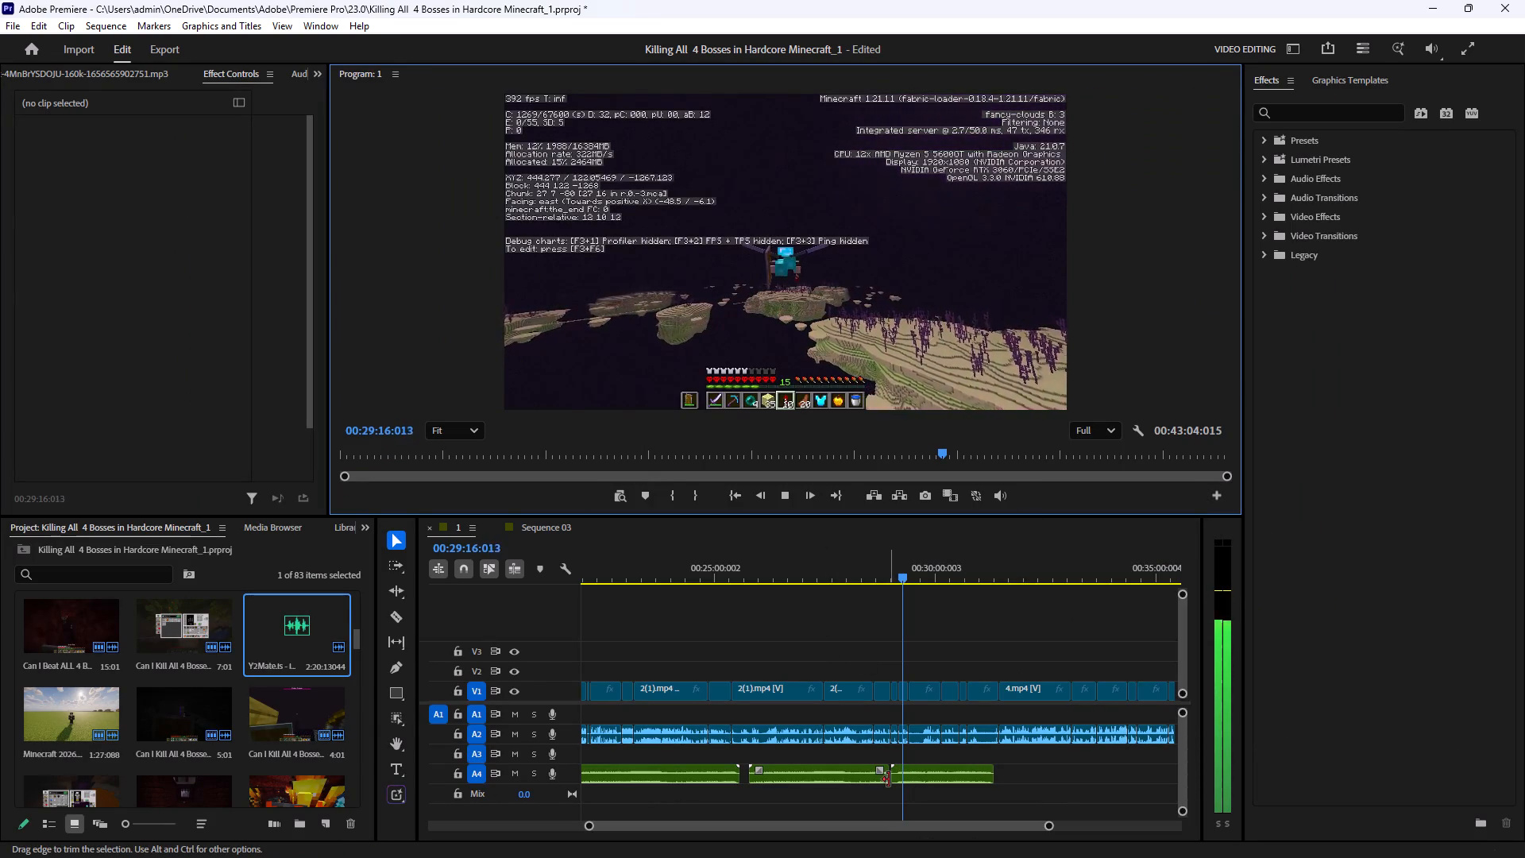
Trim the end of the Jawbone clip on A4 to about 00:28:15 and move the ivory - člověk clip directly against it.
drag(889, 779, 842, 778)
click(874, 804)
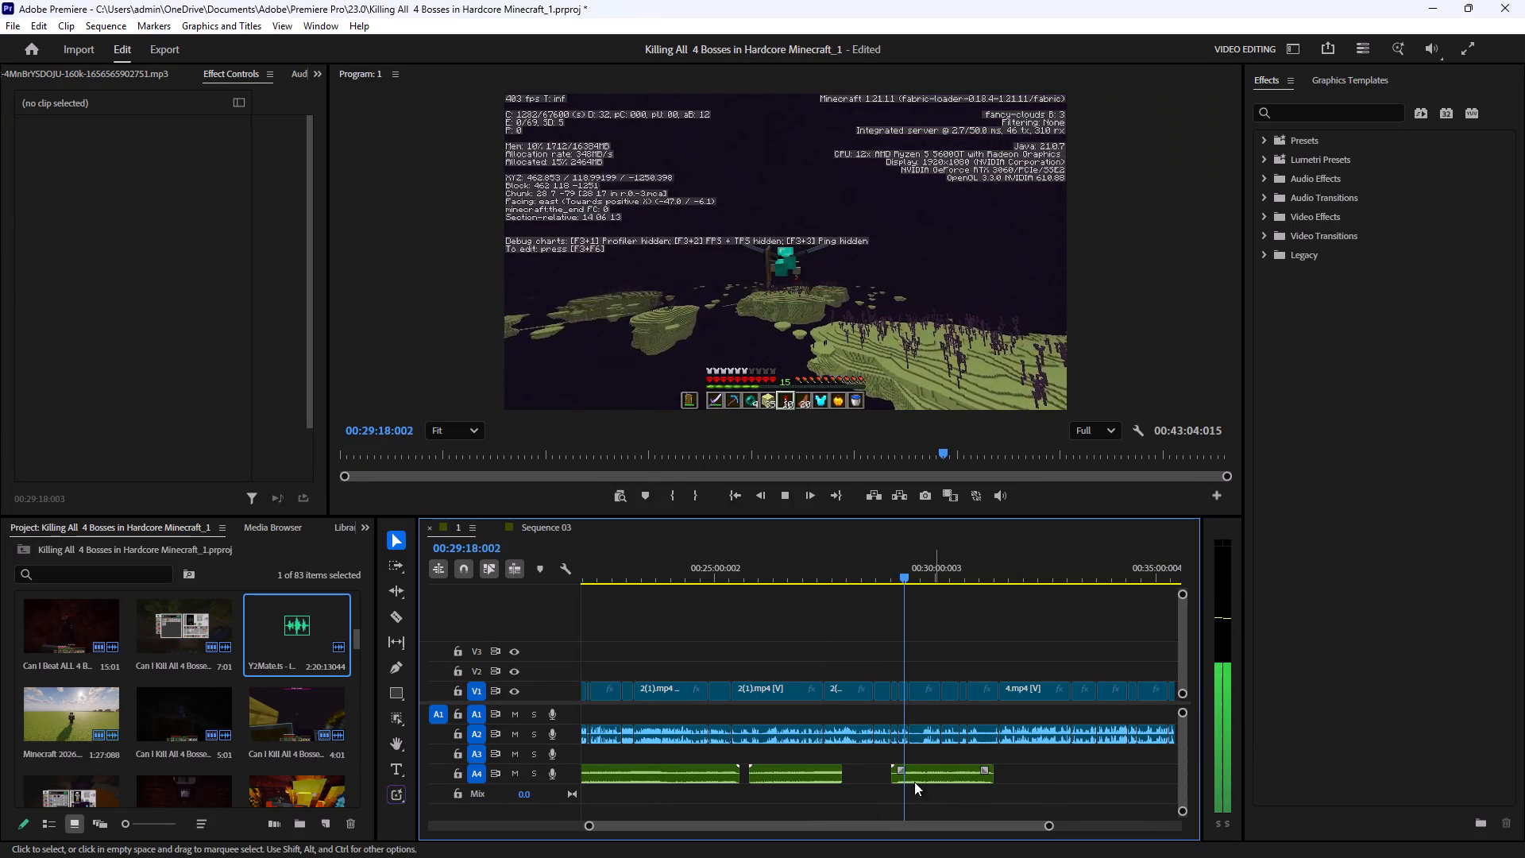
drag(840, 776, 855, 782)
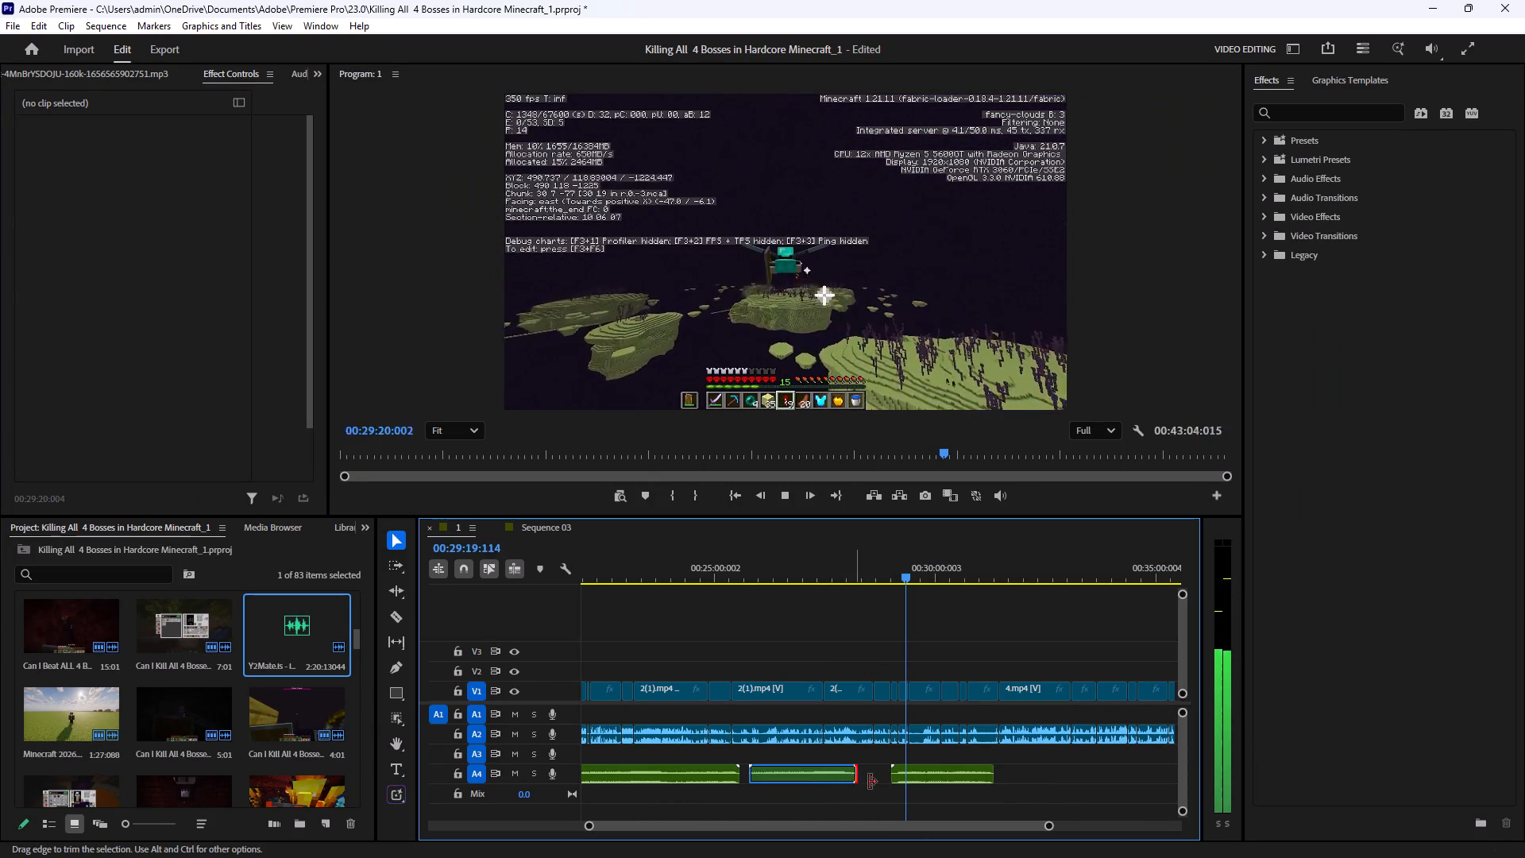
drag(940, 774, 907, 774)
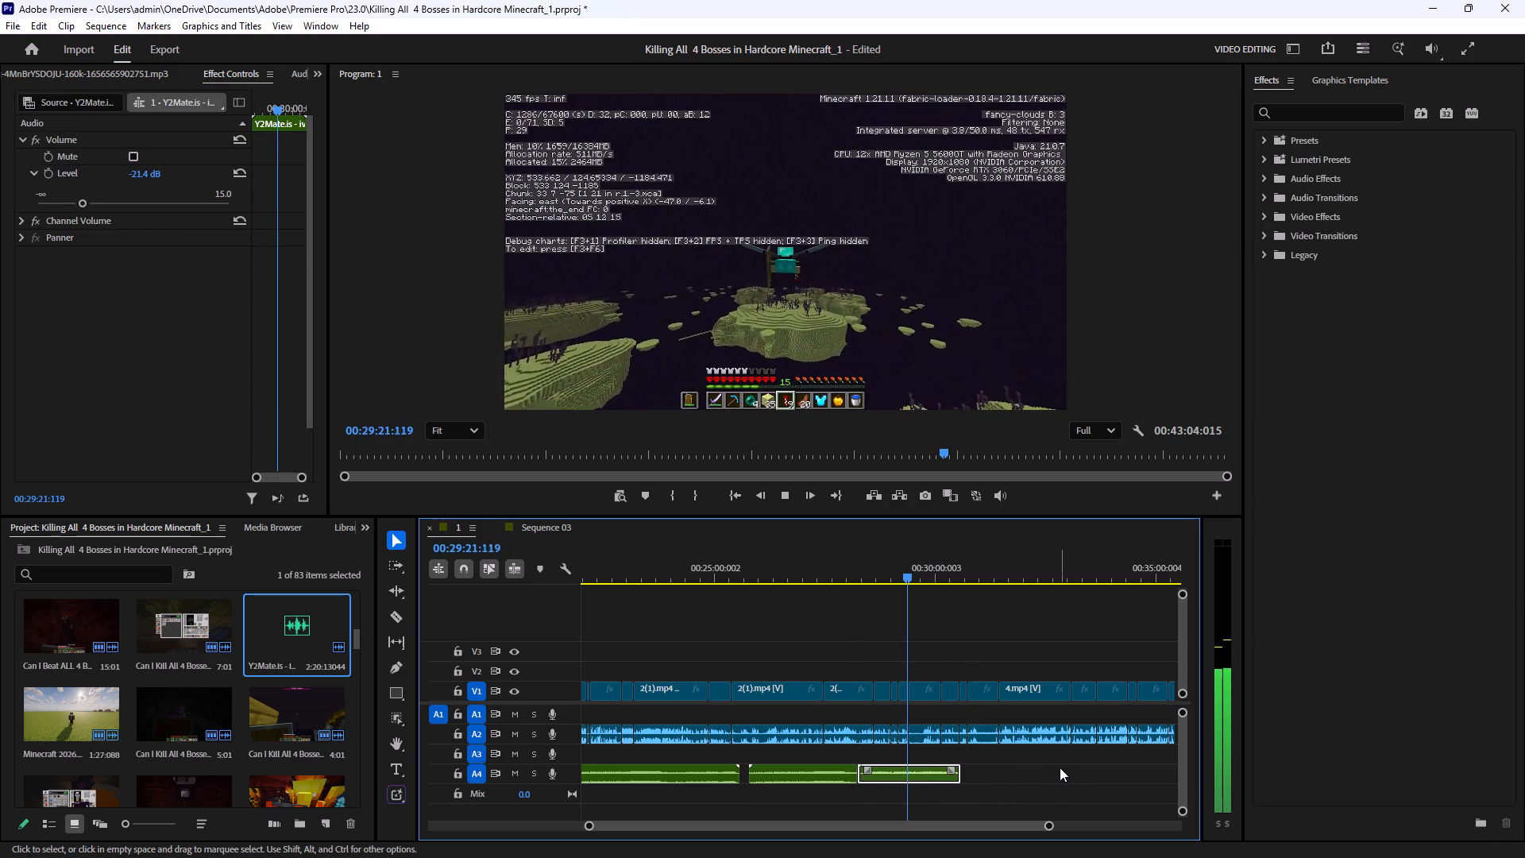
Review the chest and anvil footage with its music between about 00:28:28 and 00:28:51, partly in the enlarged preview.
click(1060, 767)
click(873, 578)
click(998, 632)
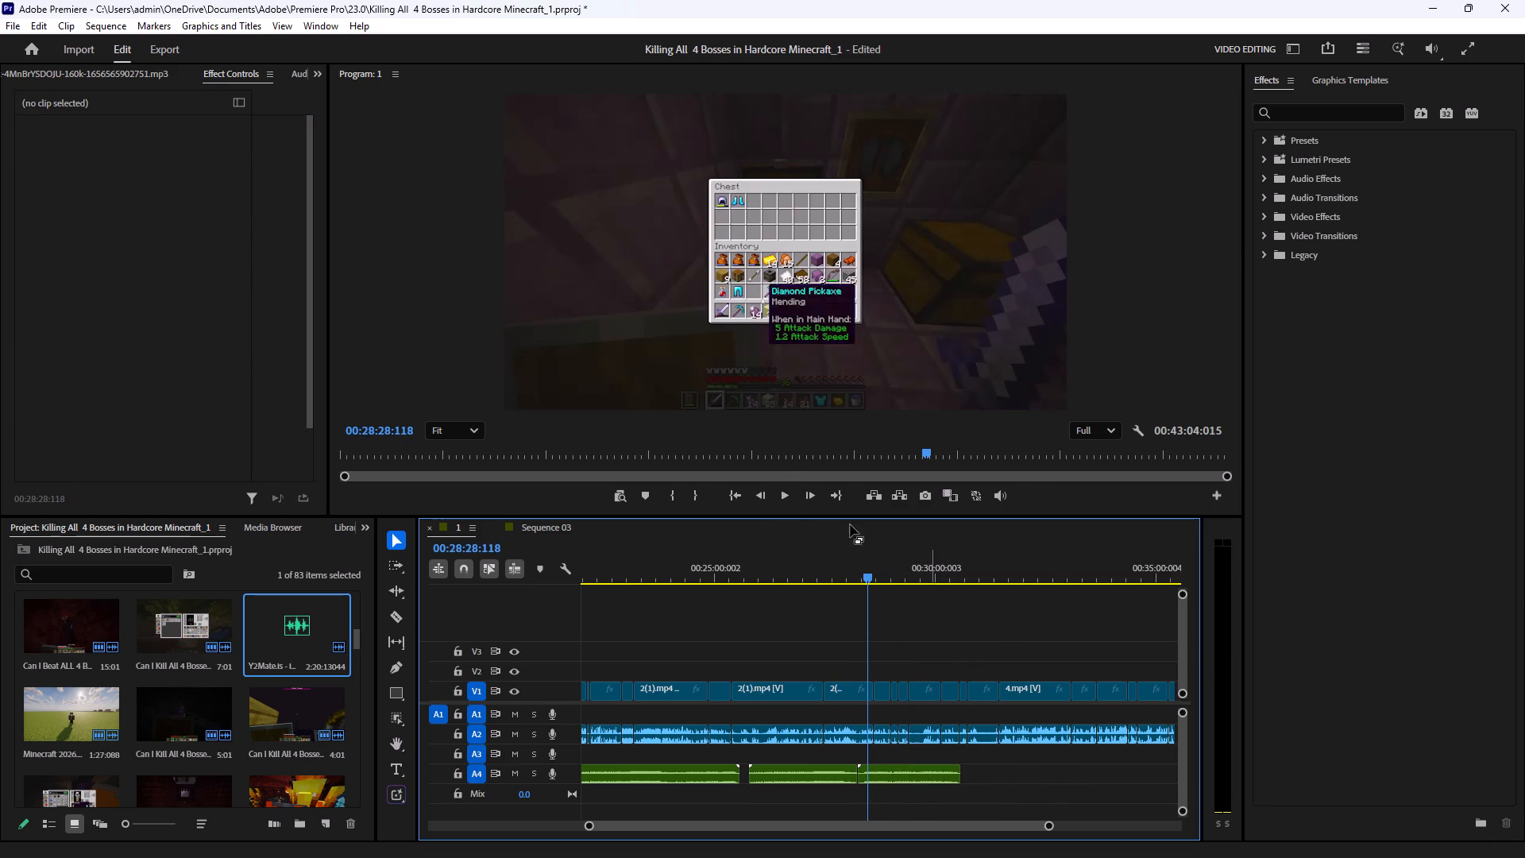
click(781, 506)
click(772, 498)
click(786, 498)
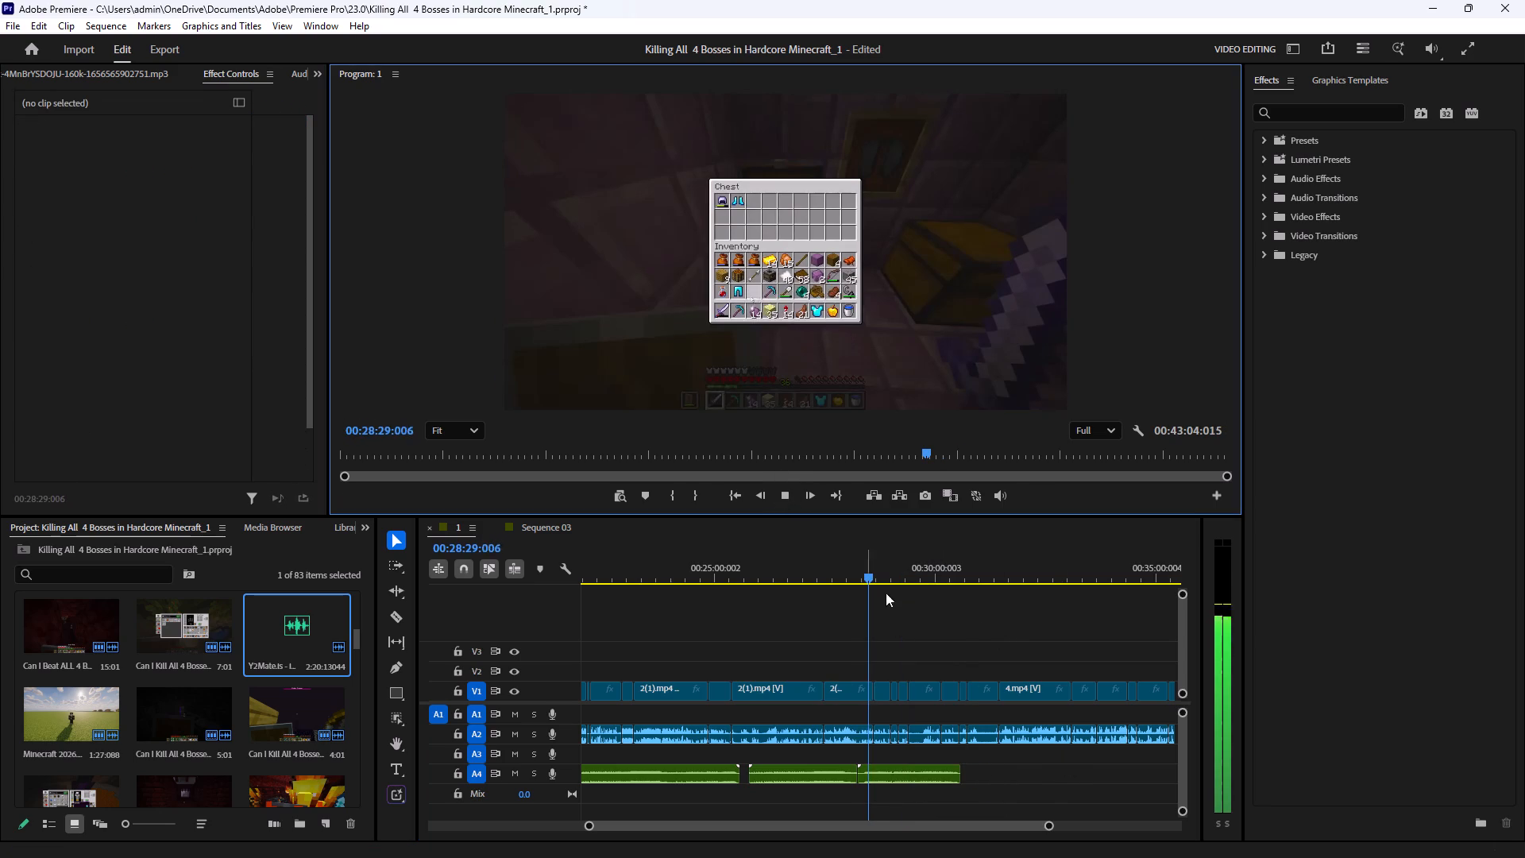
click(885, 580)
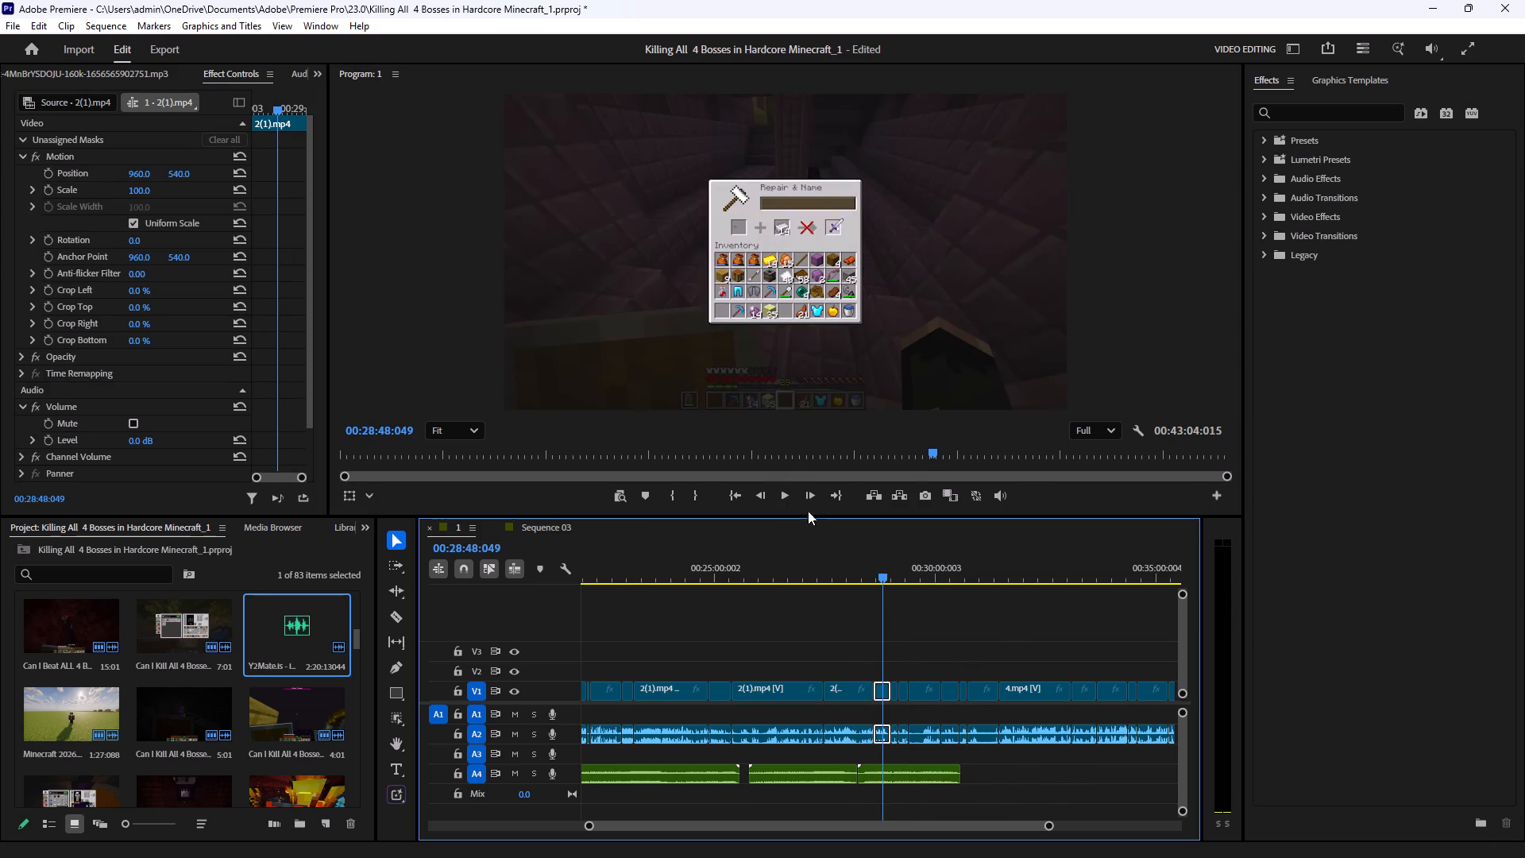
click(783, 499)
click(1004, 617)
click(878, 362)
key(grave)
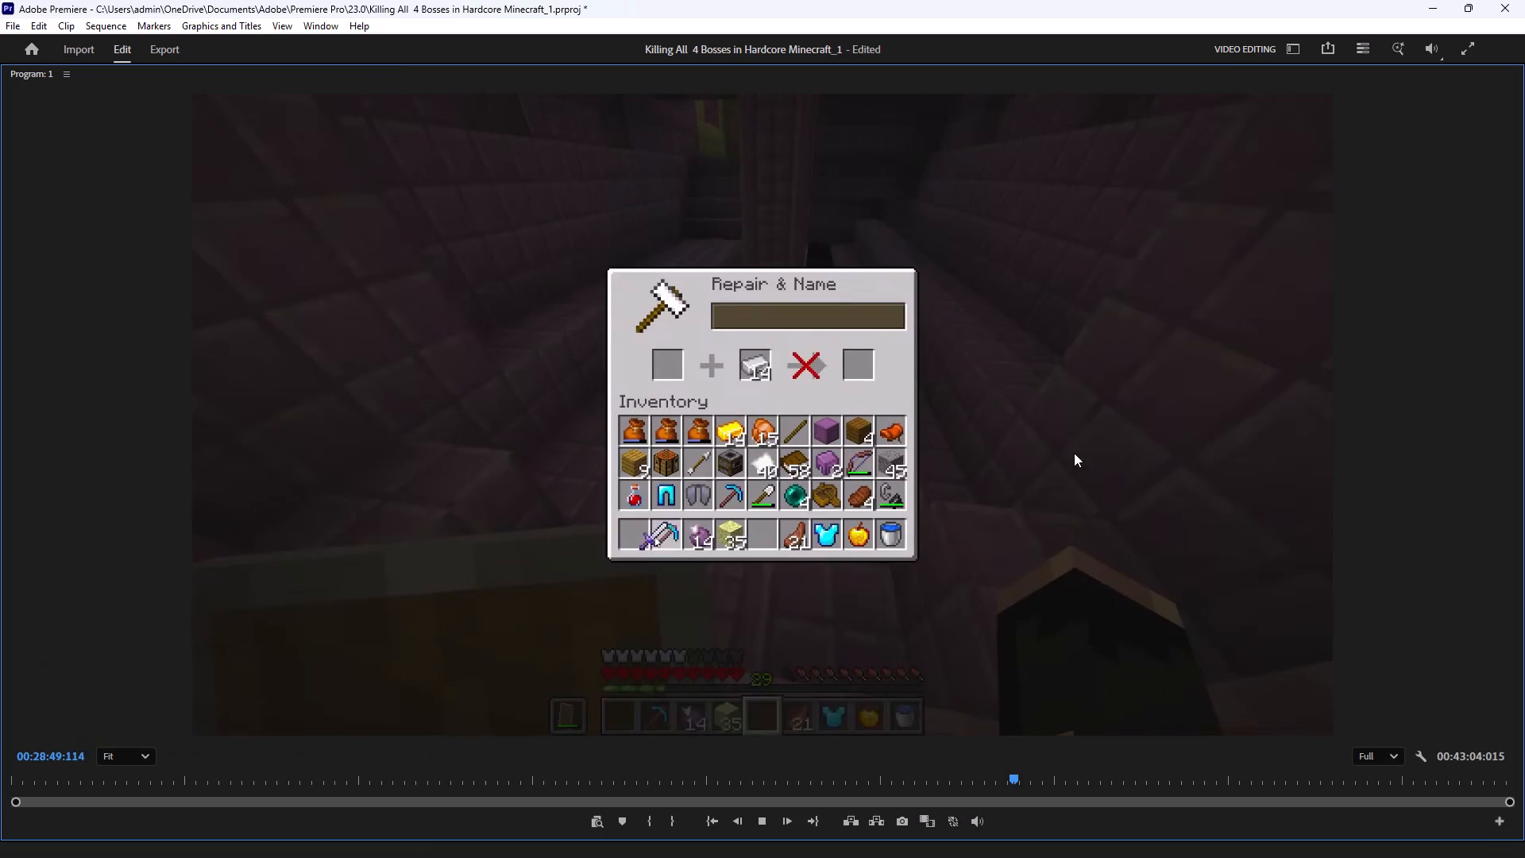
key(grave)
key(space)
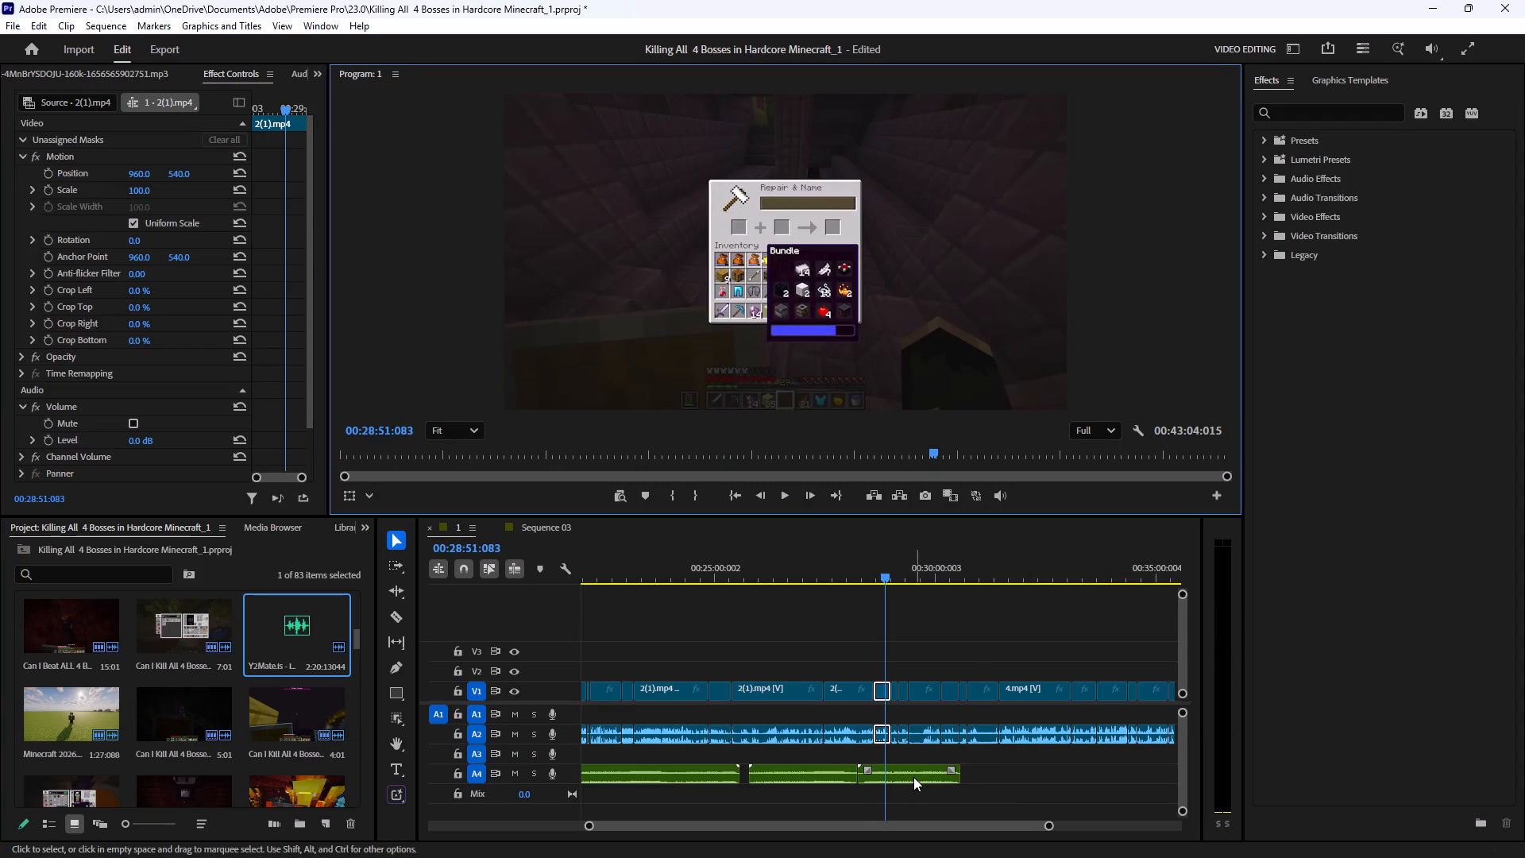
Move the ivory - člověk clip on A4 to start at about 00:28:36 and extend the Jawbone clip's end to meet it.
drag(904, 776, 917, 778)
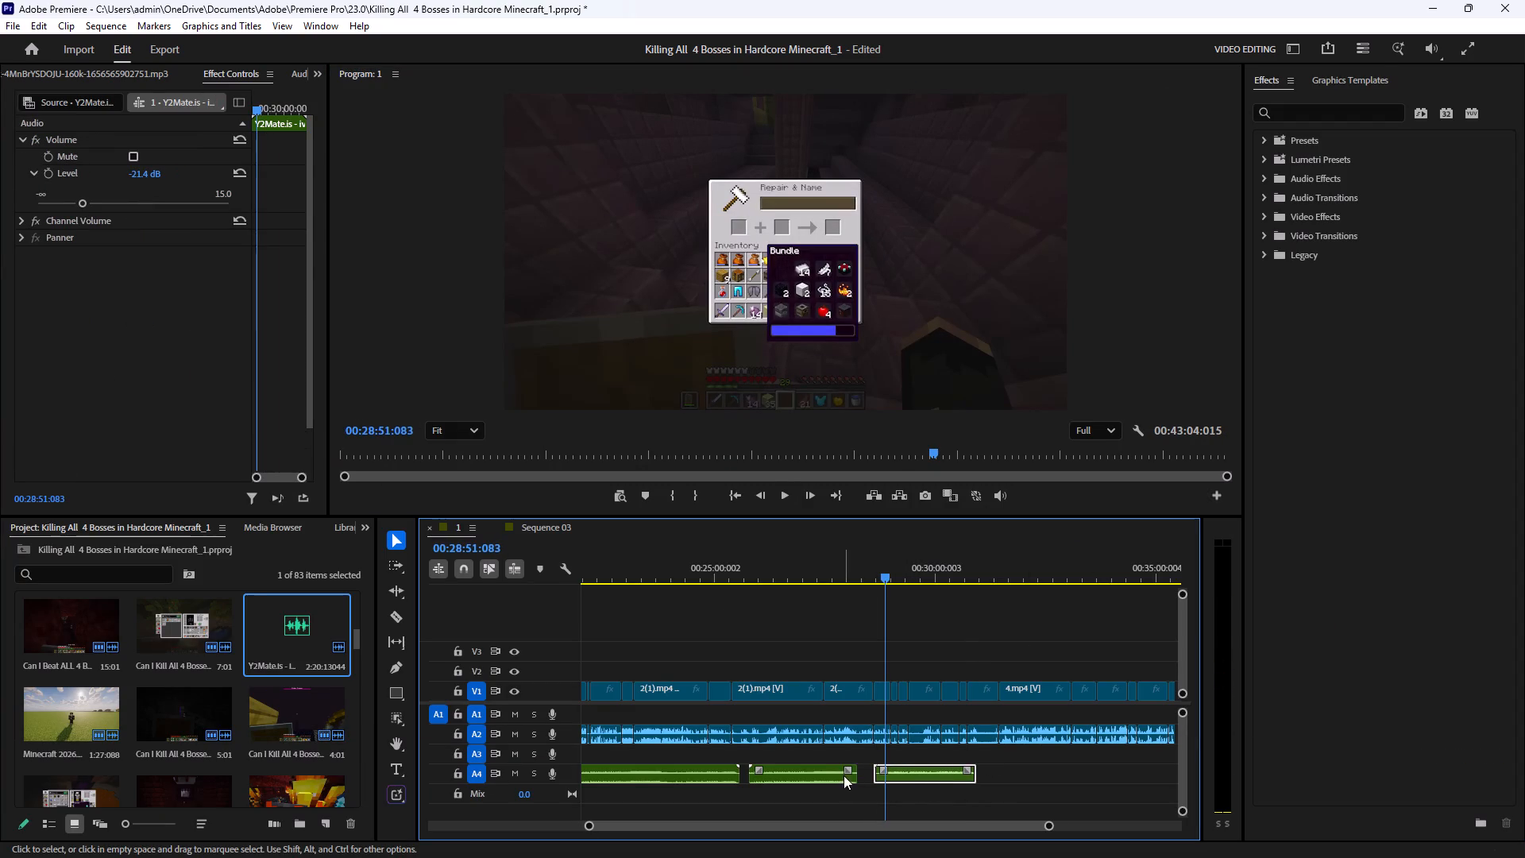
drag(855, 771, 868, 774)
Review the music change and the start of the End flying footage from about 00:28:28 to 00:29:05, partly in the enlarged preview.
click(870, 579)
click(979, 604)
click(784, 492)
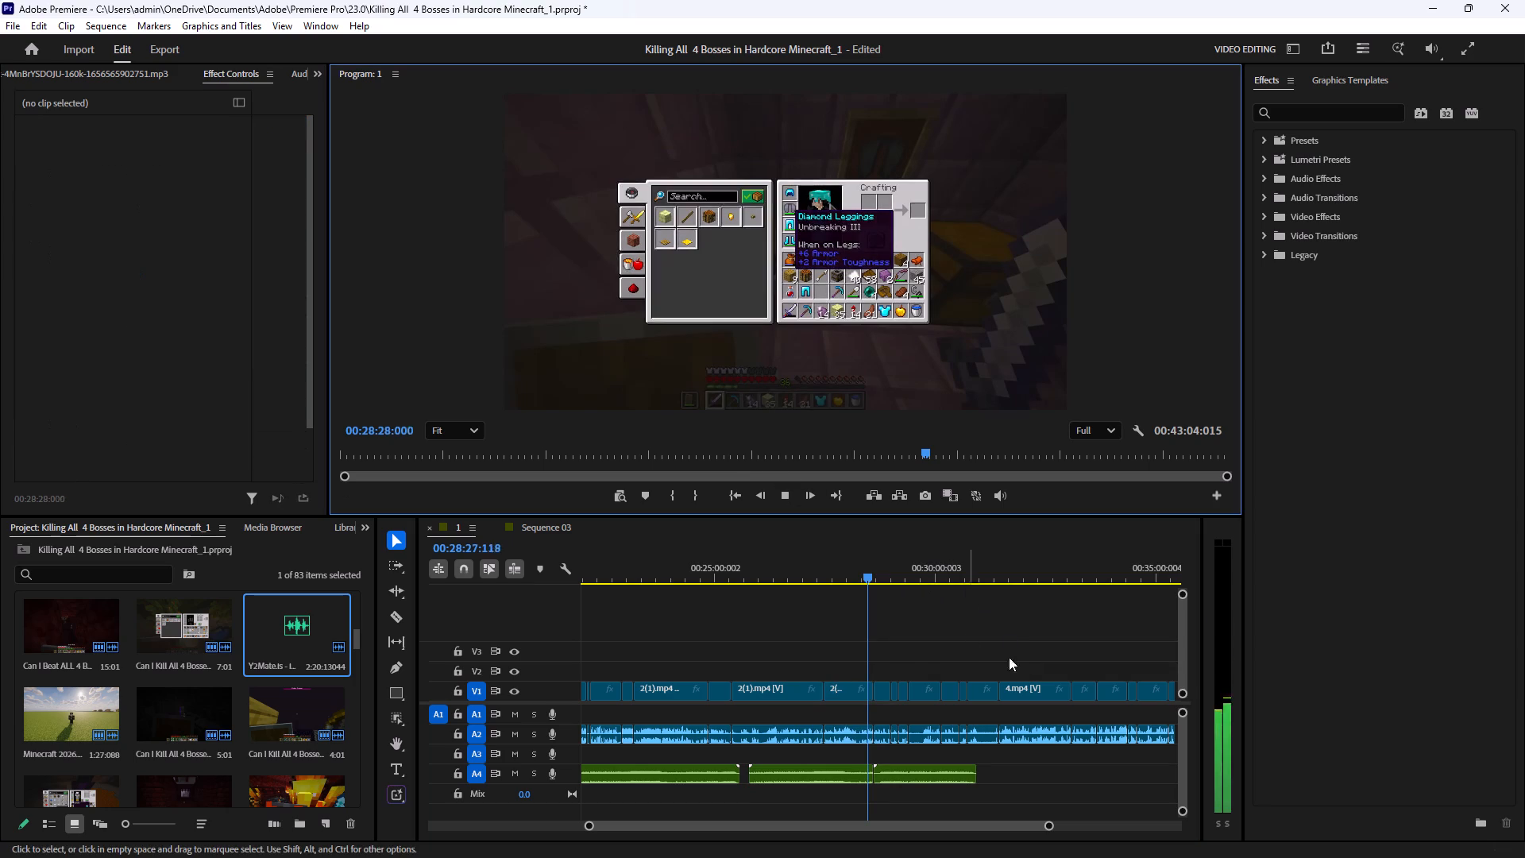
click(1007, 639)
click(886, 577)
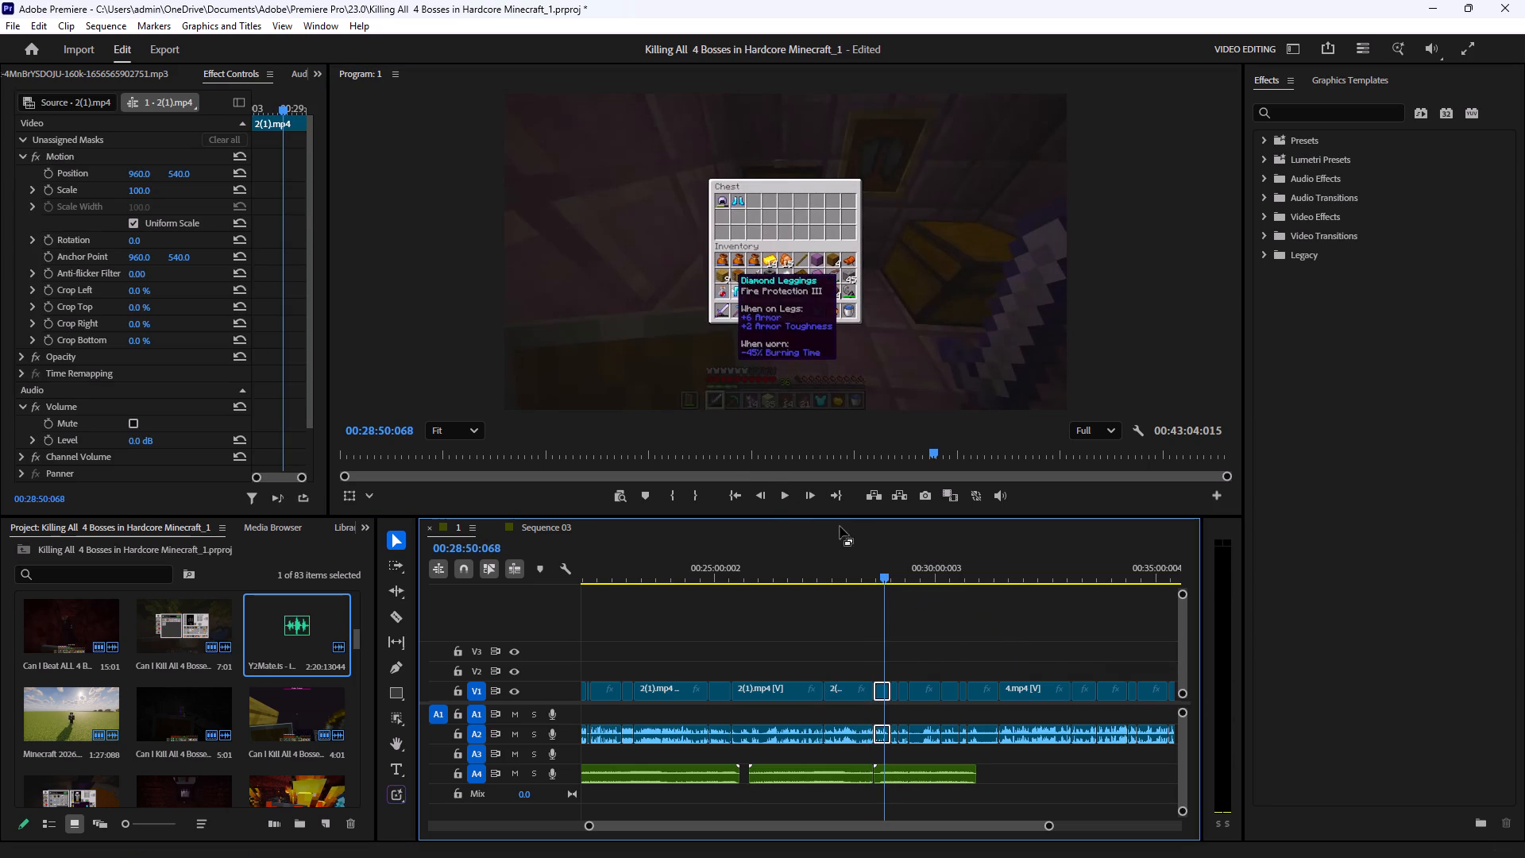
click(787, 502)
click(976, 613)
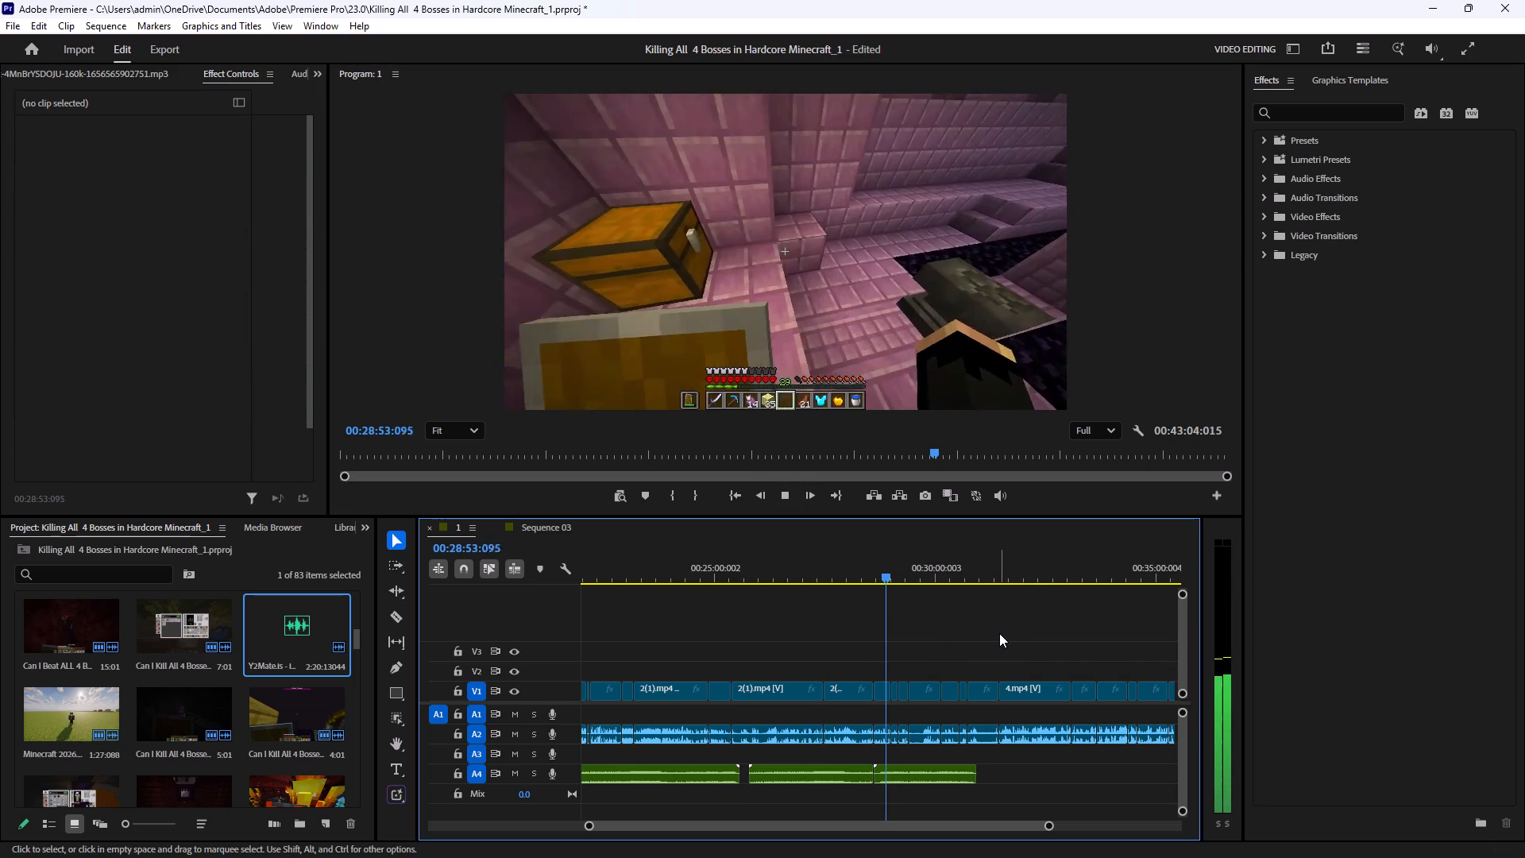
click(999, 633)
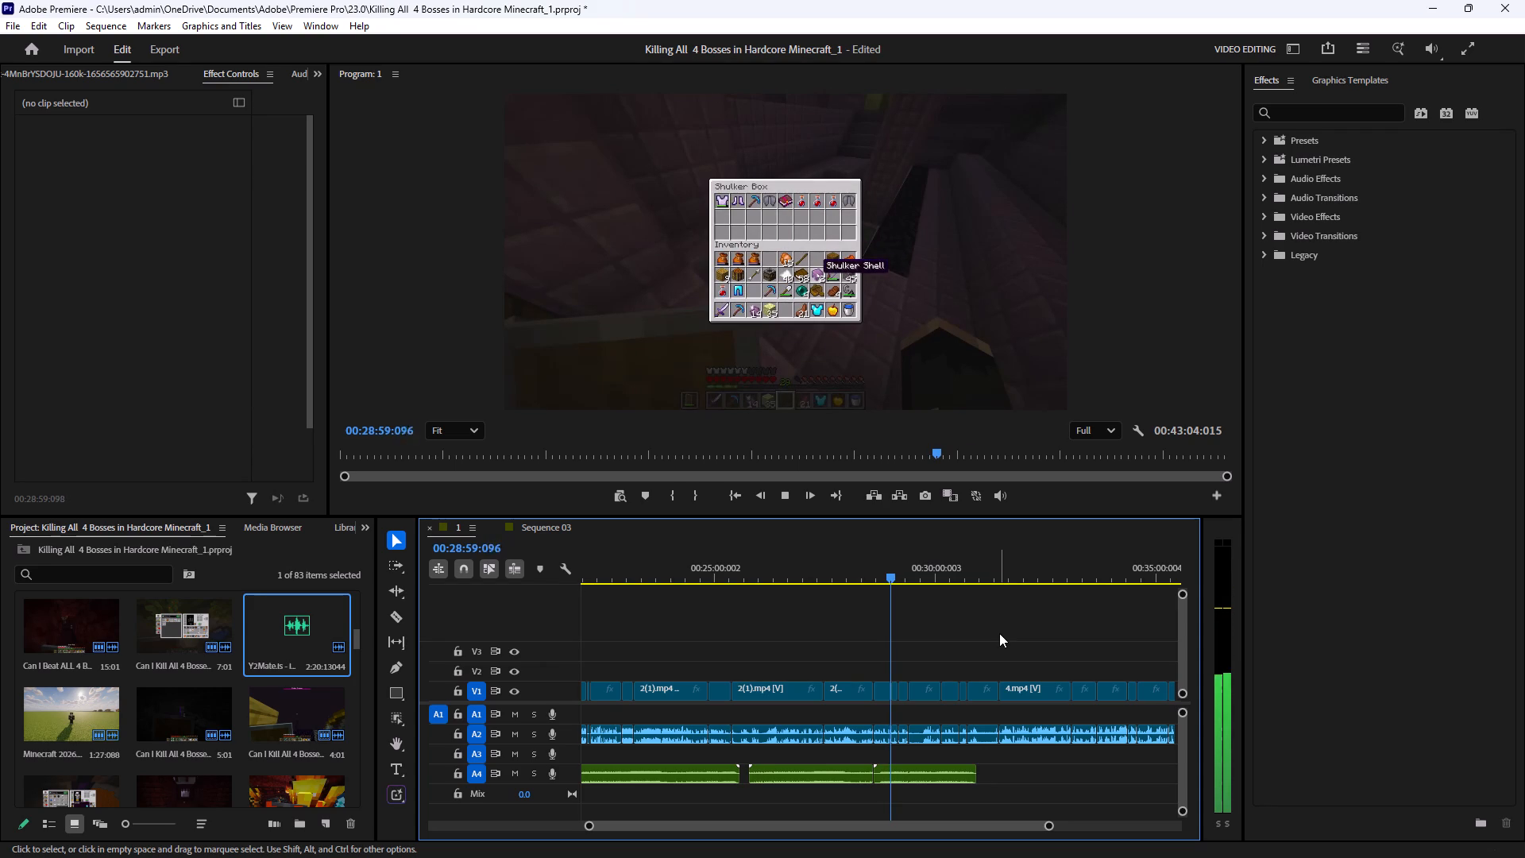
click(864, 329)
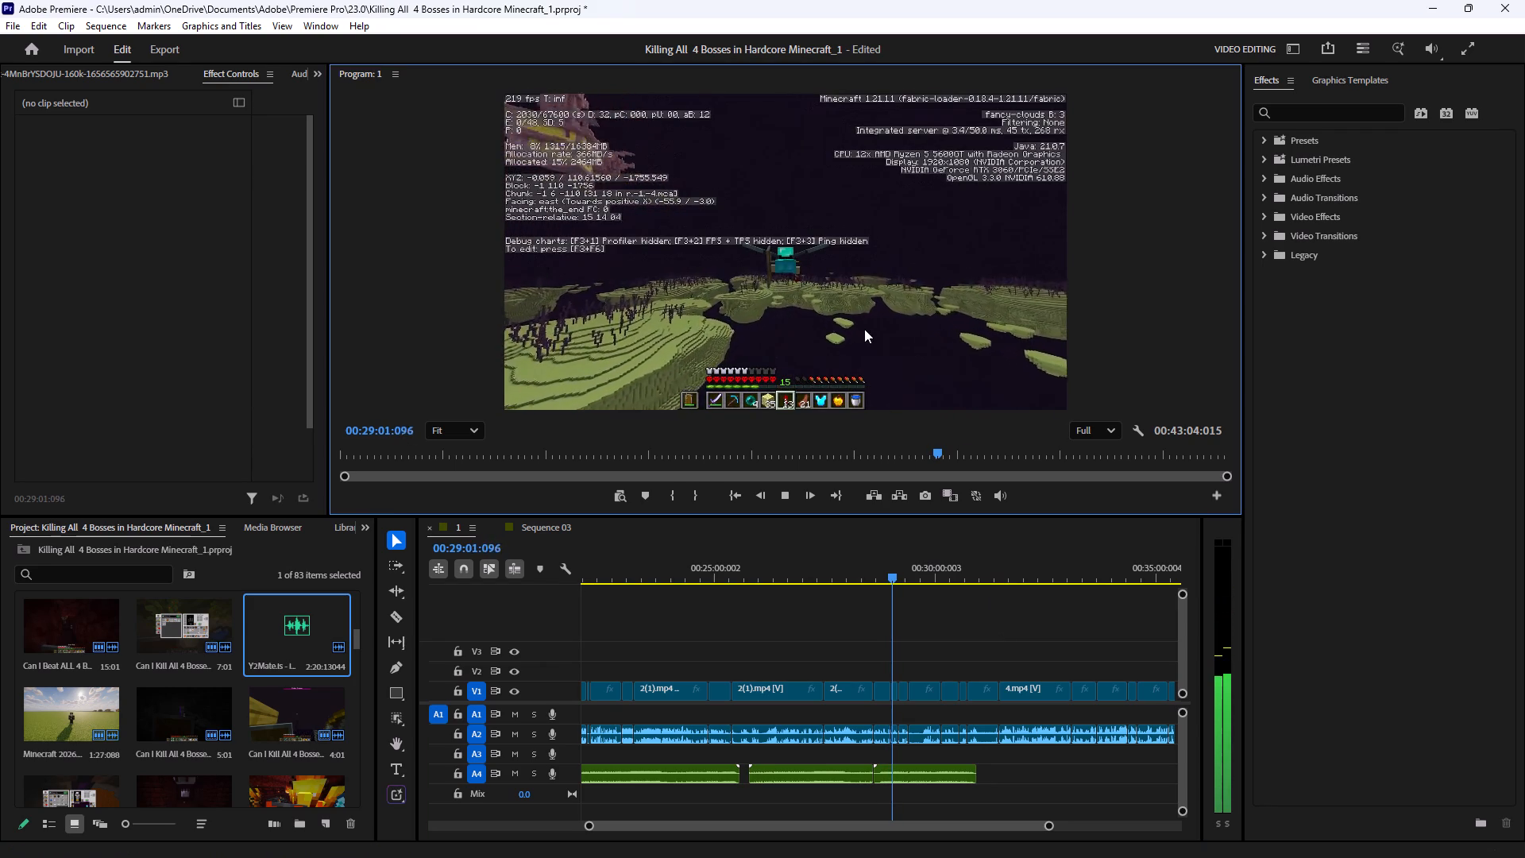
key(grave)
click(1074, 396)
key(grave)
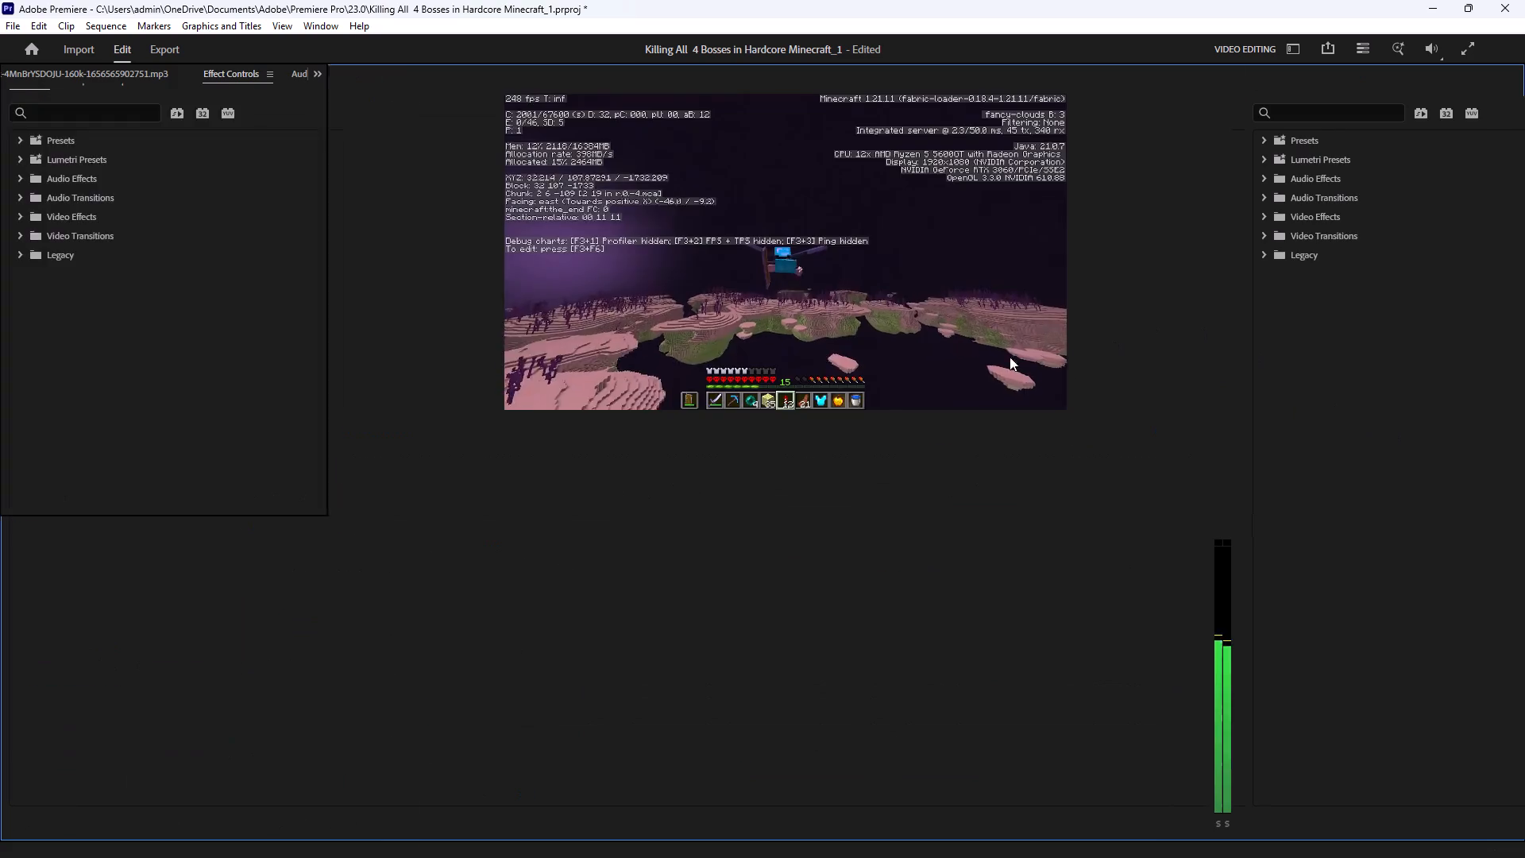
click(800, 284)
key(grave)
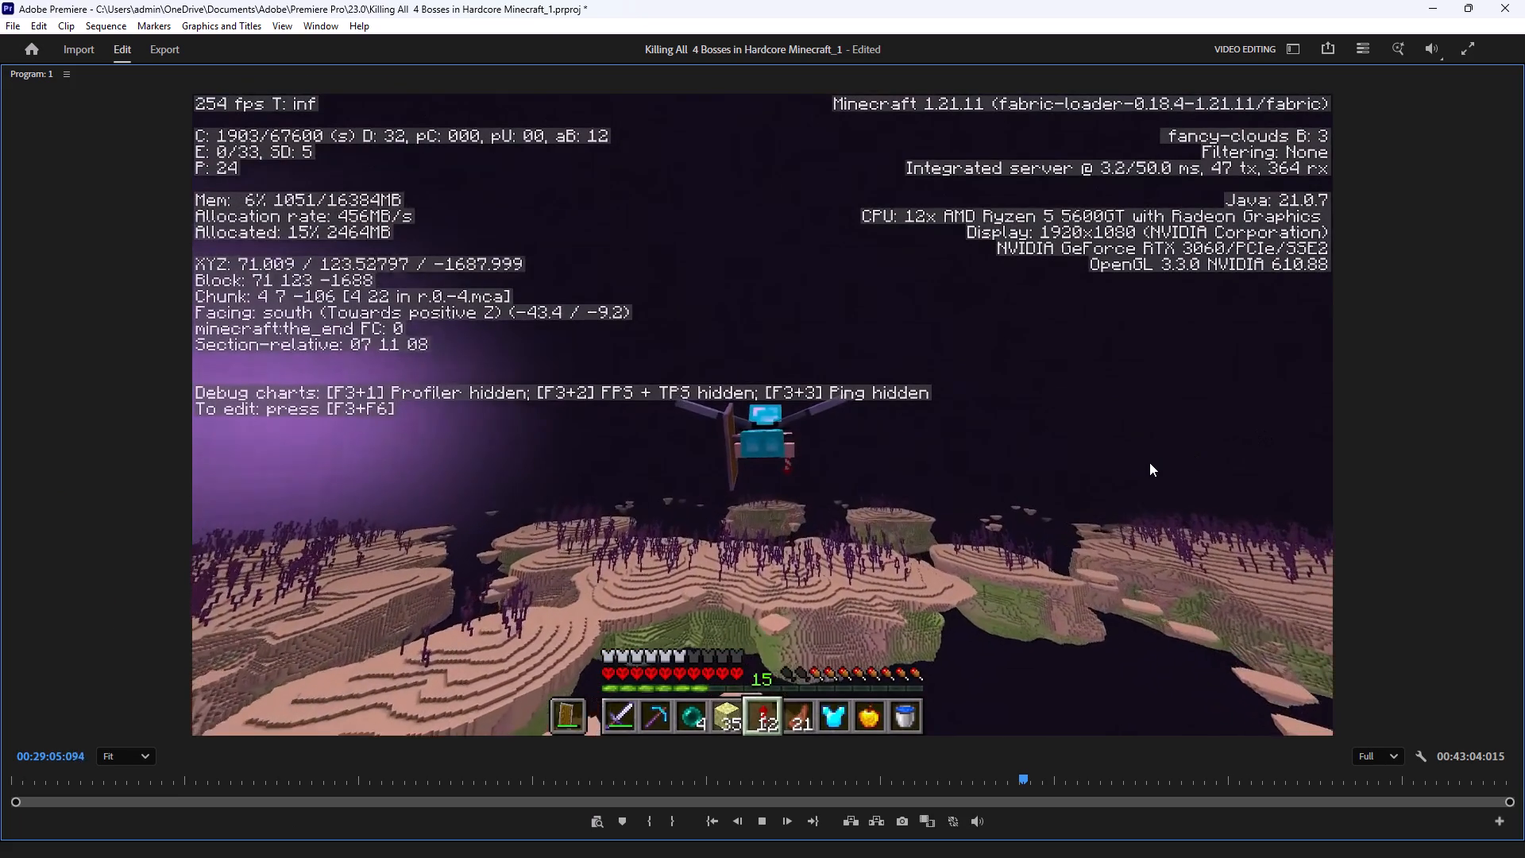
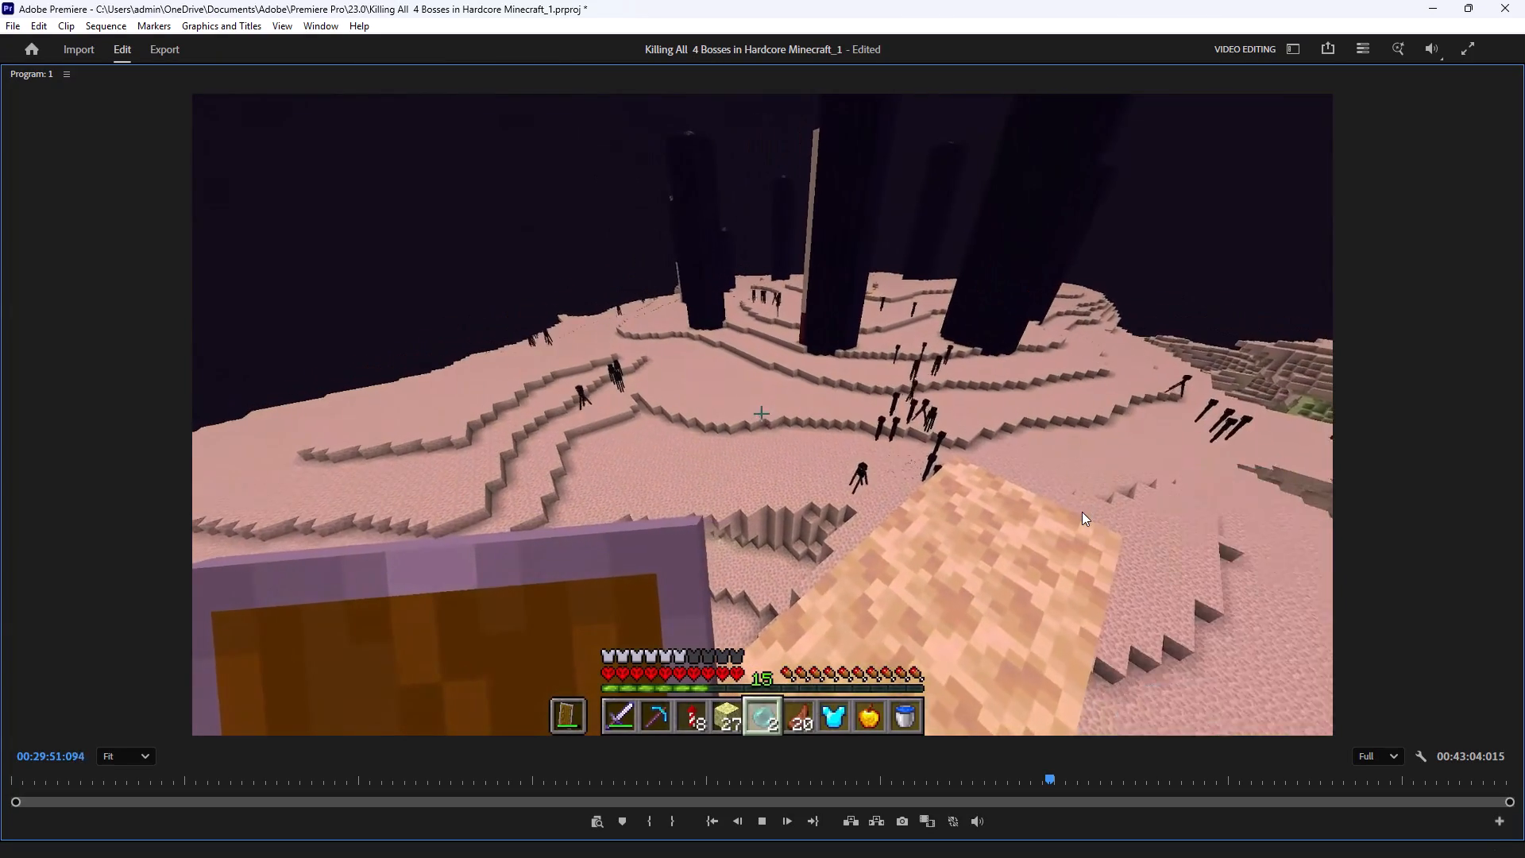
Review the End island landing footage with its music from about 00:29:51, partly in the enlarged preview.
key(space)
key(space)
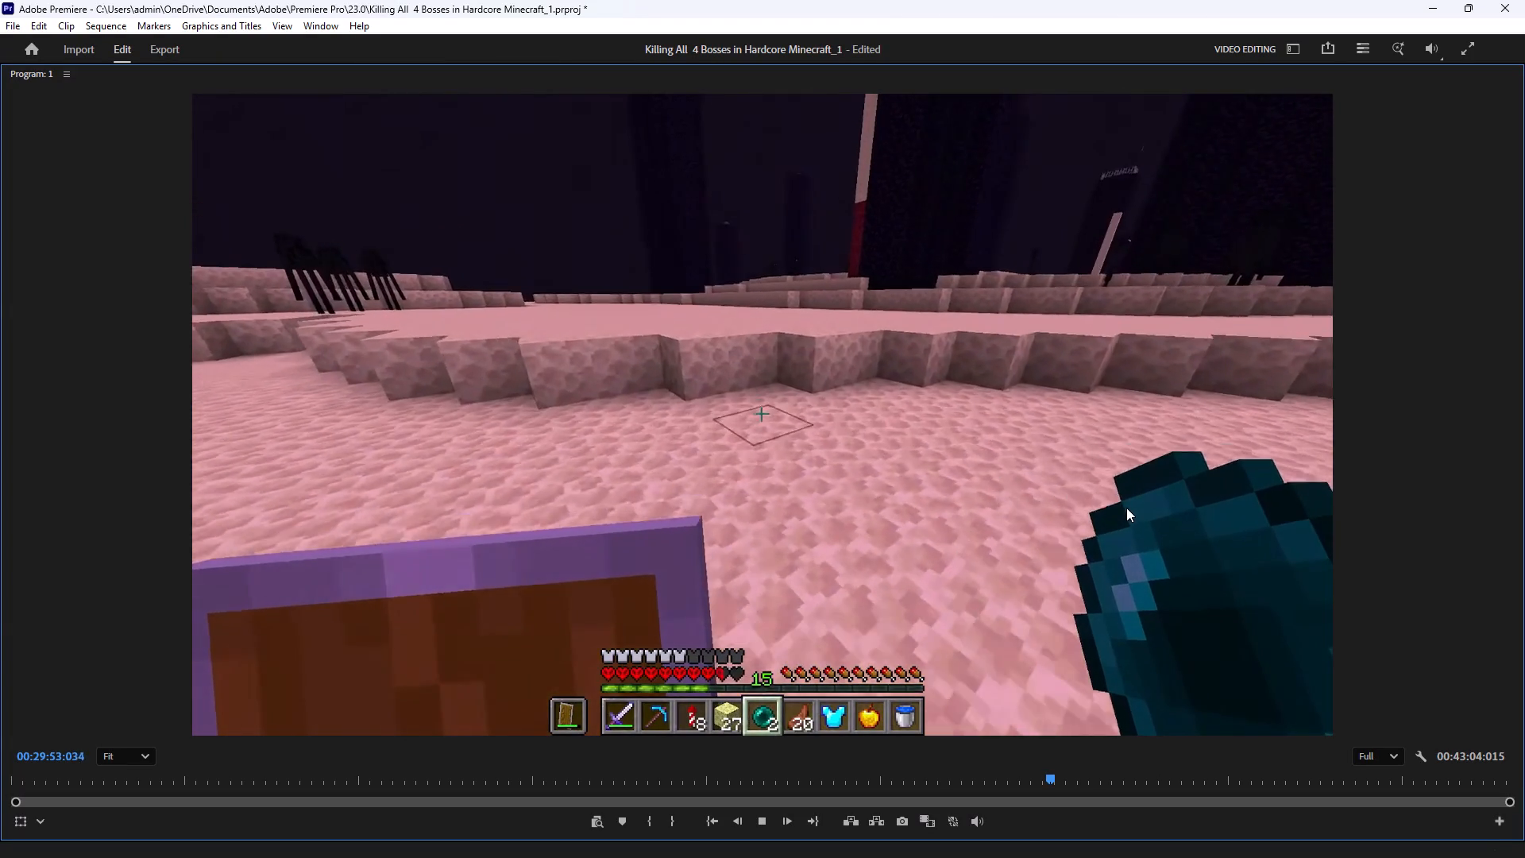
click(1120, 495)
key(grave)
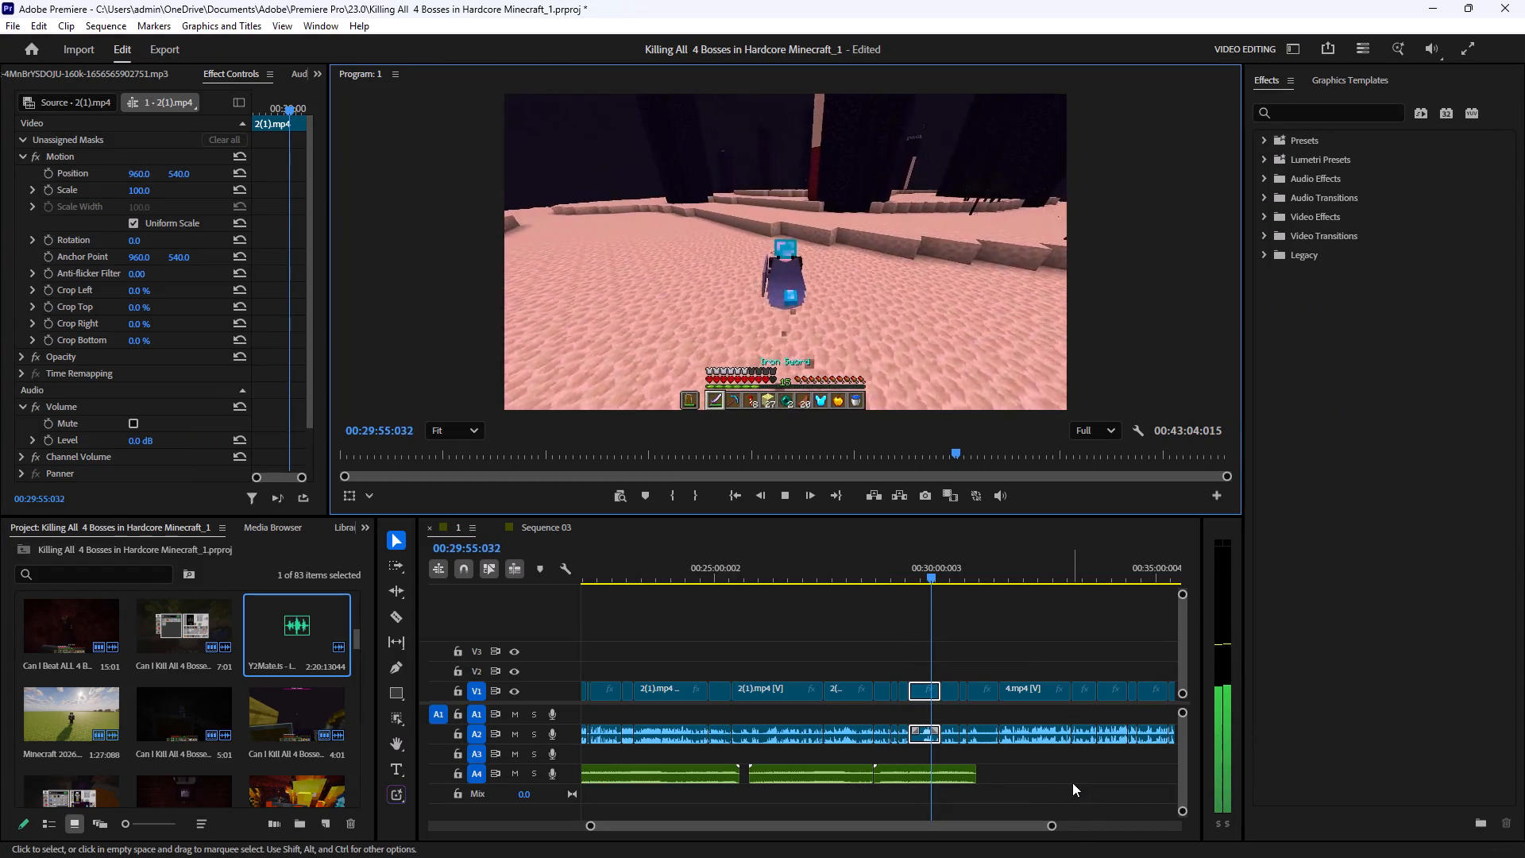
click(1072, 783)
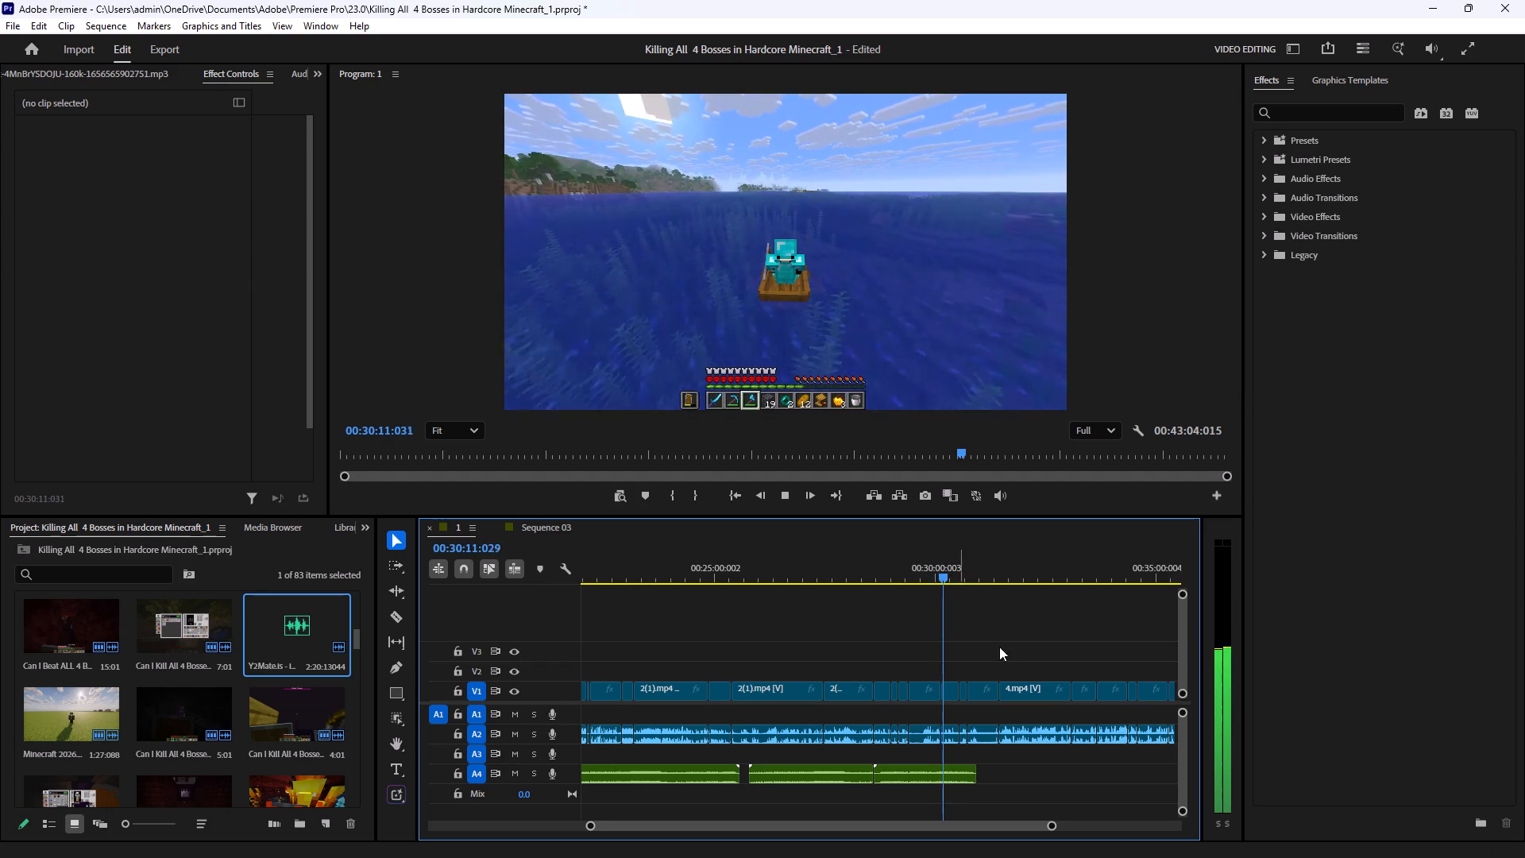
Review the ocean boat footage from about 00:30:11 to 00:31:06, past the end of the A4 music, partly in the enlarged preview.
click(894, 348)
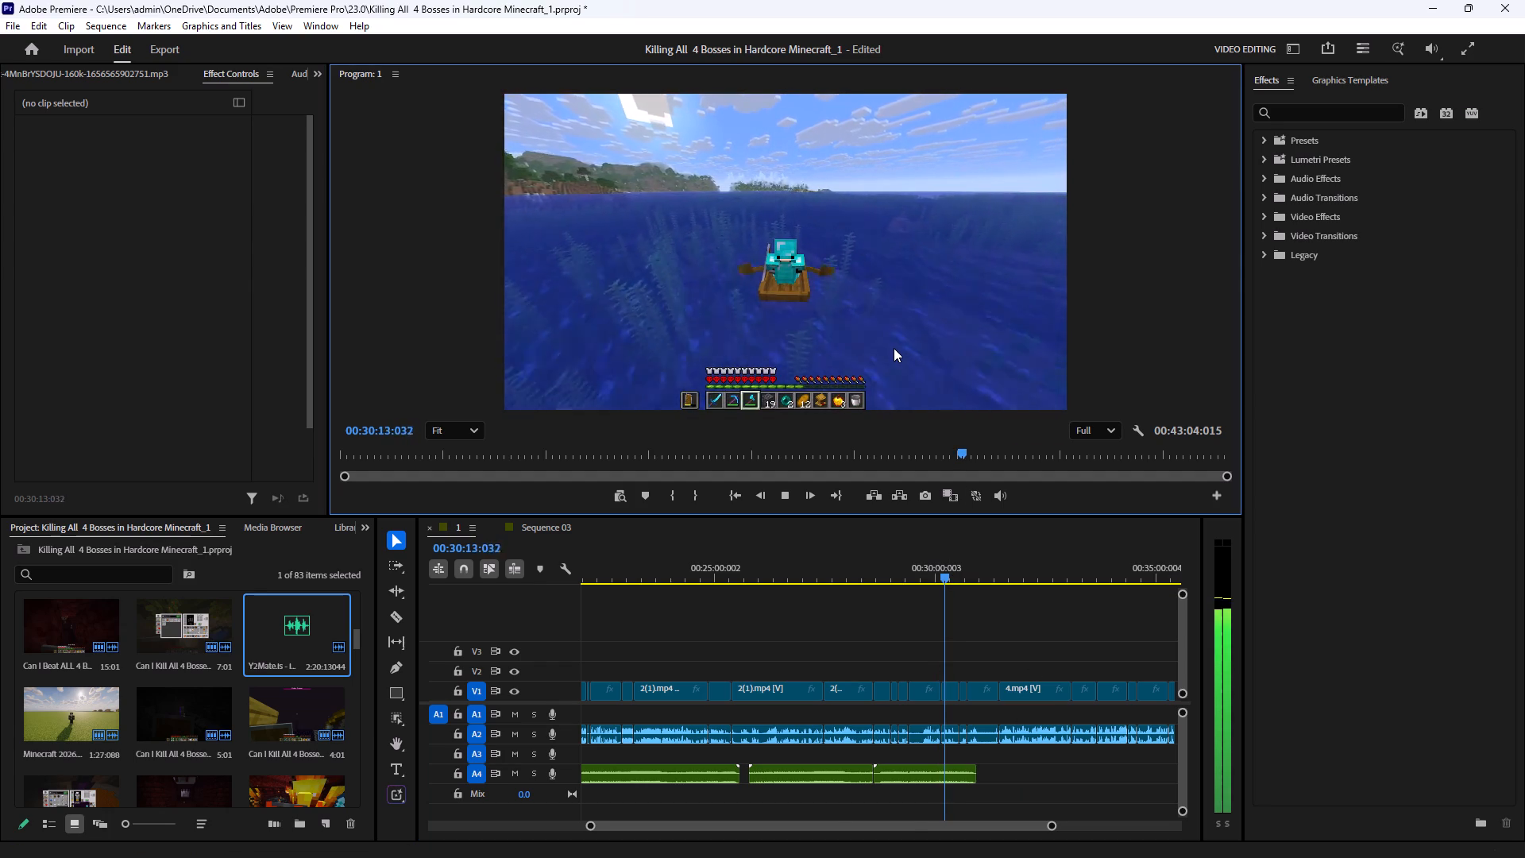
key(grave)
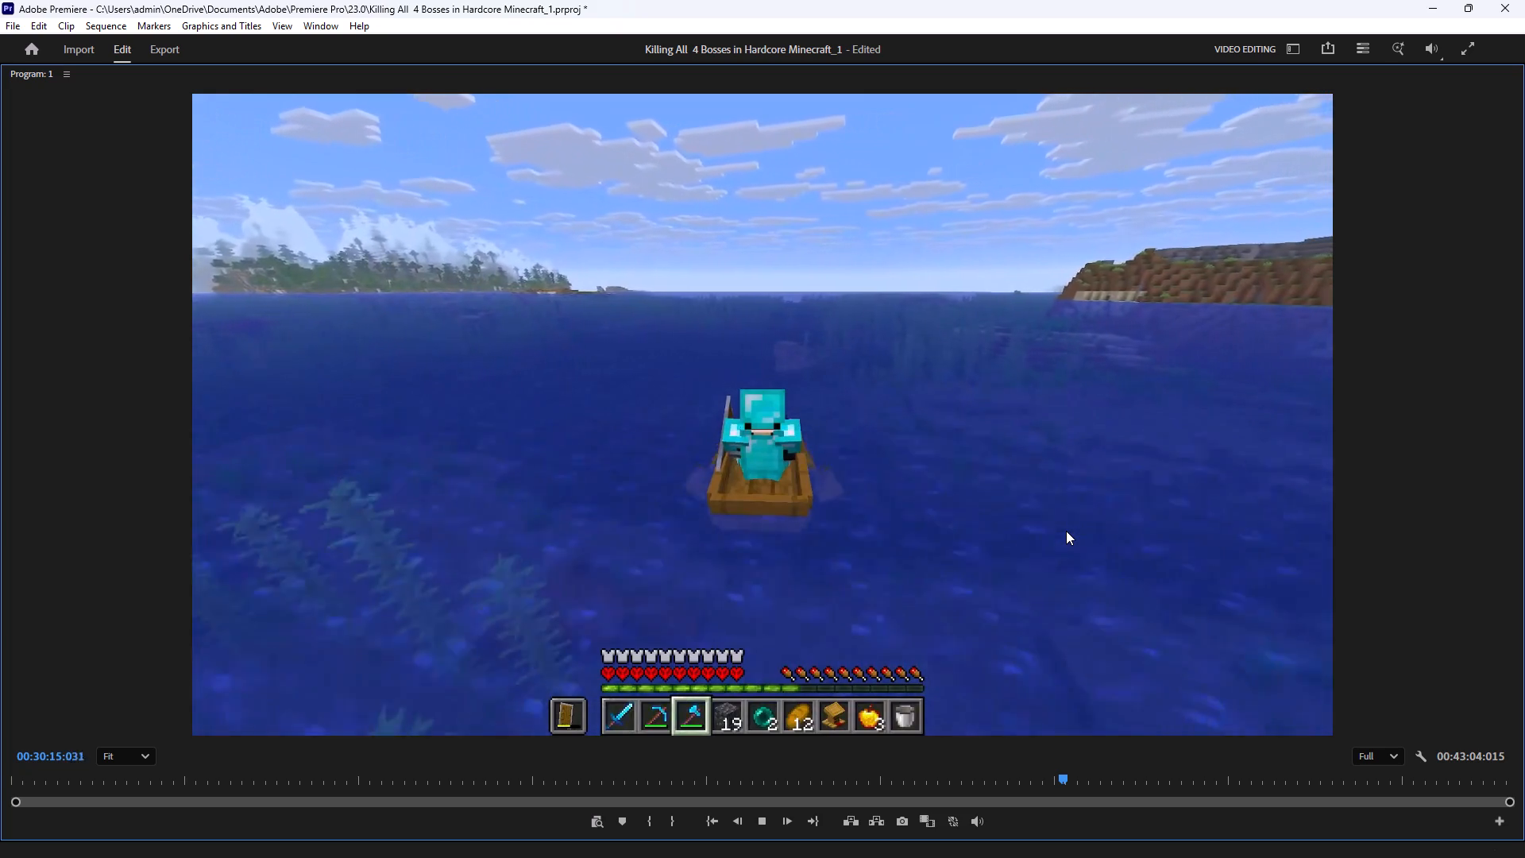
key(grave)
click(1056, 788)
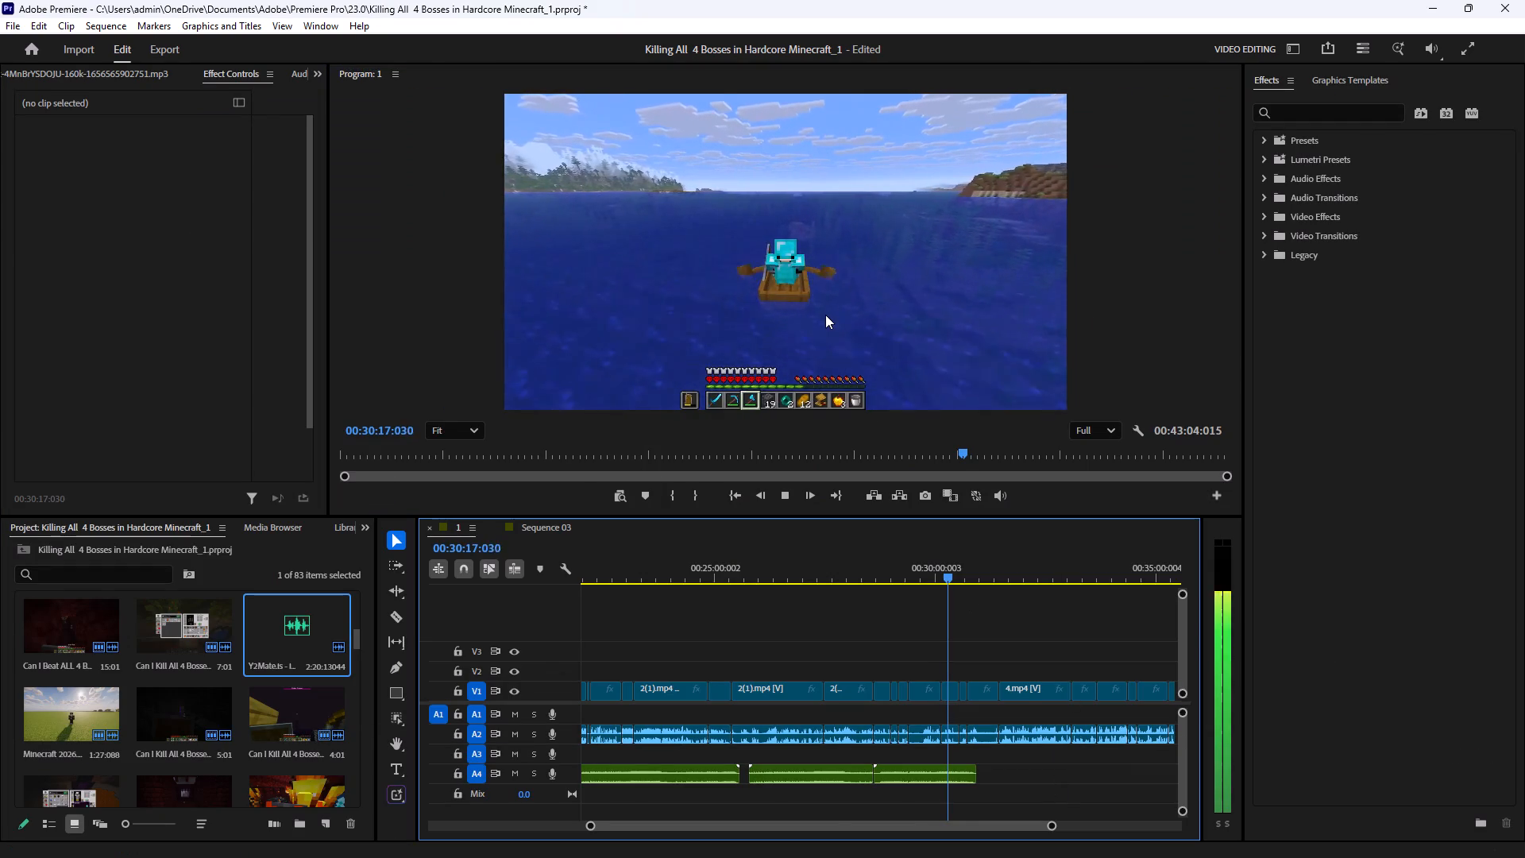
click(825, 315)
key(grave)
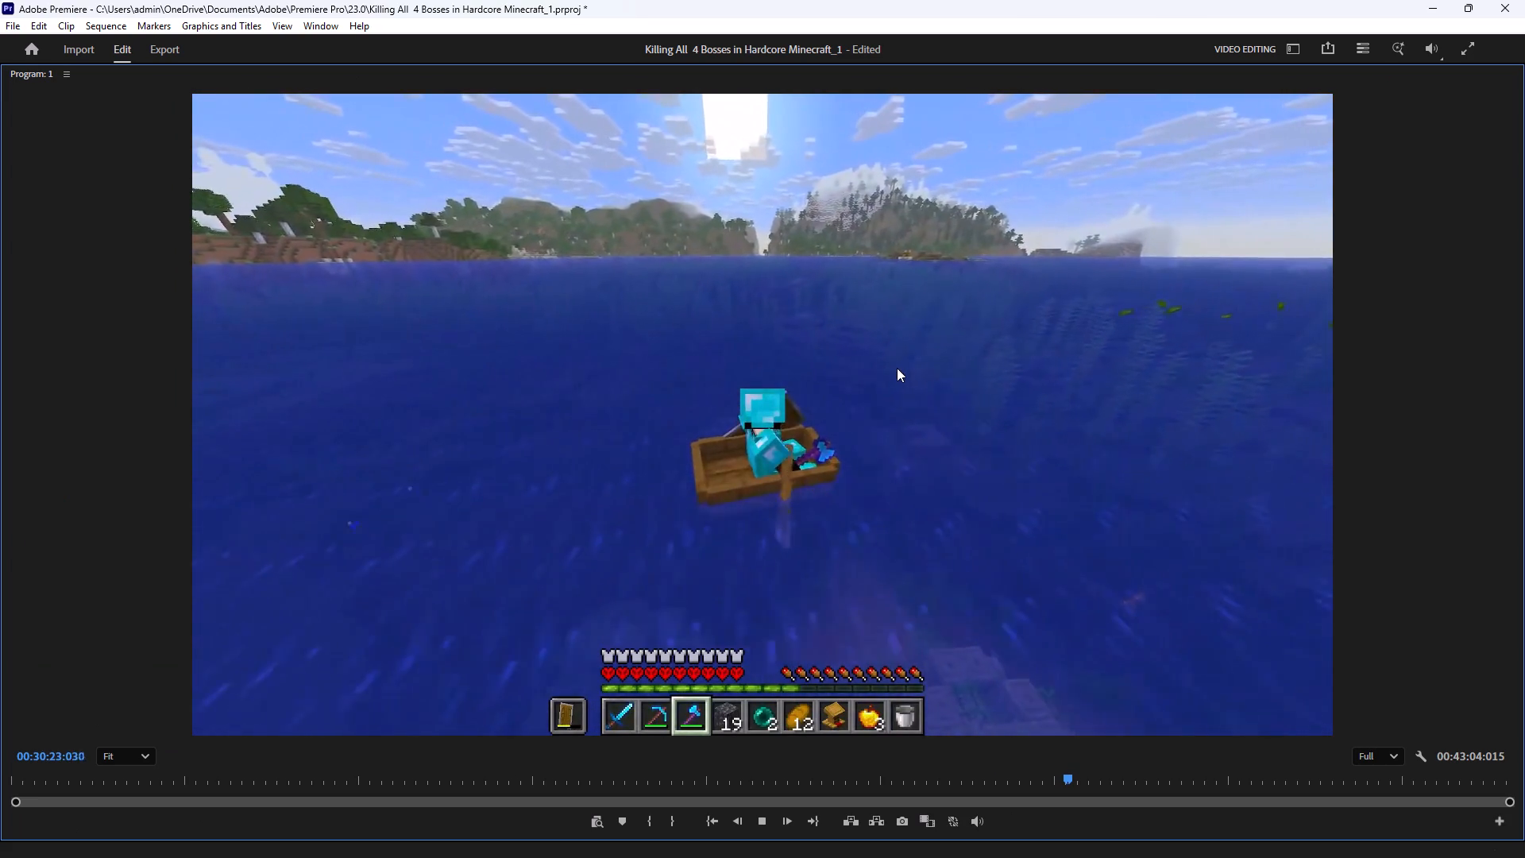
click(1040, 428)
key(grave)
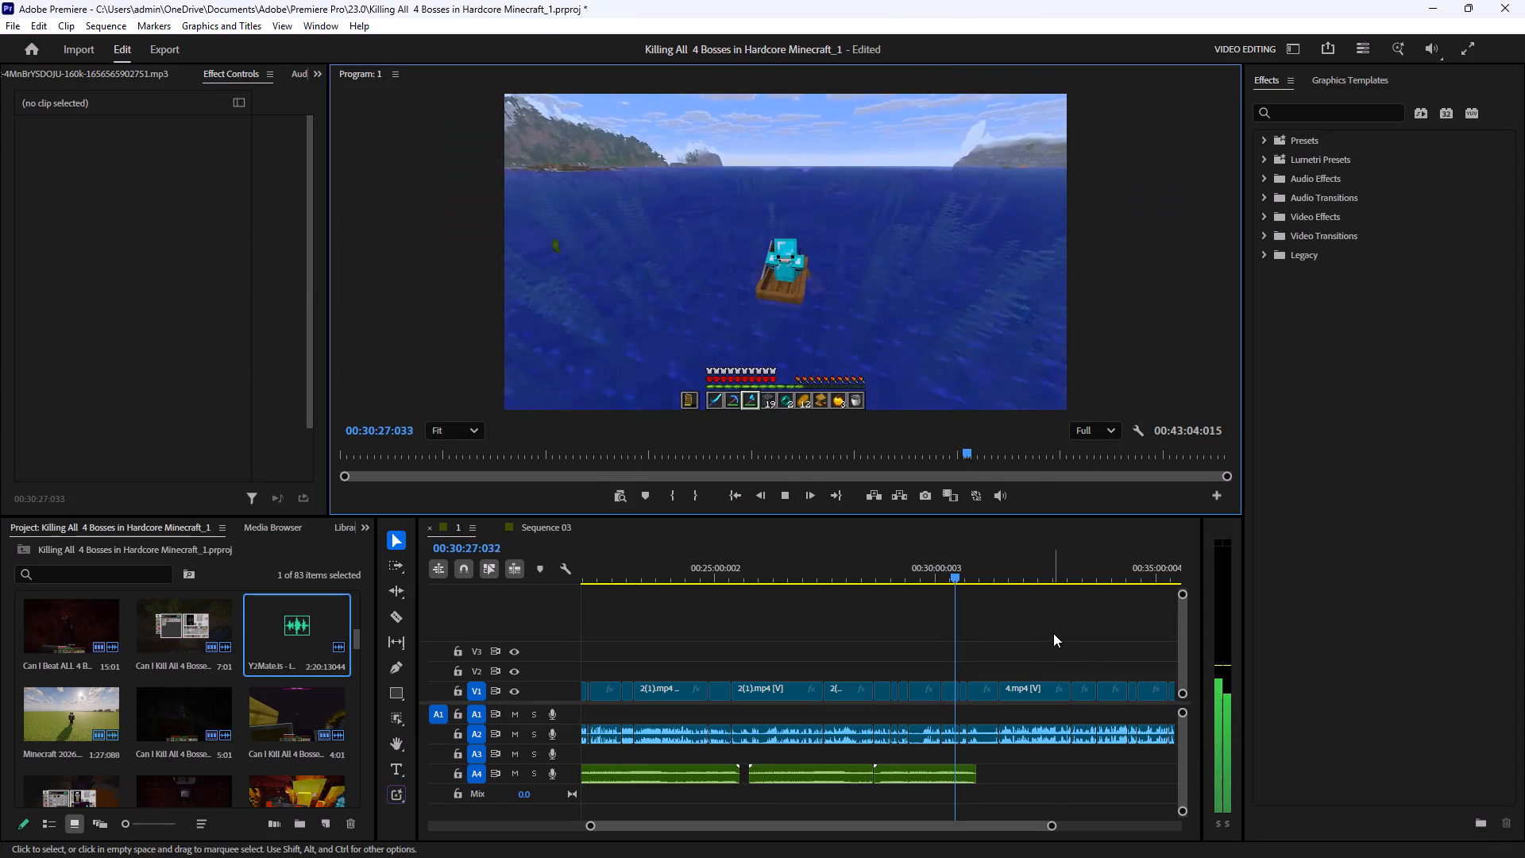
click(1053, 633)
click(901, 369)
key(grave)
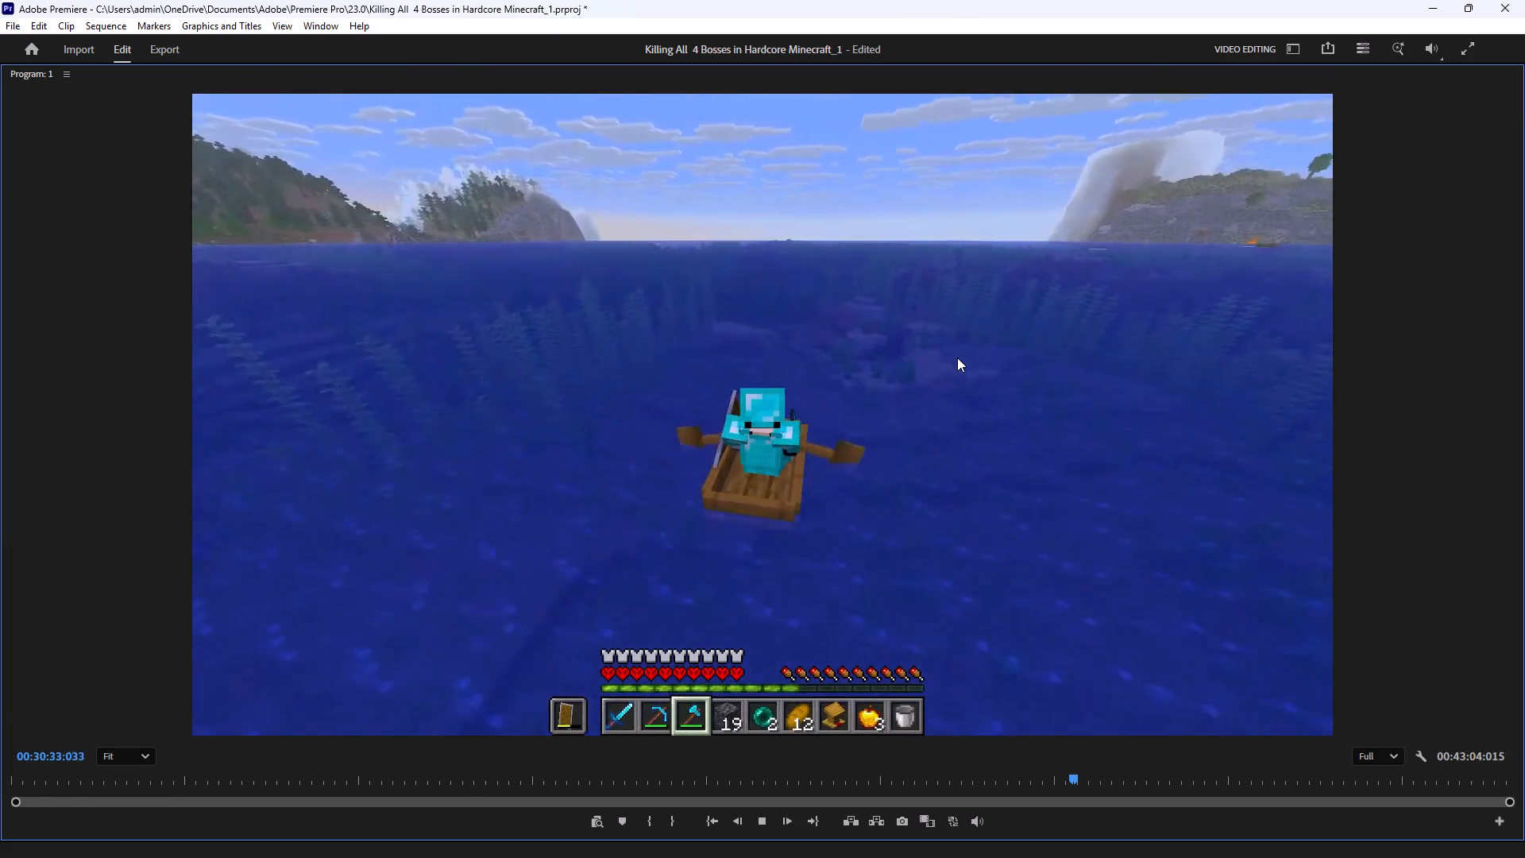
key(grave)
click(1067, 652)
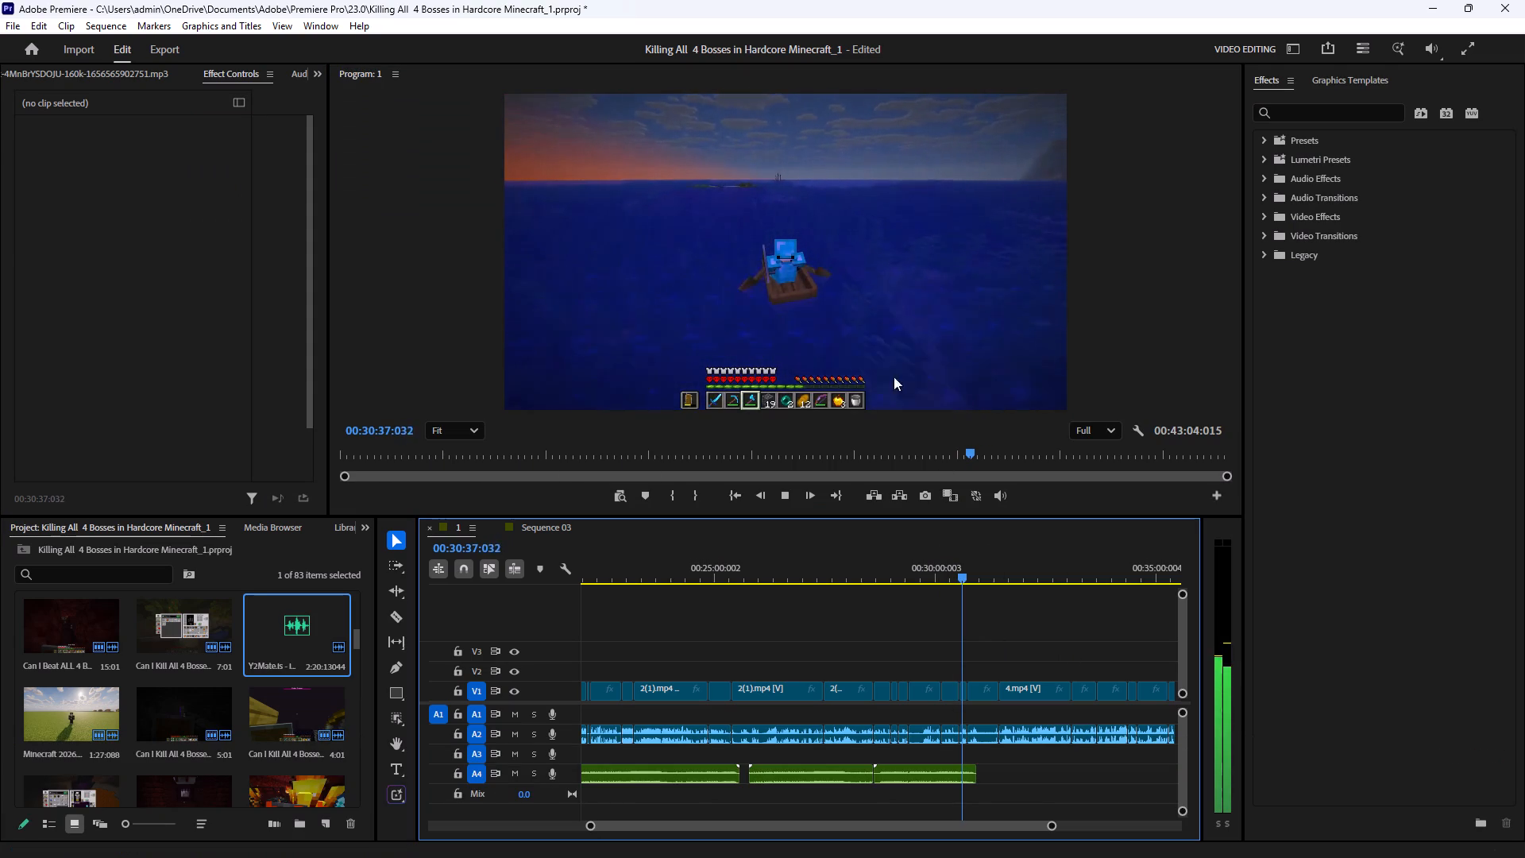
click(866, 319)
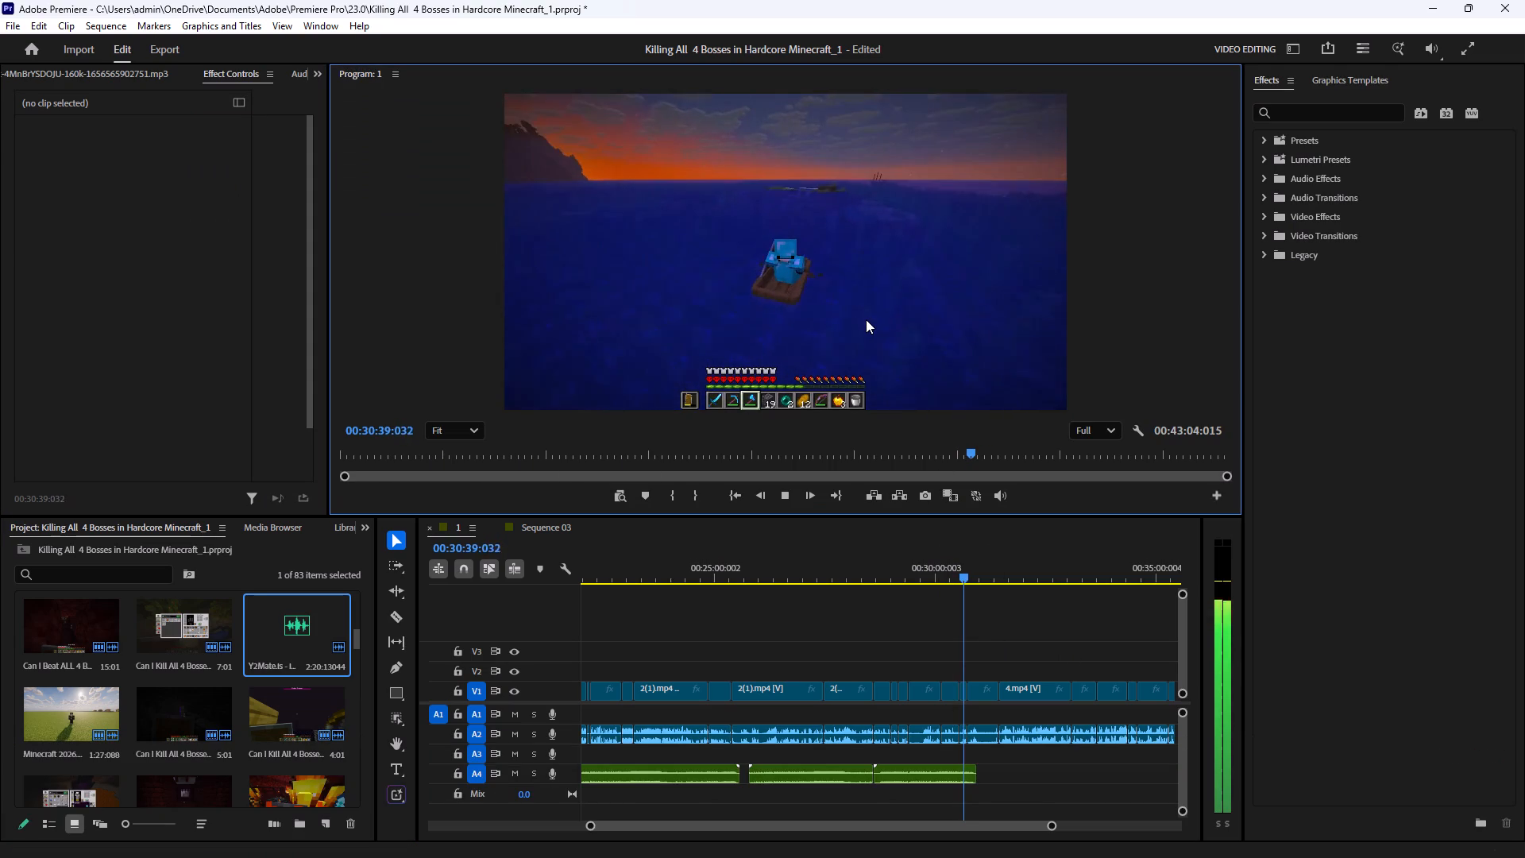
key(grave)
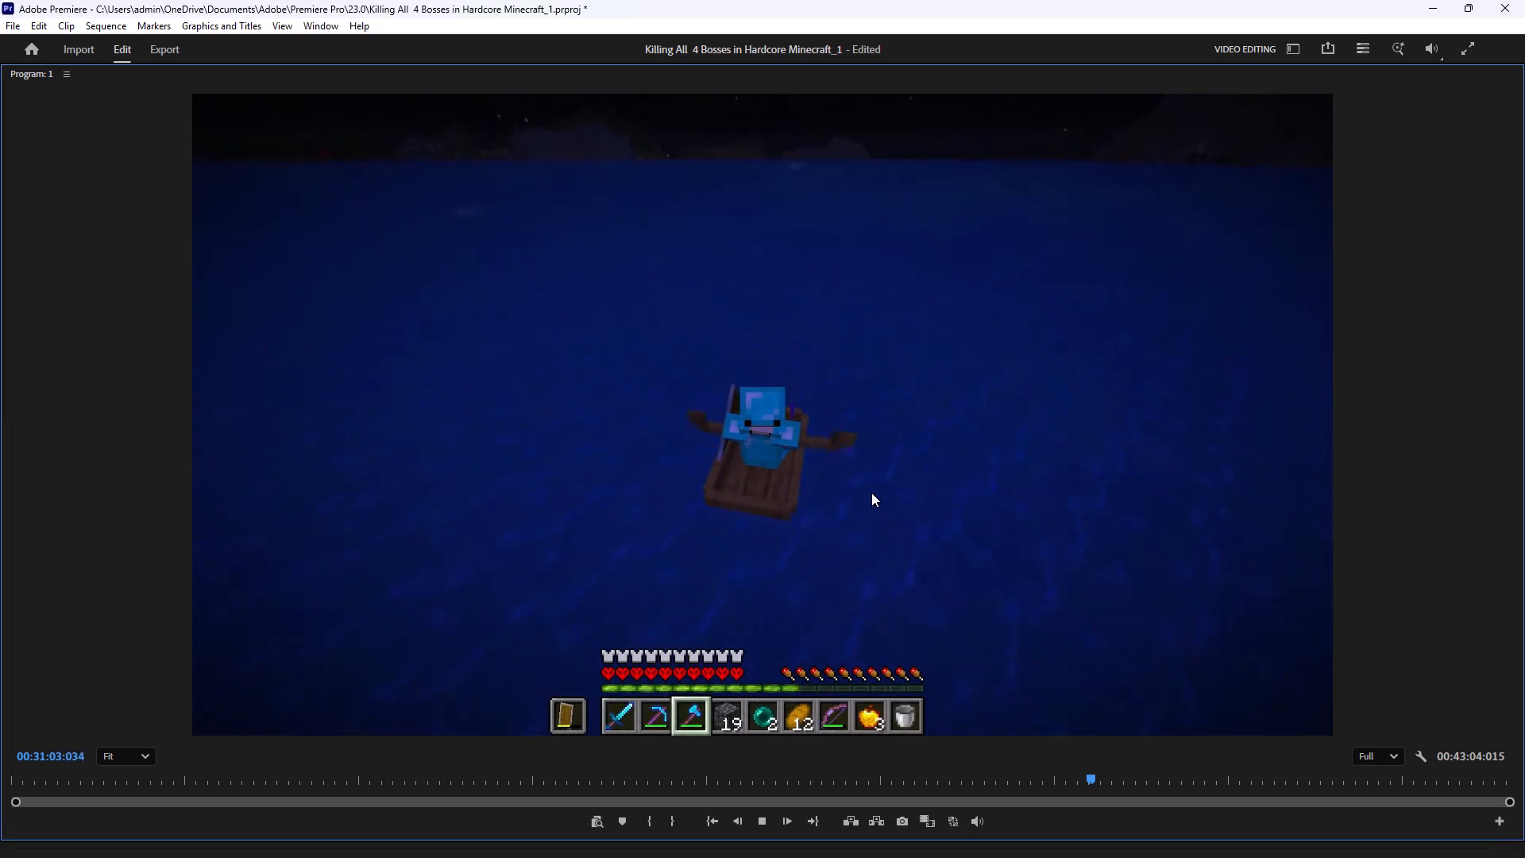
key(grave)
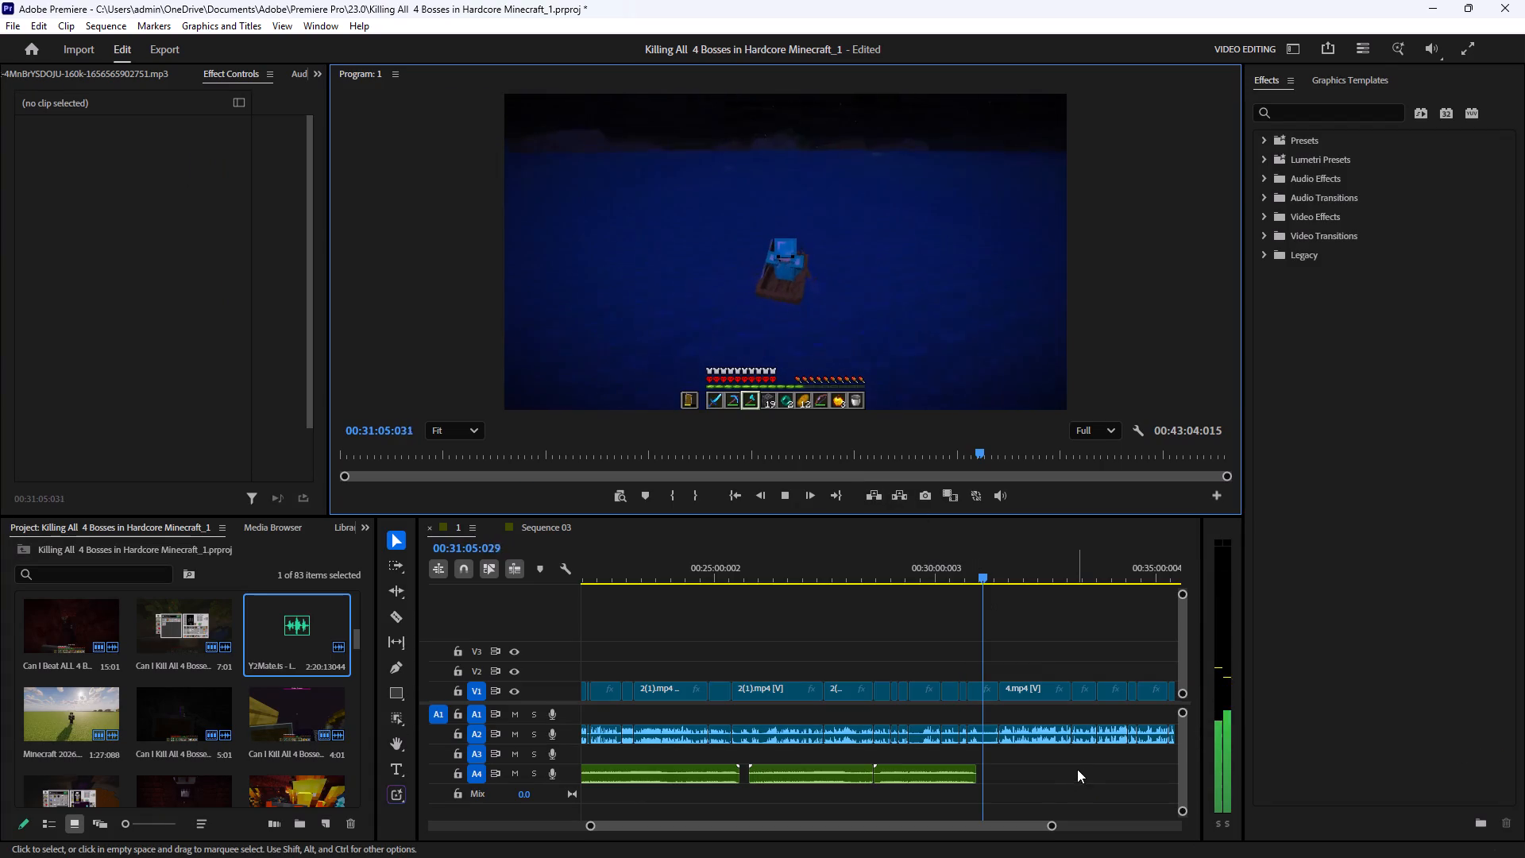
click(1064, 787)
key(space)
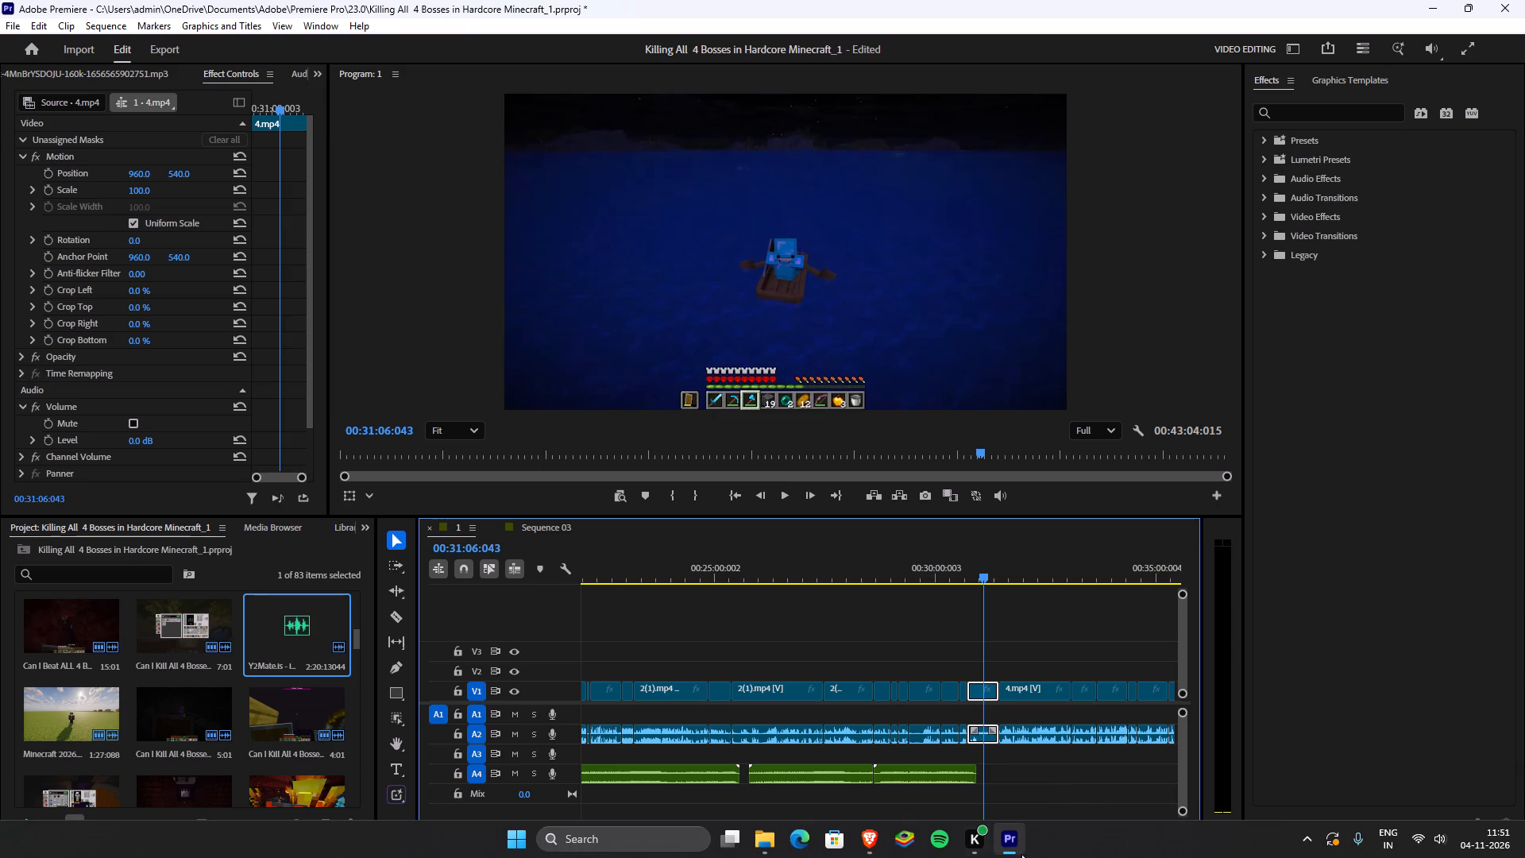